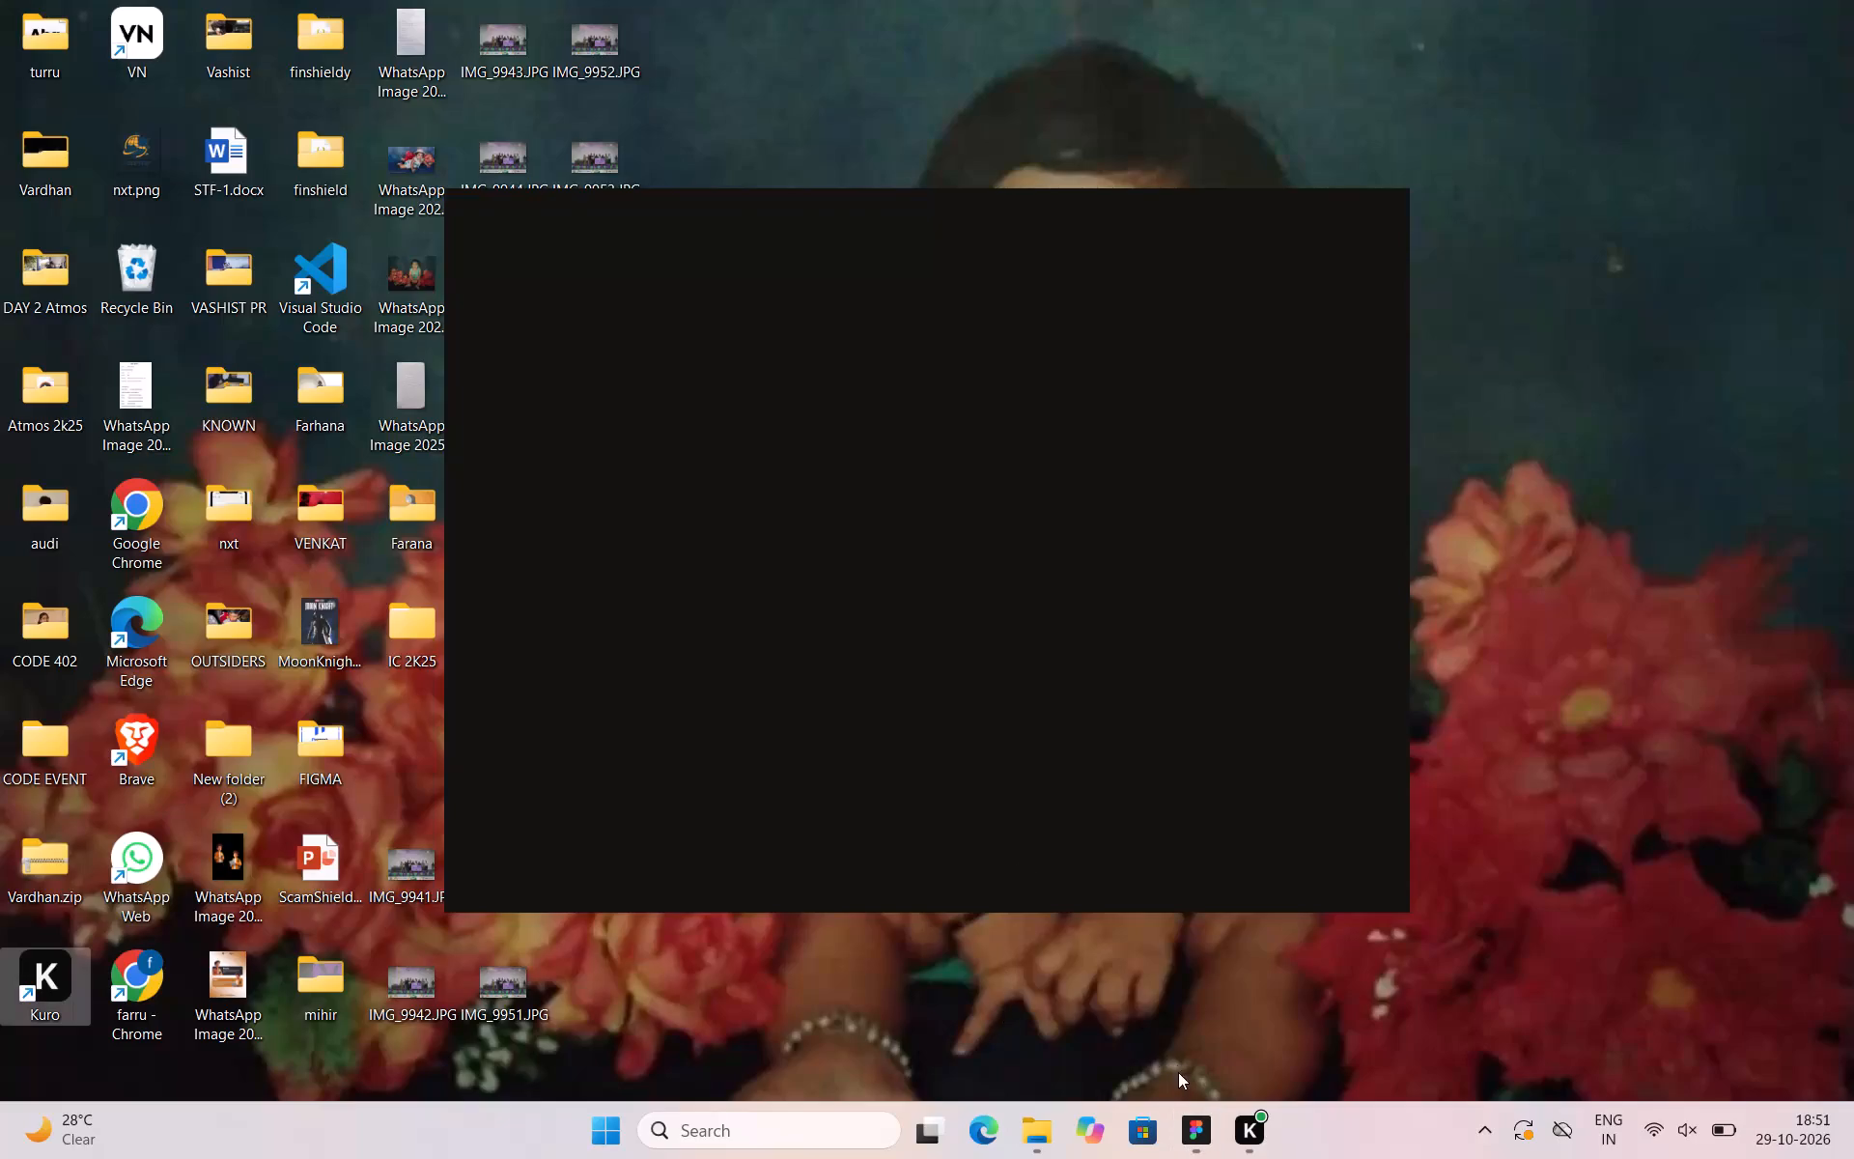
Switch to Figma and reload the crashed Equinox 2026 file.
{"action": "left_click", "coordinate": [1176, 1130]}
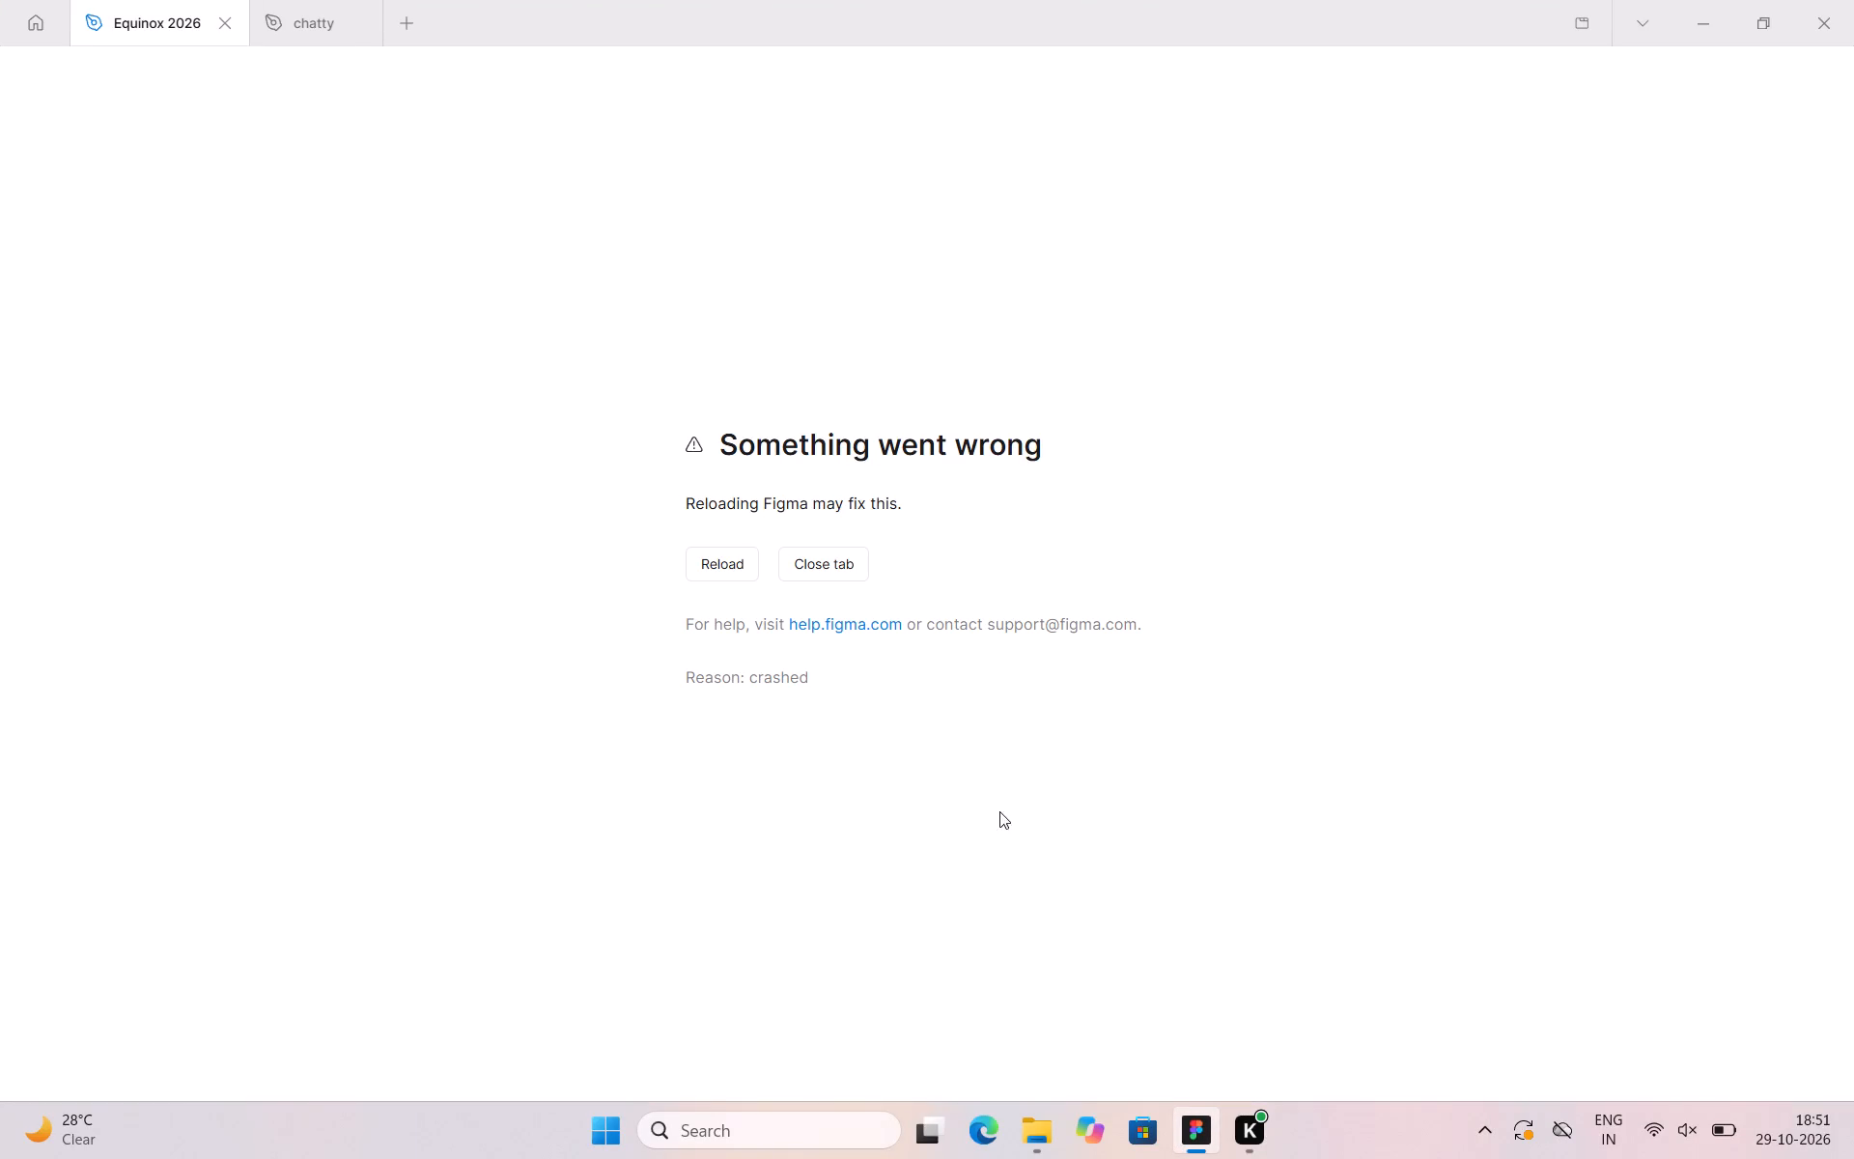
{"action": "left_click", "coordinate": [717, 568]}
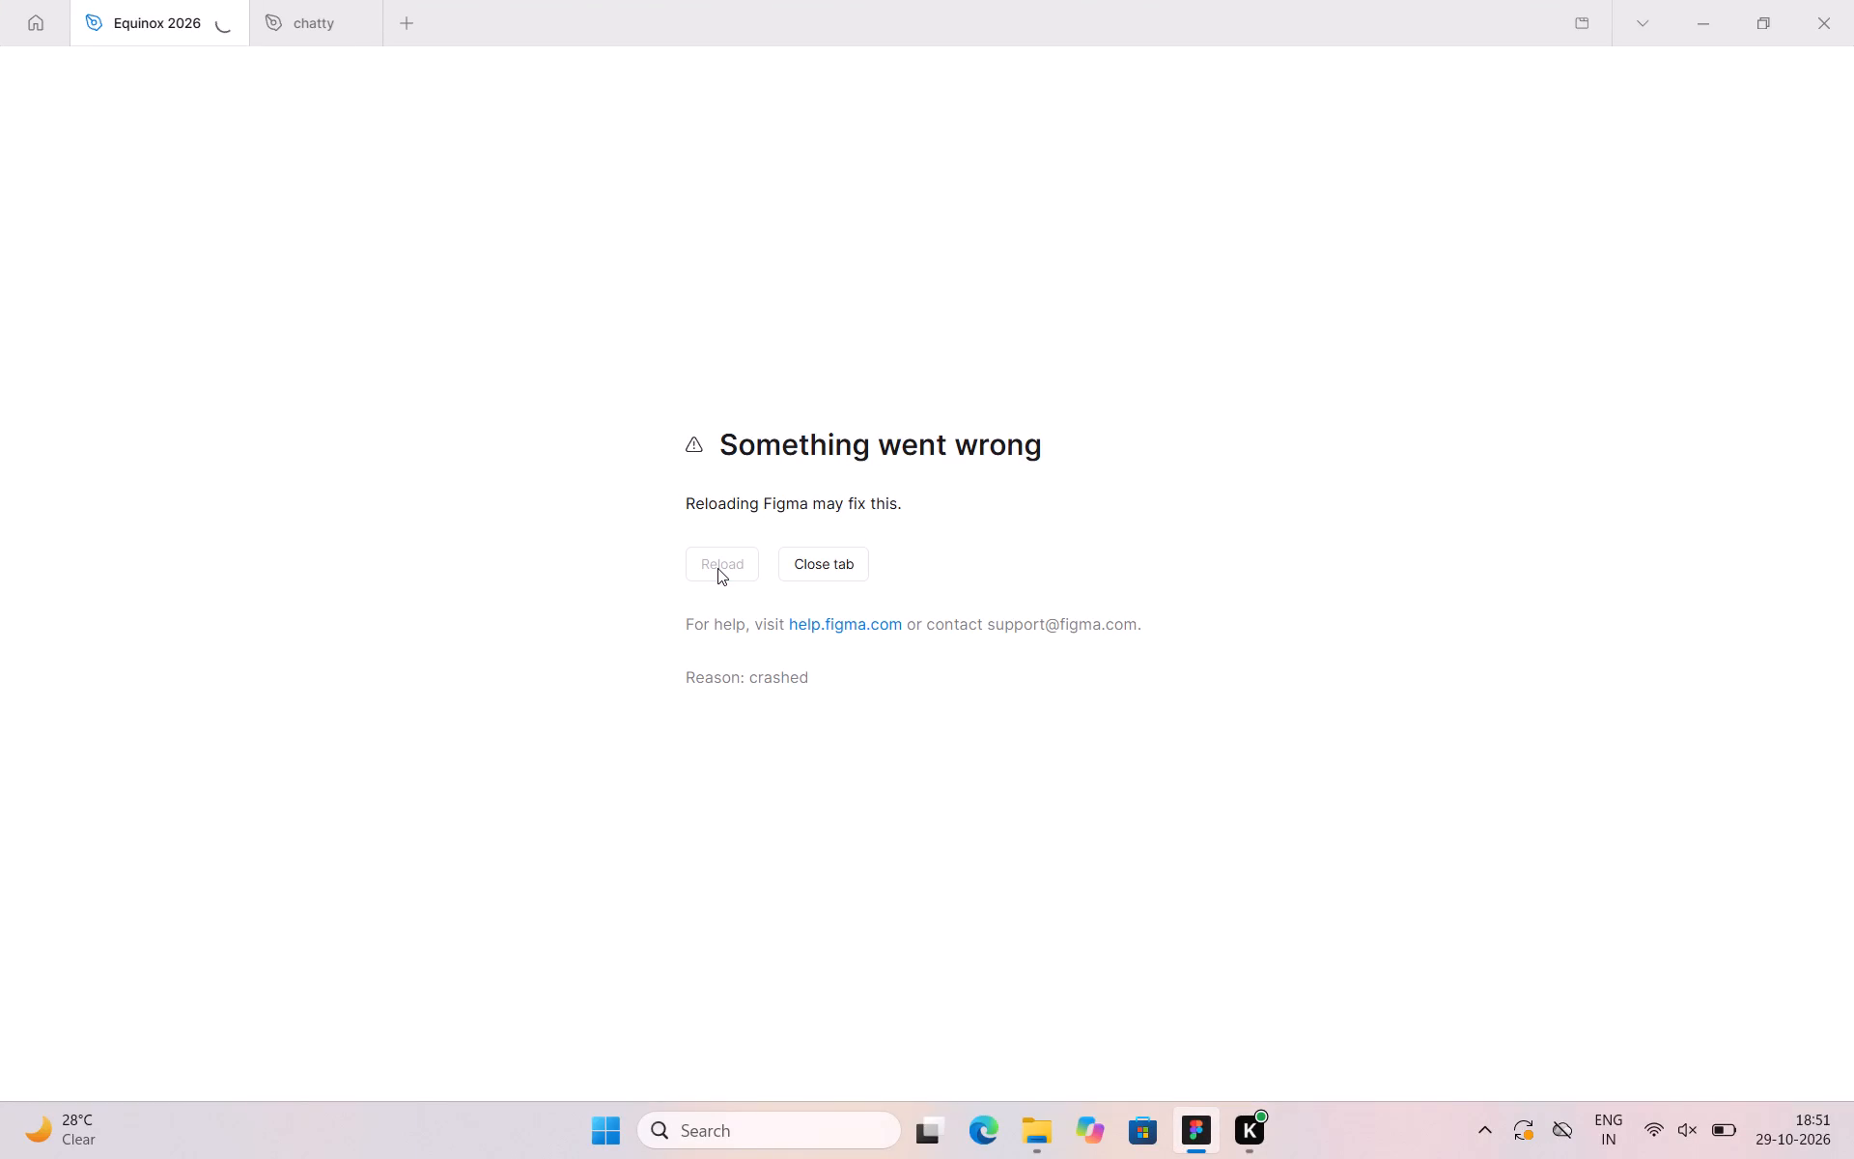
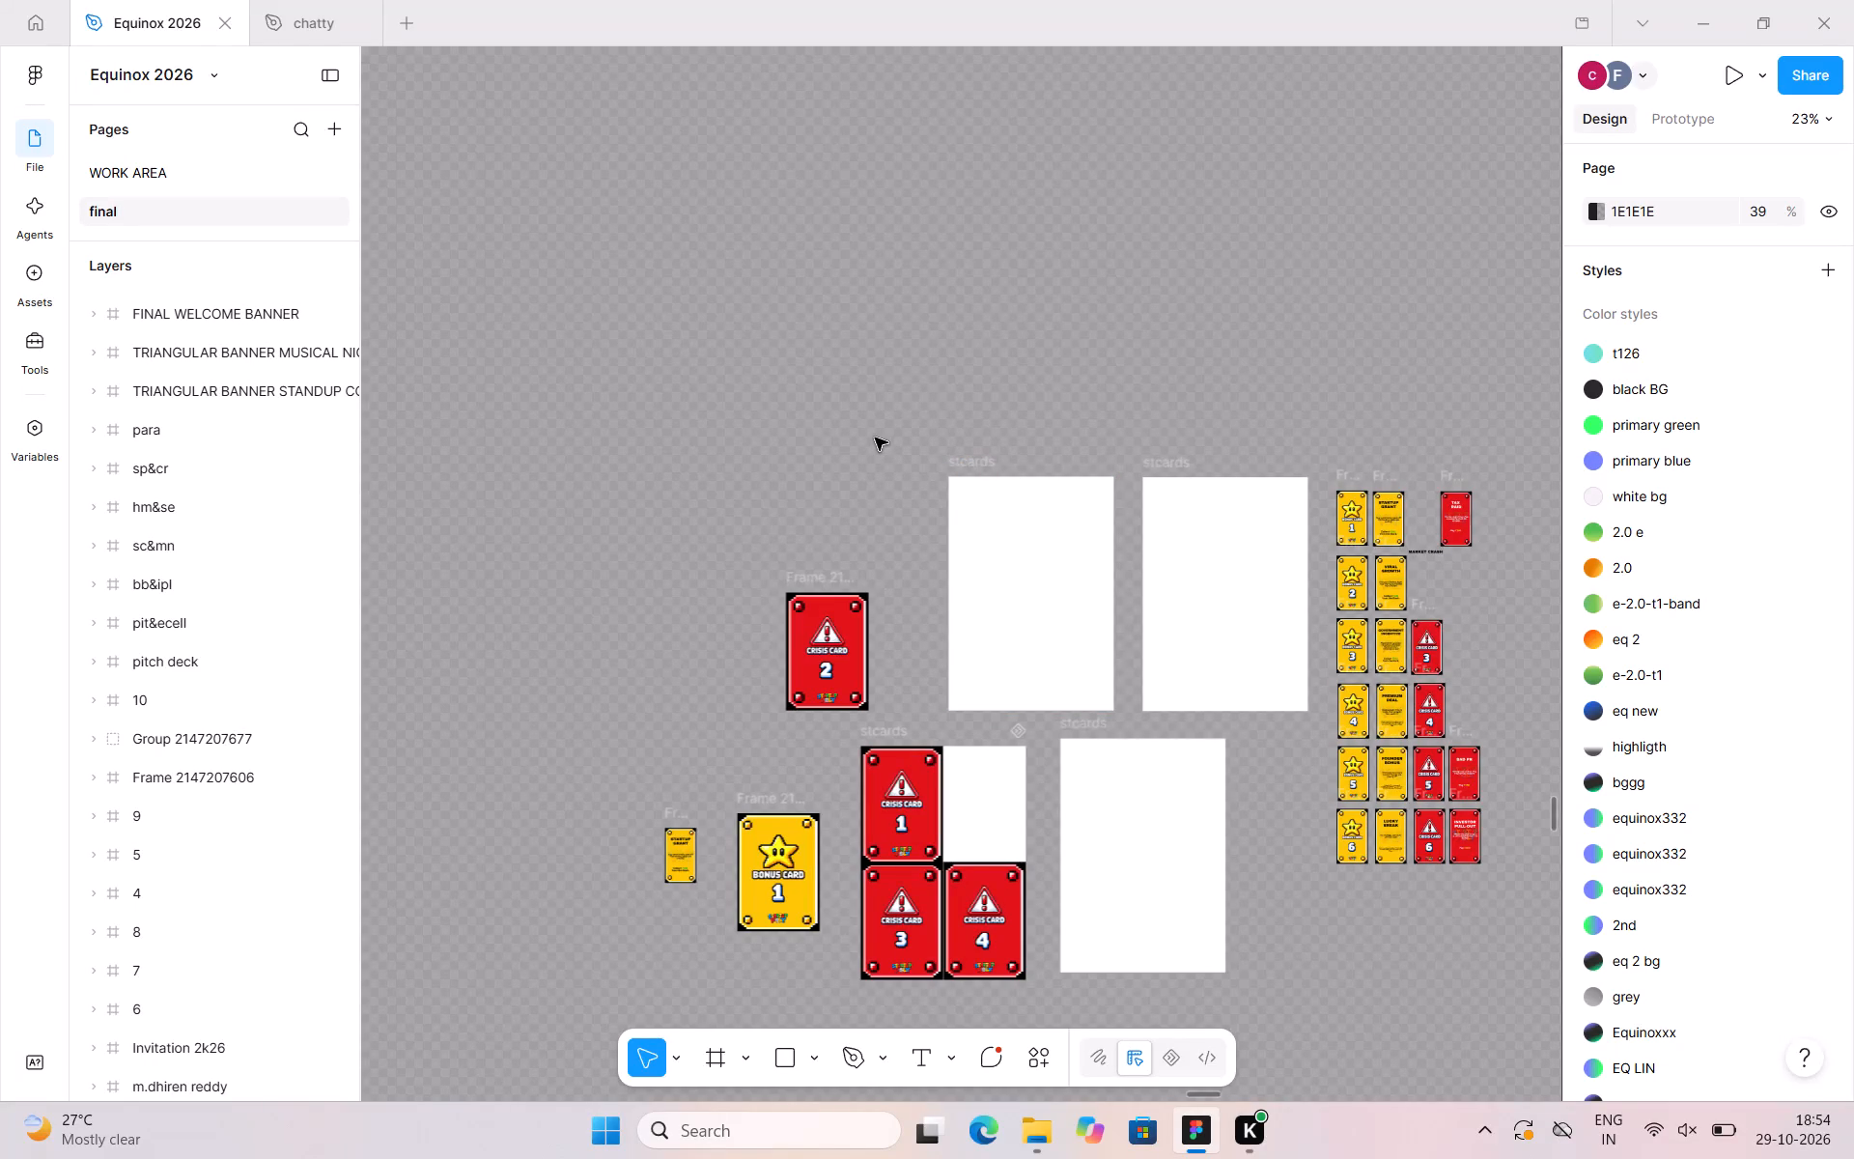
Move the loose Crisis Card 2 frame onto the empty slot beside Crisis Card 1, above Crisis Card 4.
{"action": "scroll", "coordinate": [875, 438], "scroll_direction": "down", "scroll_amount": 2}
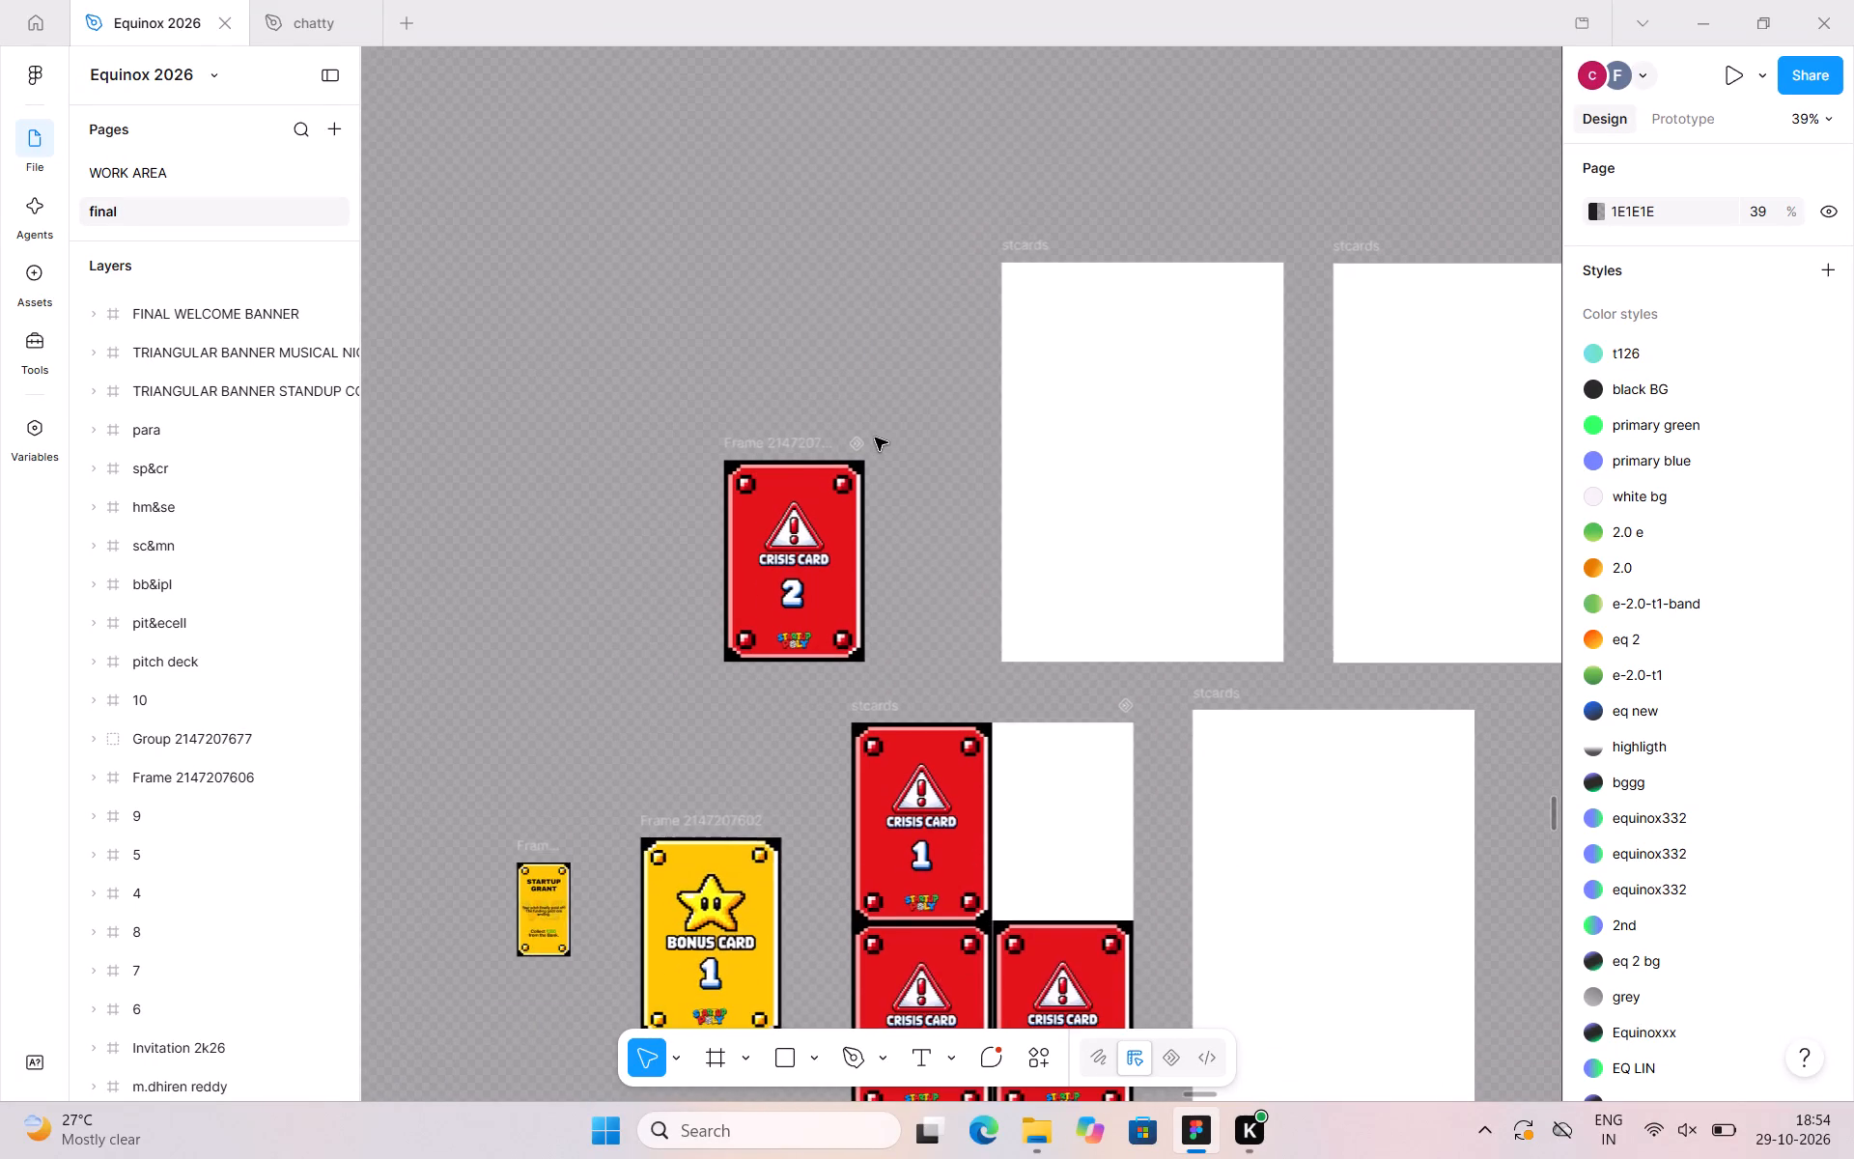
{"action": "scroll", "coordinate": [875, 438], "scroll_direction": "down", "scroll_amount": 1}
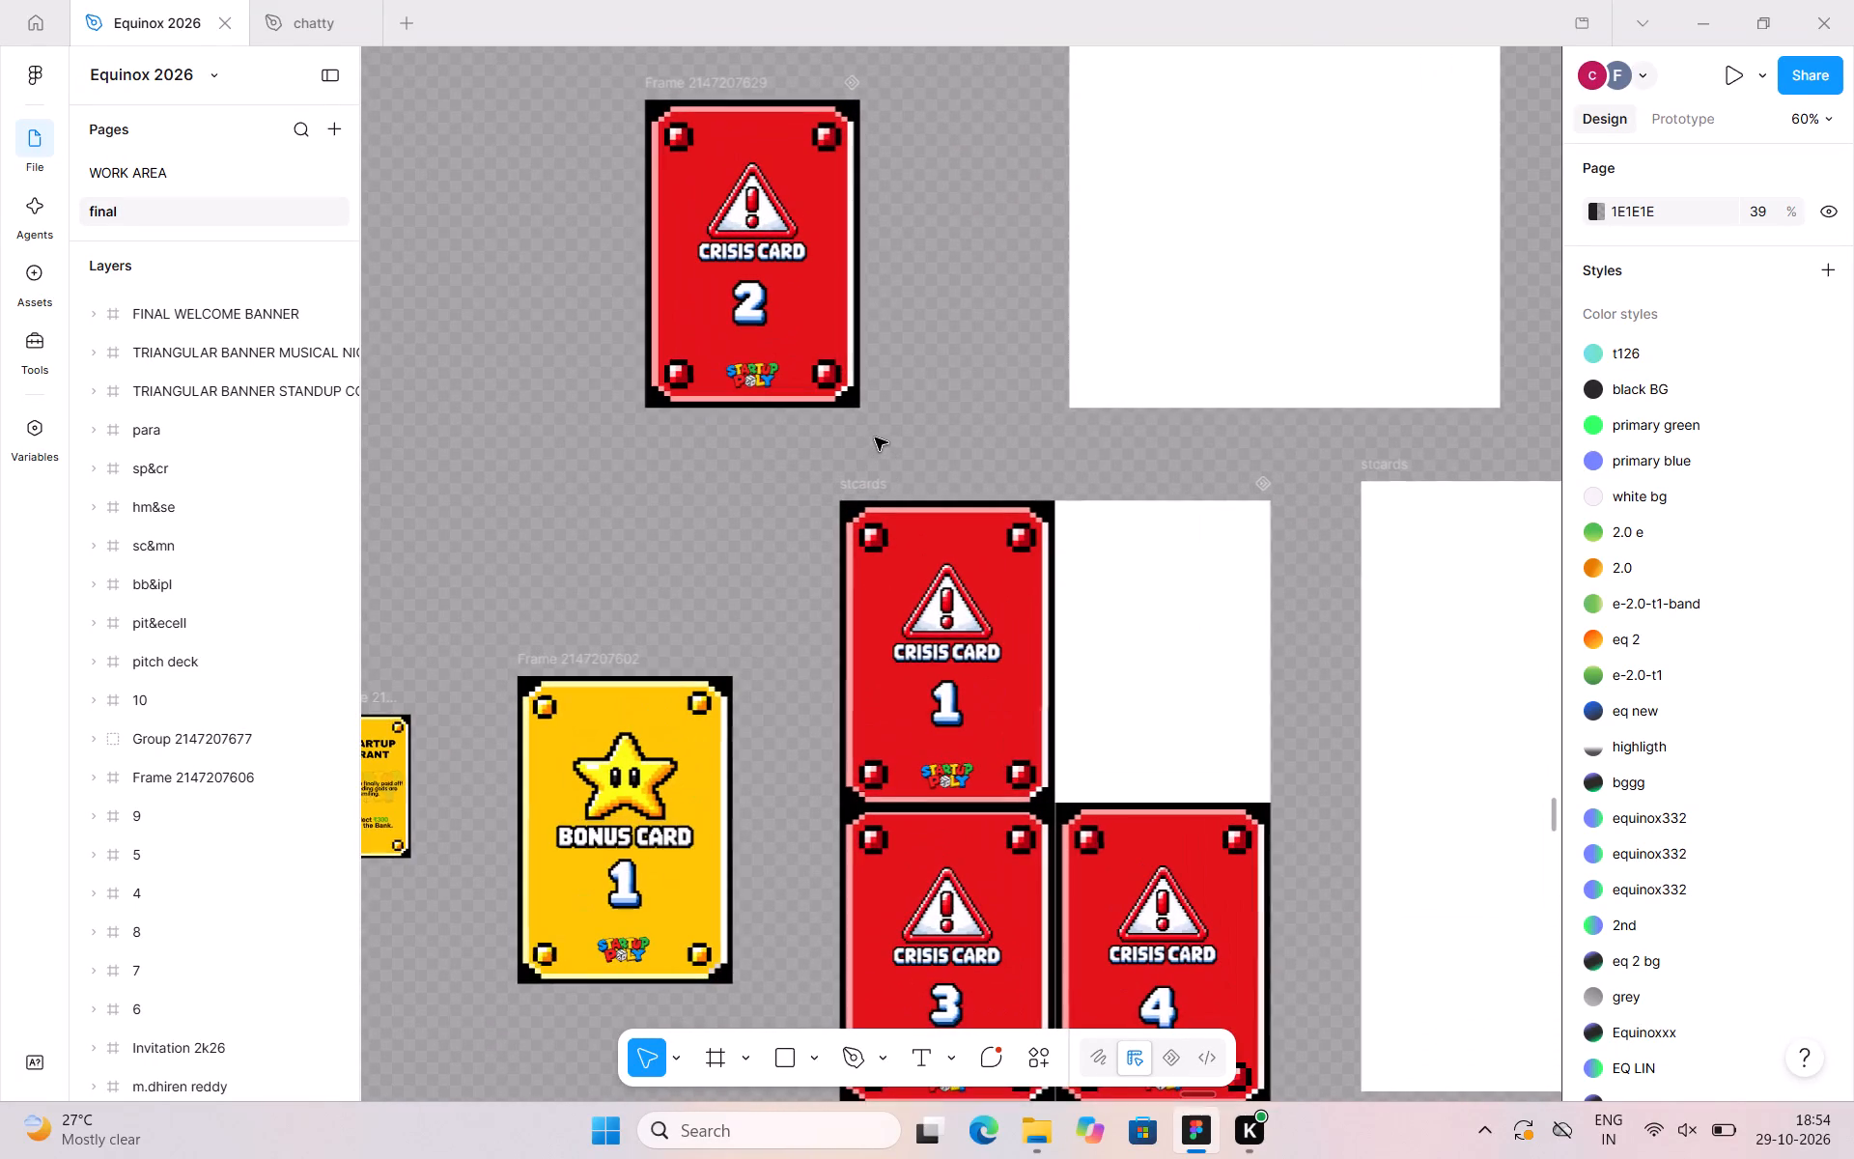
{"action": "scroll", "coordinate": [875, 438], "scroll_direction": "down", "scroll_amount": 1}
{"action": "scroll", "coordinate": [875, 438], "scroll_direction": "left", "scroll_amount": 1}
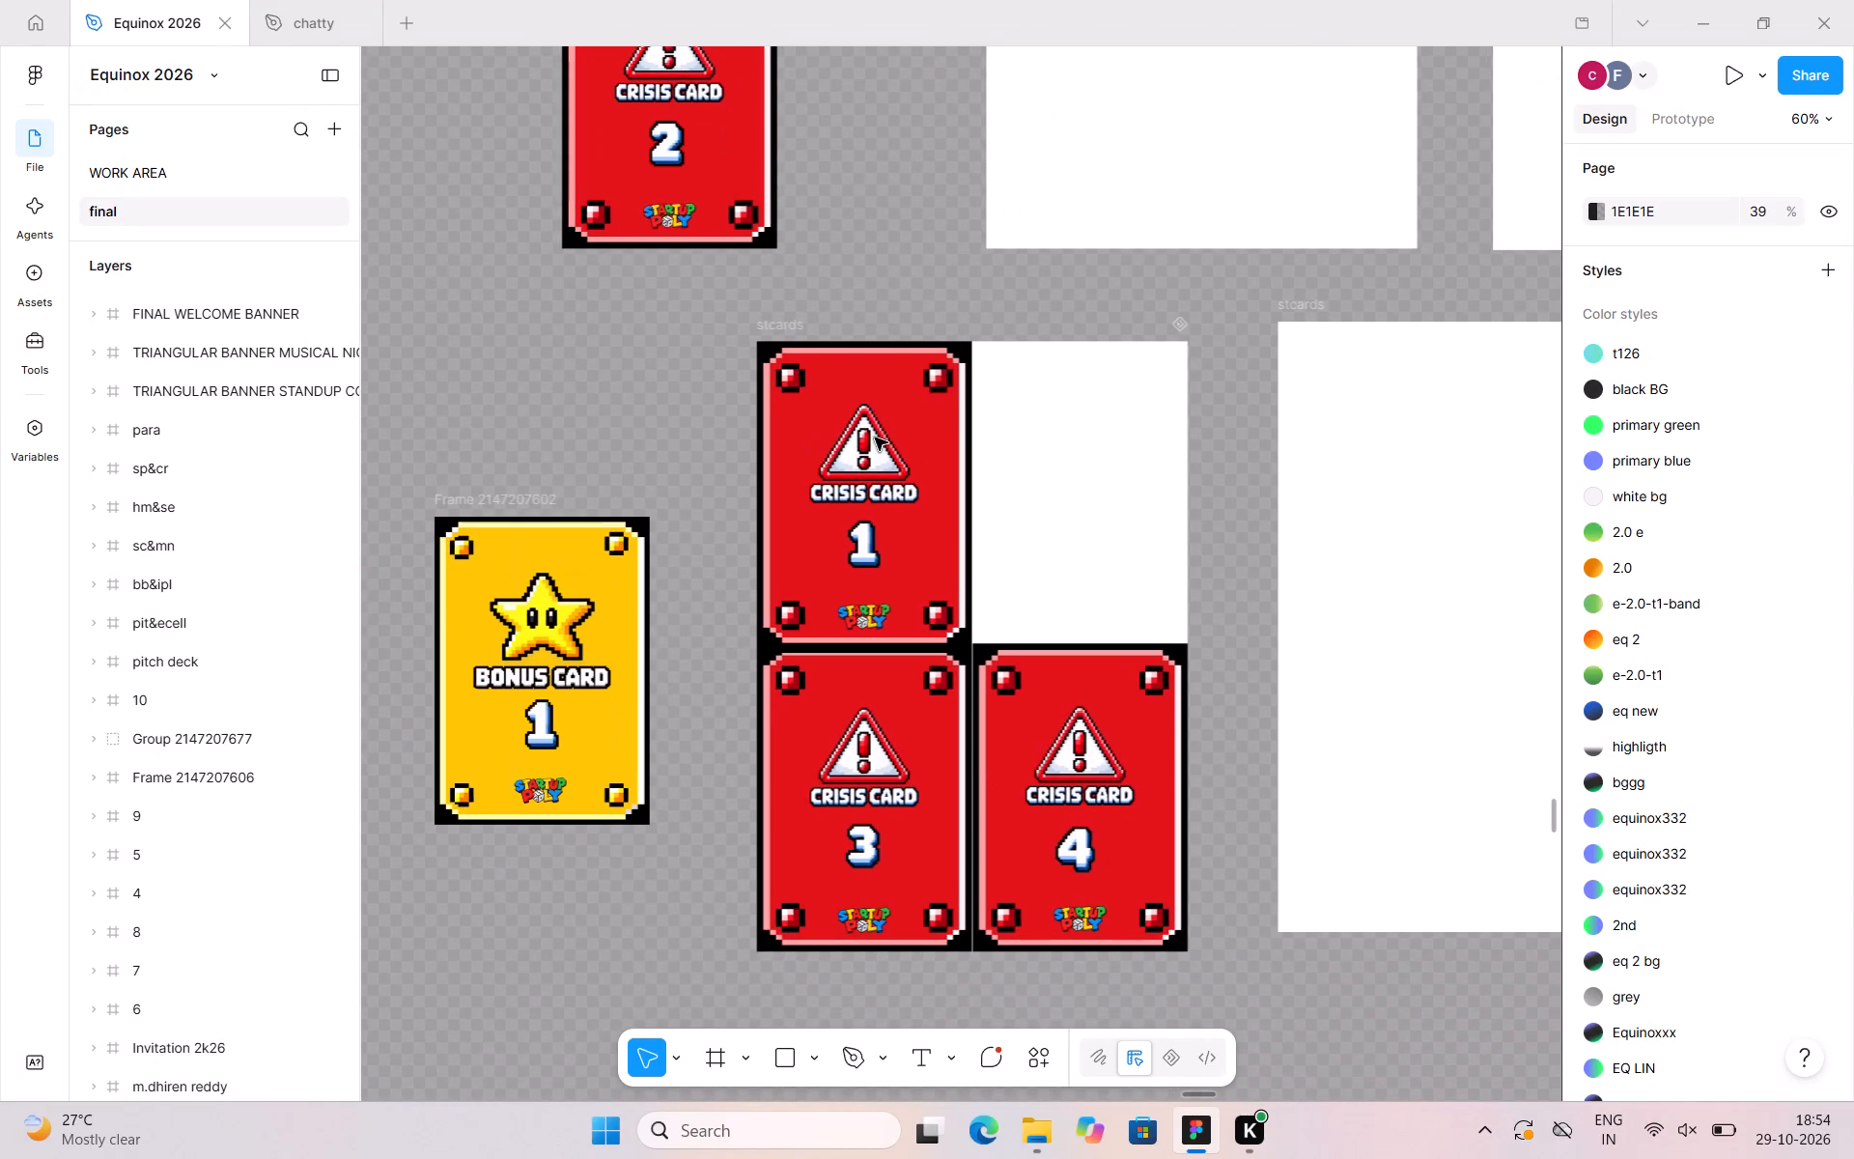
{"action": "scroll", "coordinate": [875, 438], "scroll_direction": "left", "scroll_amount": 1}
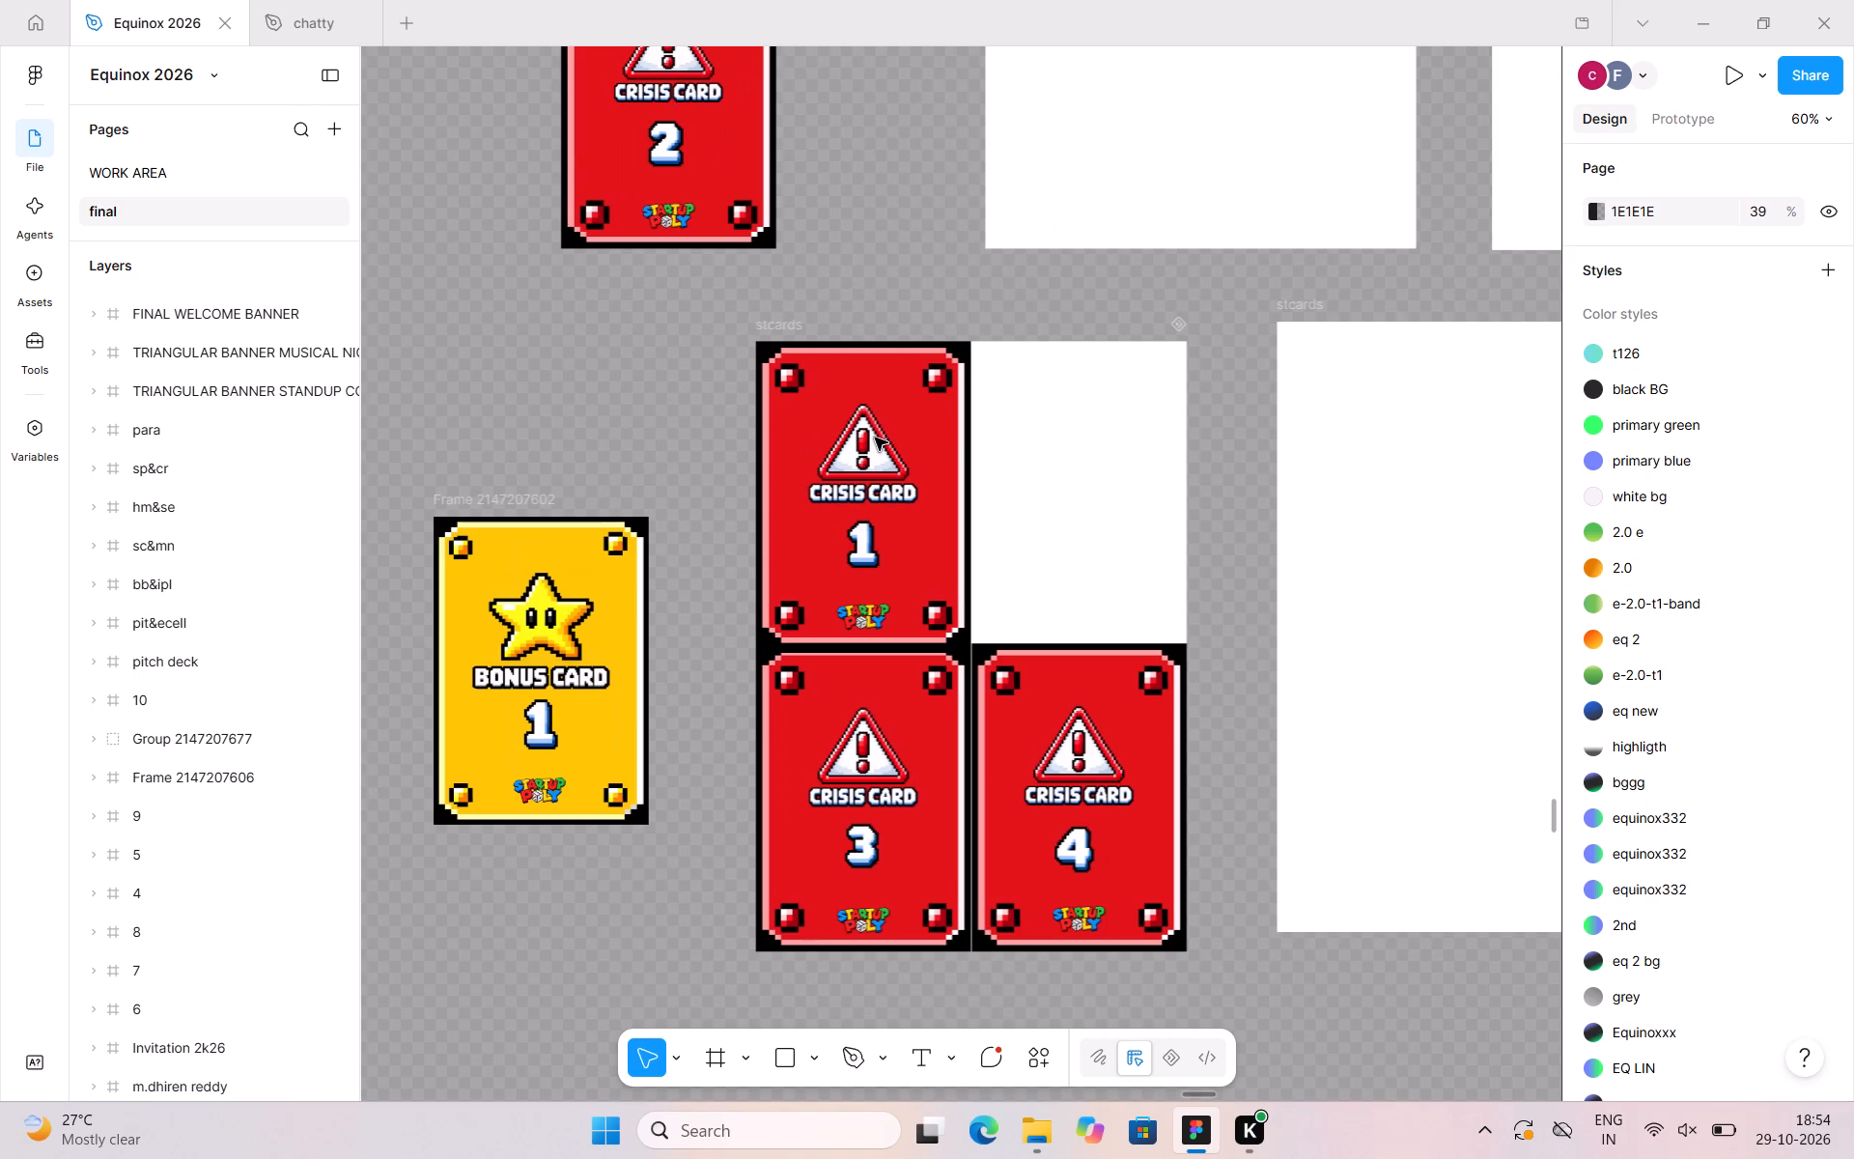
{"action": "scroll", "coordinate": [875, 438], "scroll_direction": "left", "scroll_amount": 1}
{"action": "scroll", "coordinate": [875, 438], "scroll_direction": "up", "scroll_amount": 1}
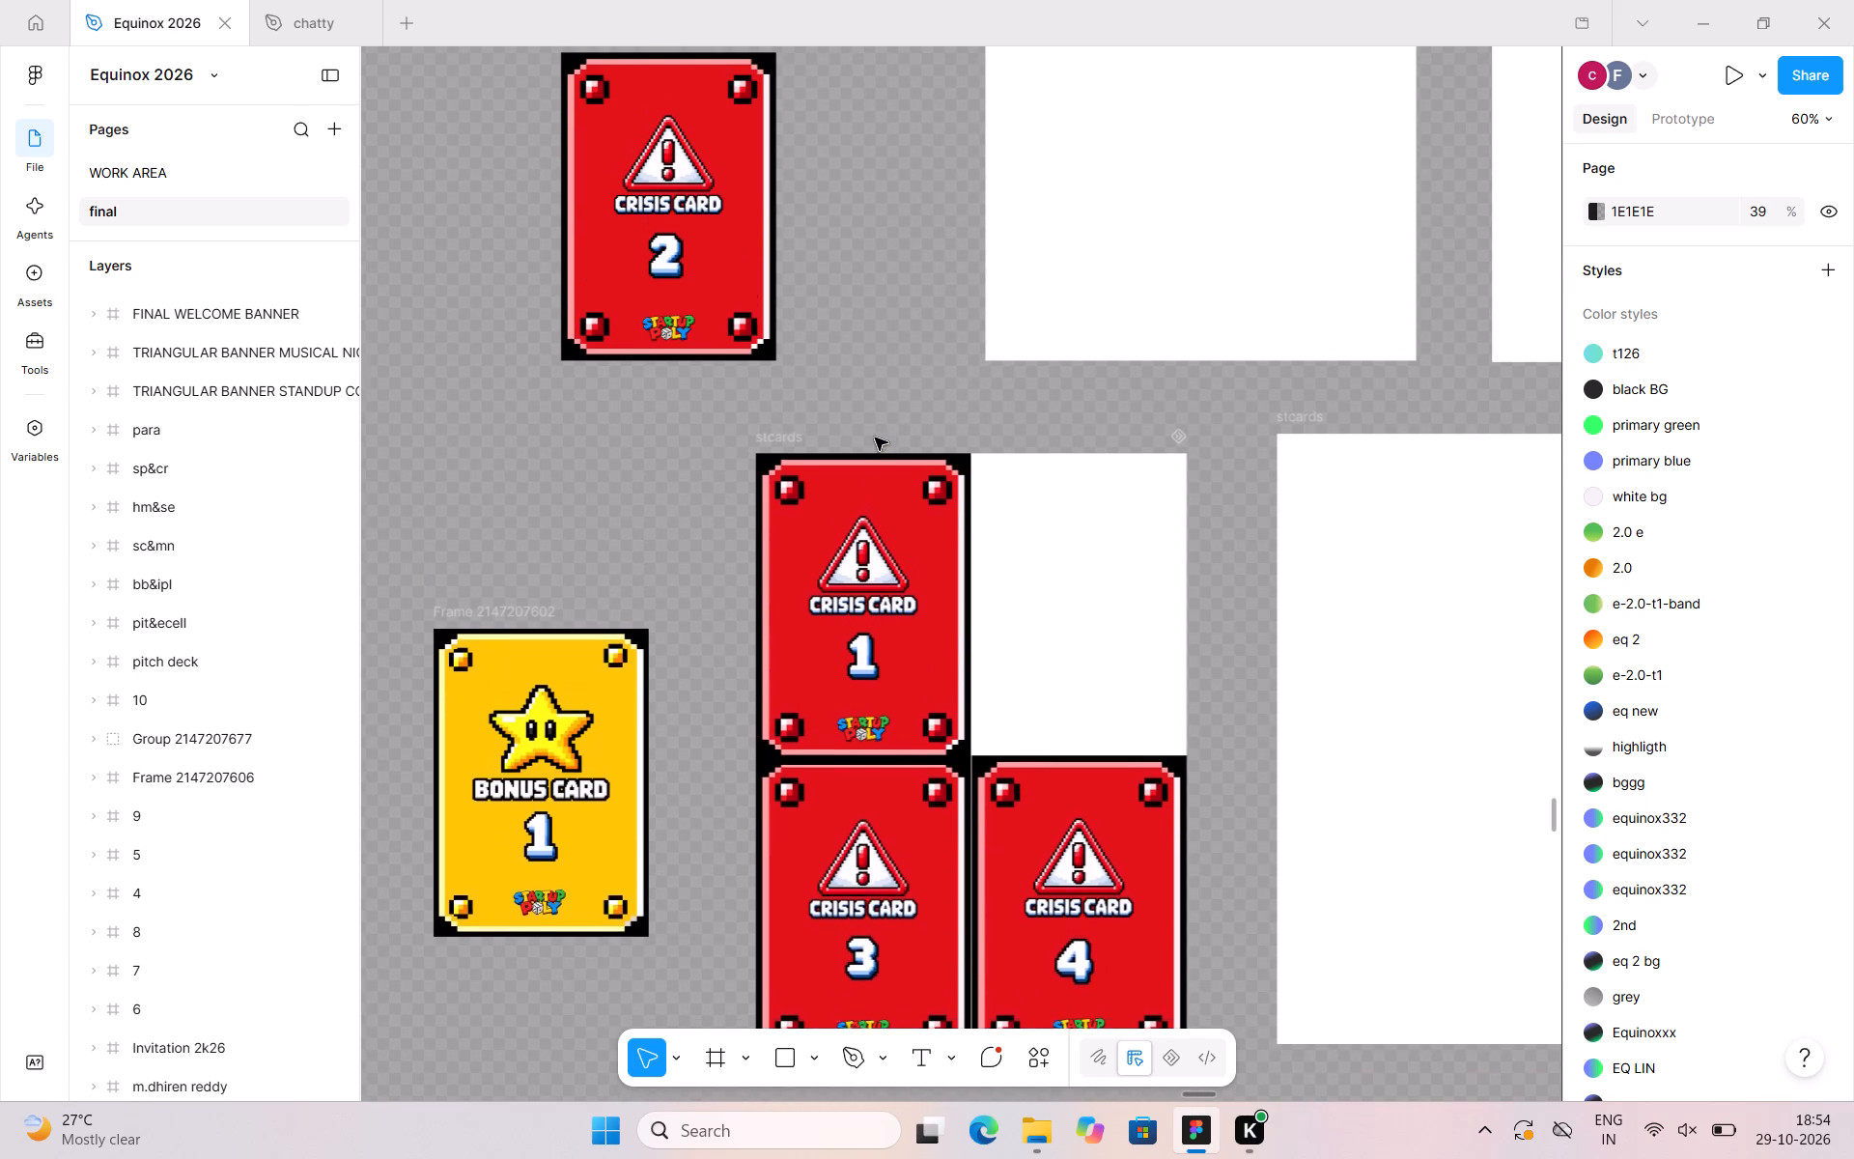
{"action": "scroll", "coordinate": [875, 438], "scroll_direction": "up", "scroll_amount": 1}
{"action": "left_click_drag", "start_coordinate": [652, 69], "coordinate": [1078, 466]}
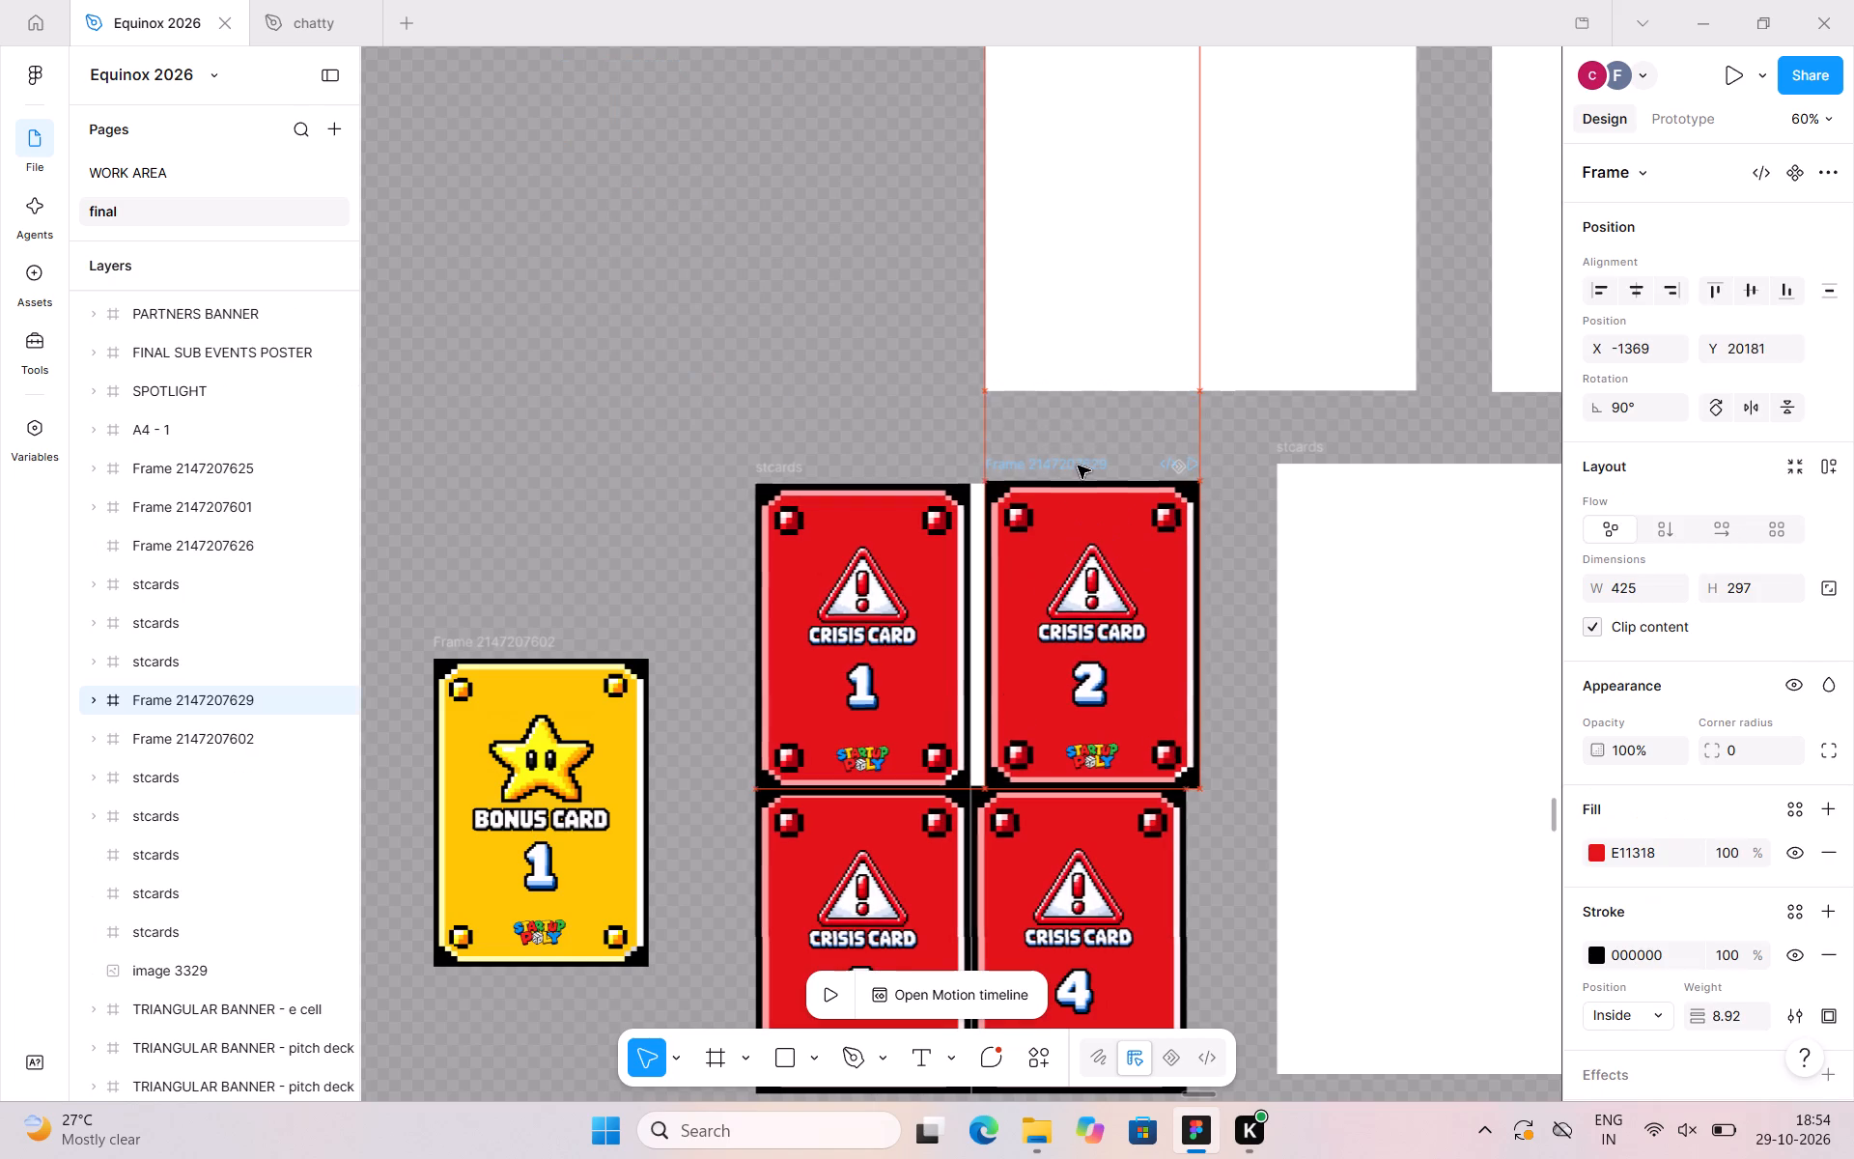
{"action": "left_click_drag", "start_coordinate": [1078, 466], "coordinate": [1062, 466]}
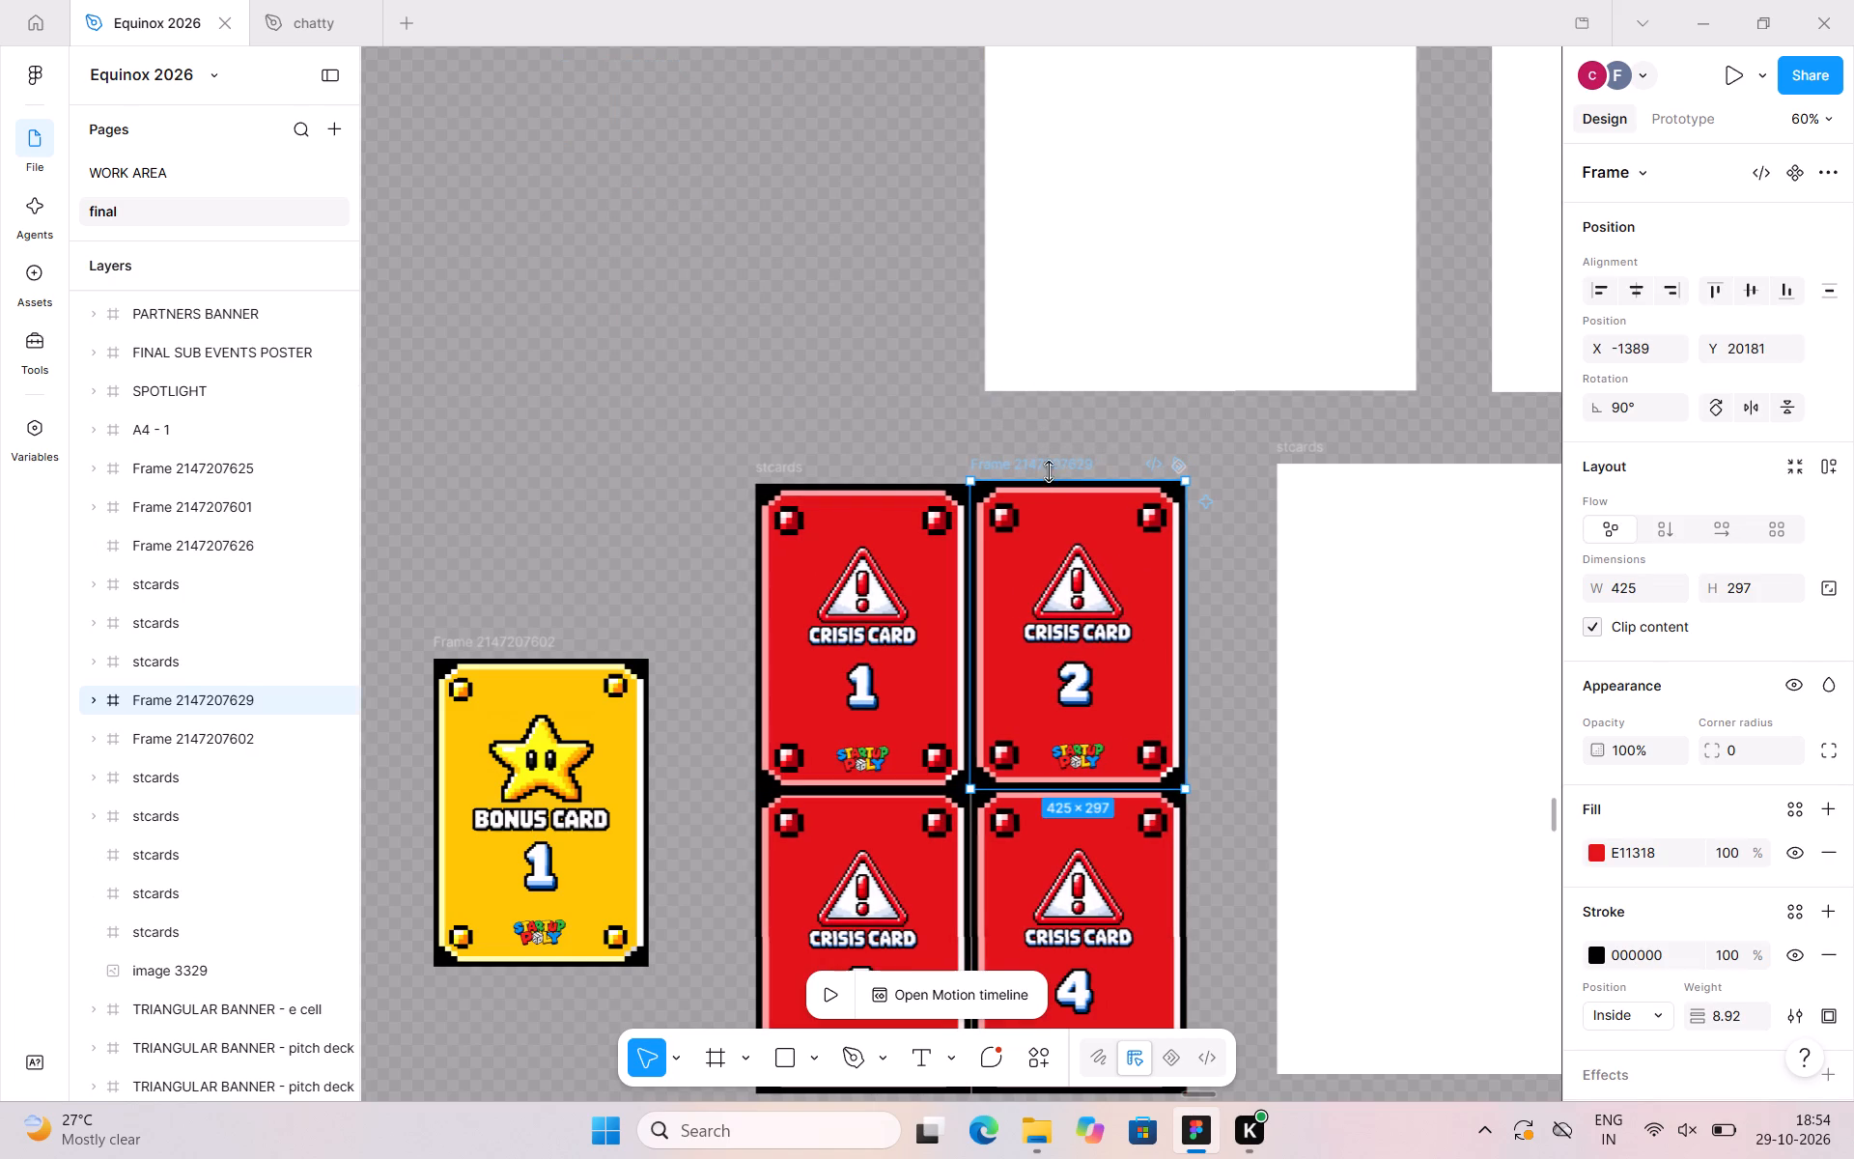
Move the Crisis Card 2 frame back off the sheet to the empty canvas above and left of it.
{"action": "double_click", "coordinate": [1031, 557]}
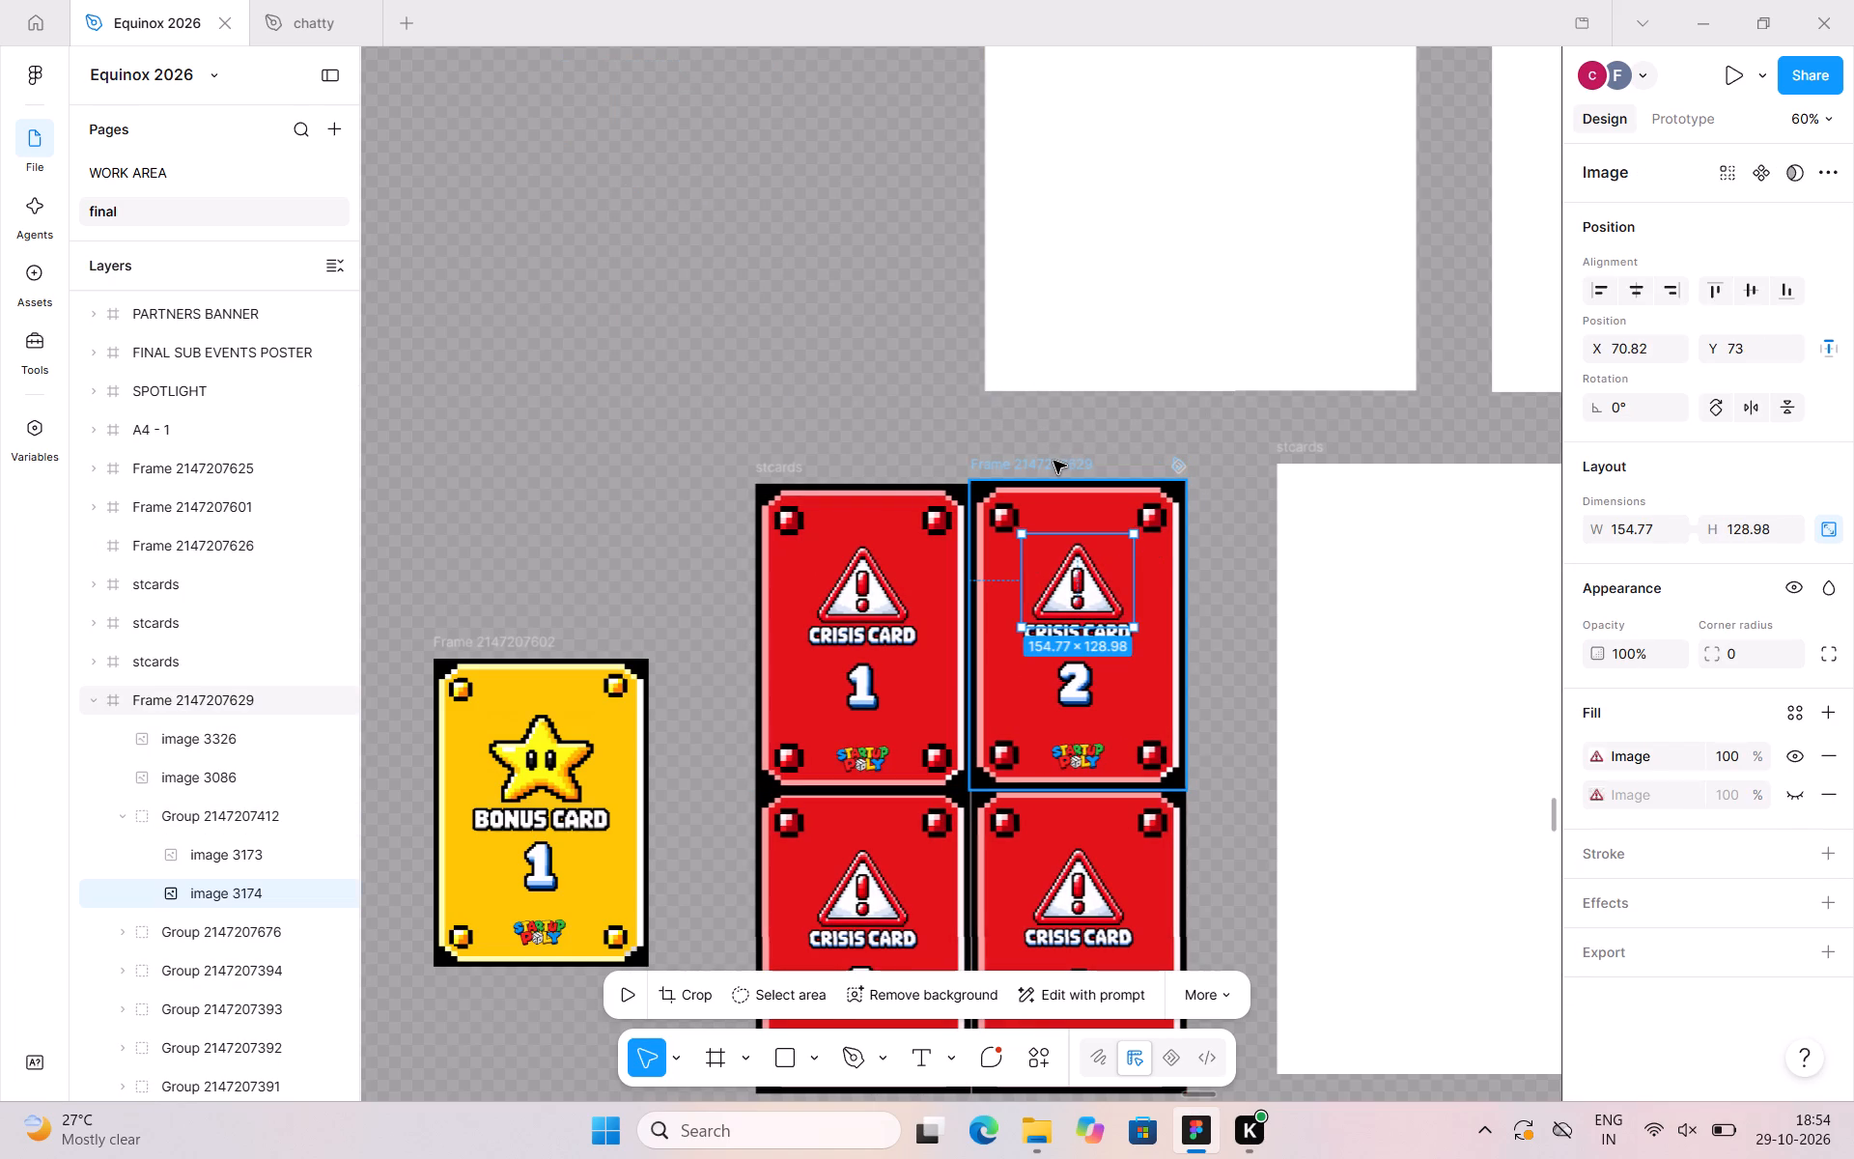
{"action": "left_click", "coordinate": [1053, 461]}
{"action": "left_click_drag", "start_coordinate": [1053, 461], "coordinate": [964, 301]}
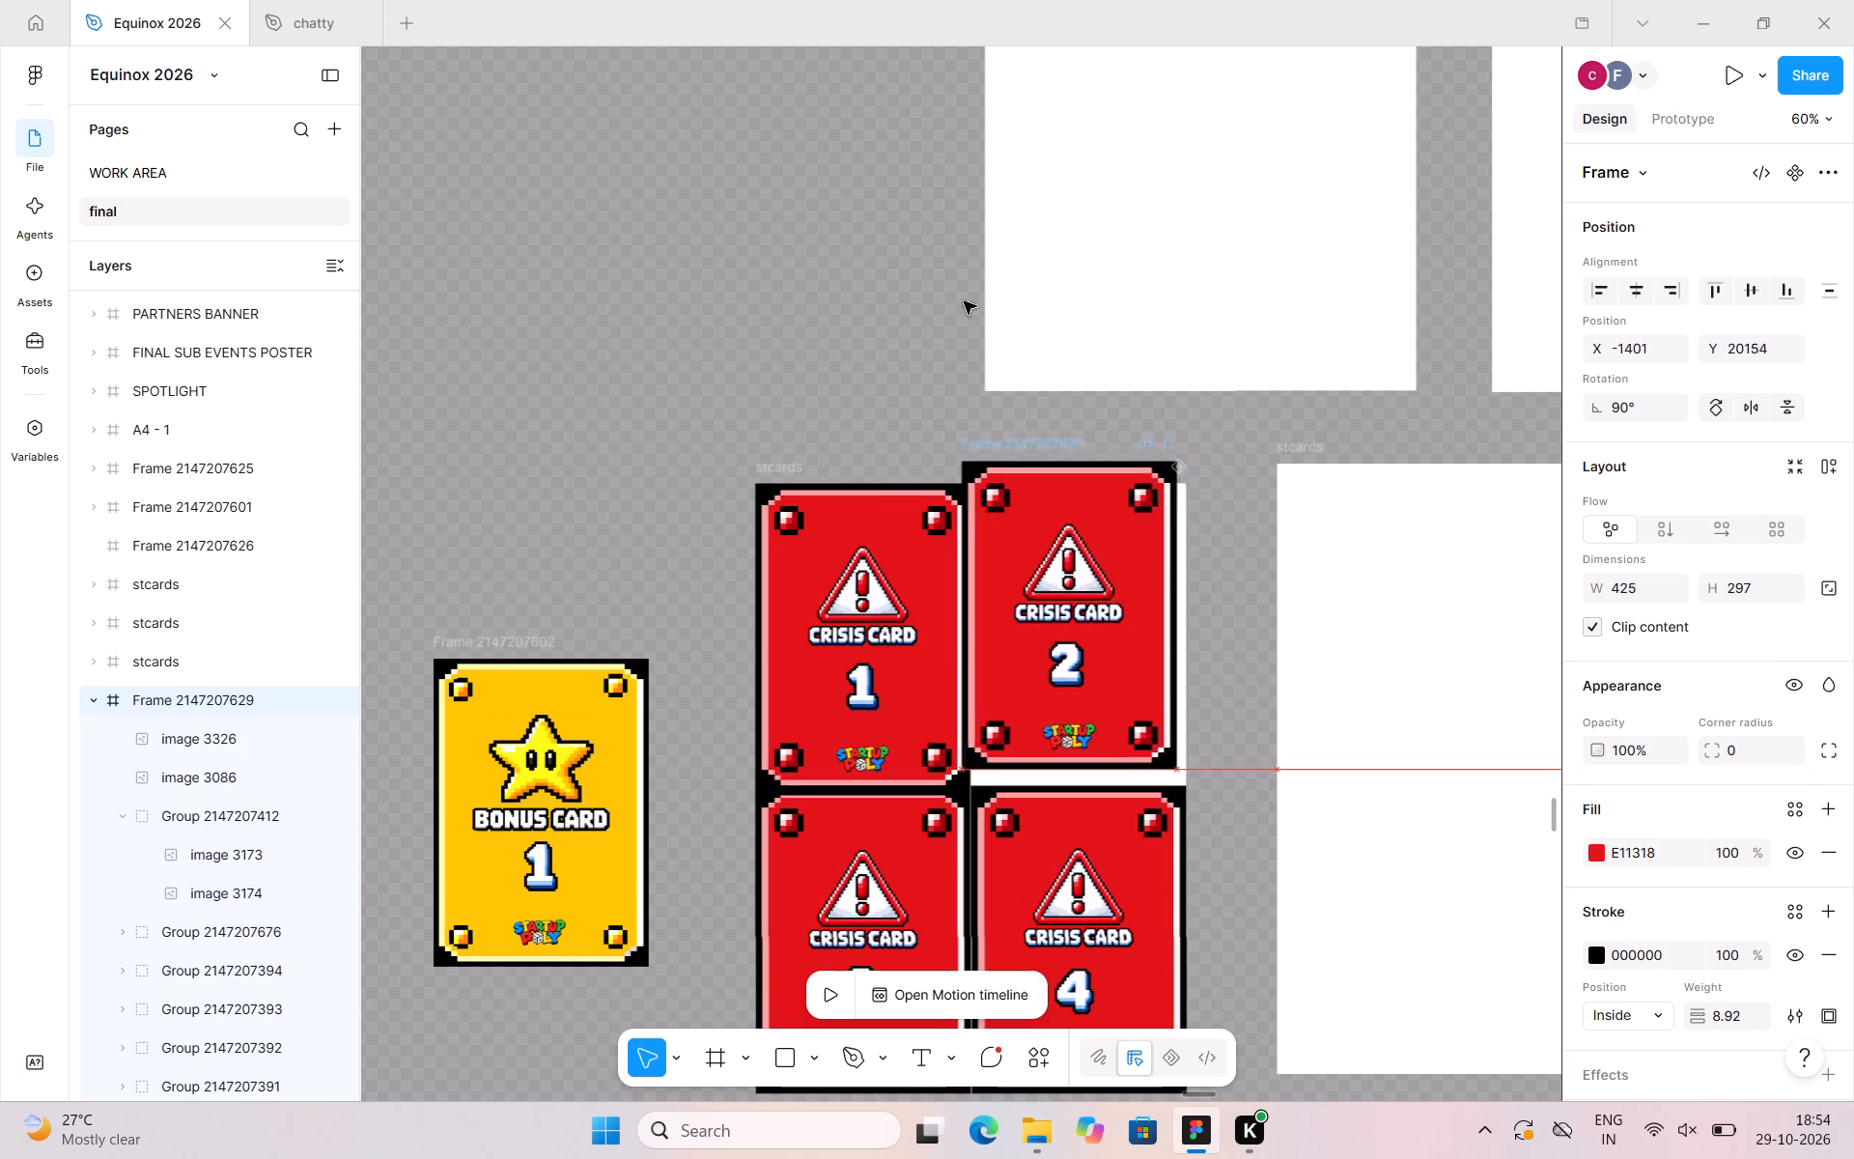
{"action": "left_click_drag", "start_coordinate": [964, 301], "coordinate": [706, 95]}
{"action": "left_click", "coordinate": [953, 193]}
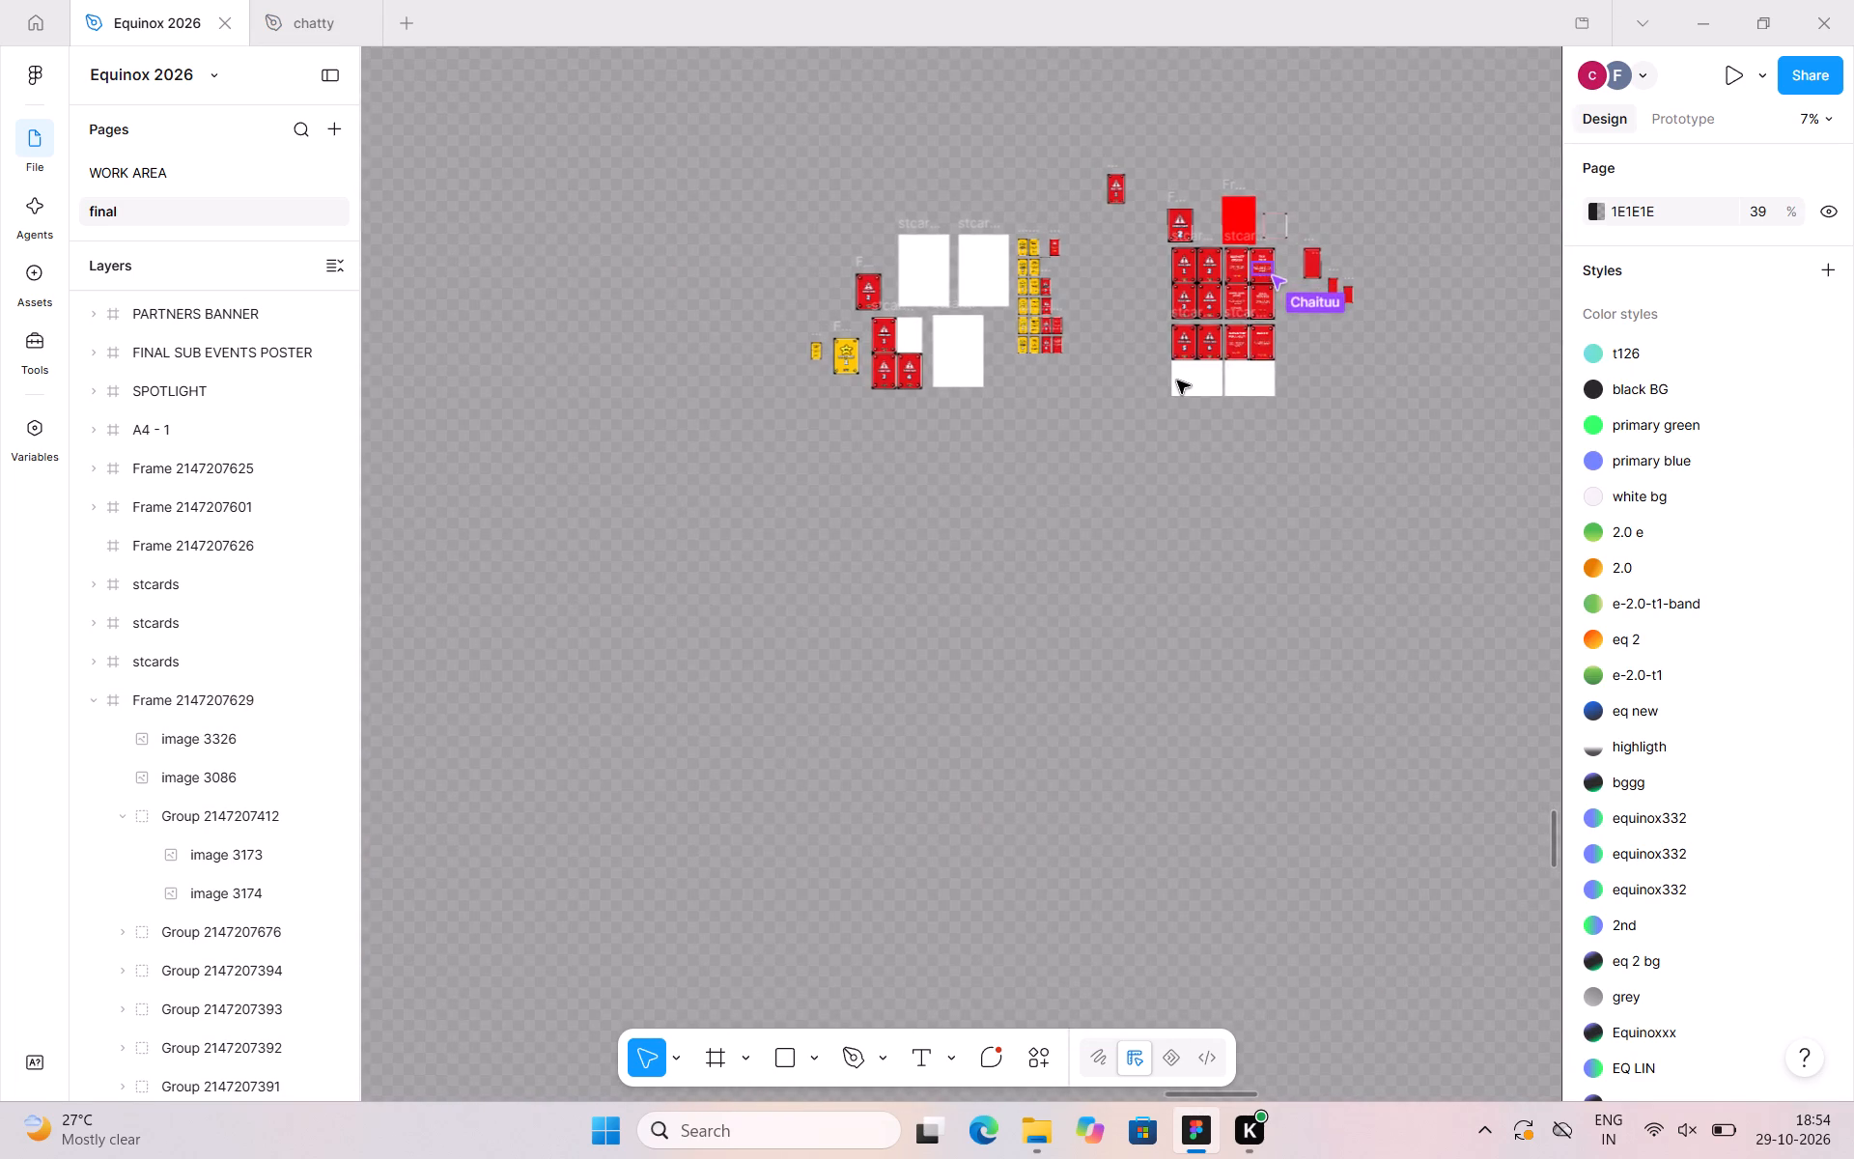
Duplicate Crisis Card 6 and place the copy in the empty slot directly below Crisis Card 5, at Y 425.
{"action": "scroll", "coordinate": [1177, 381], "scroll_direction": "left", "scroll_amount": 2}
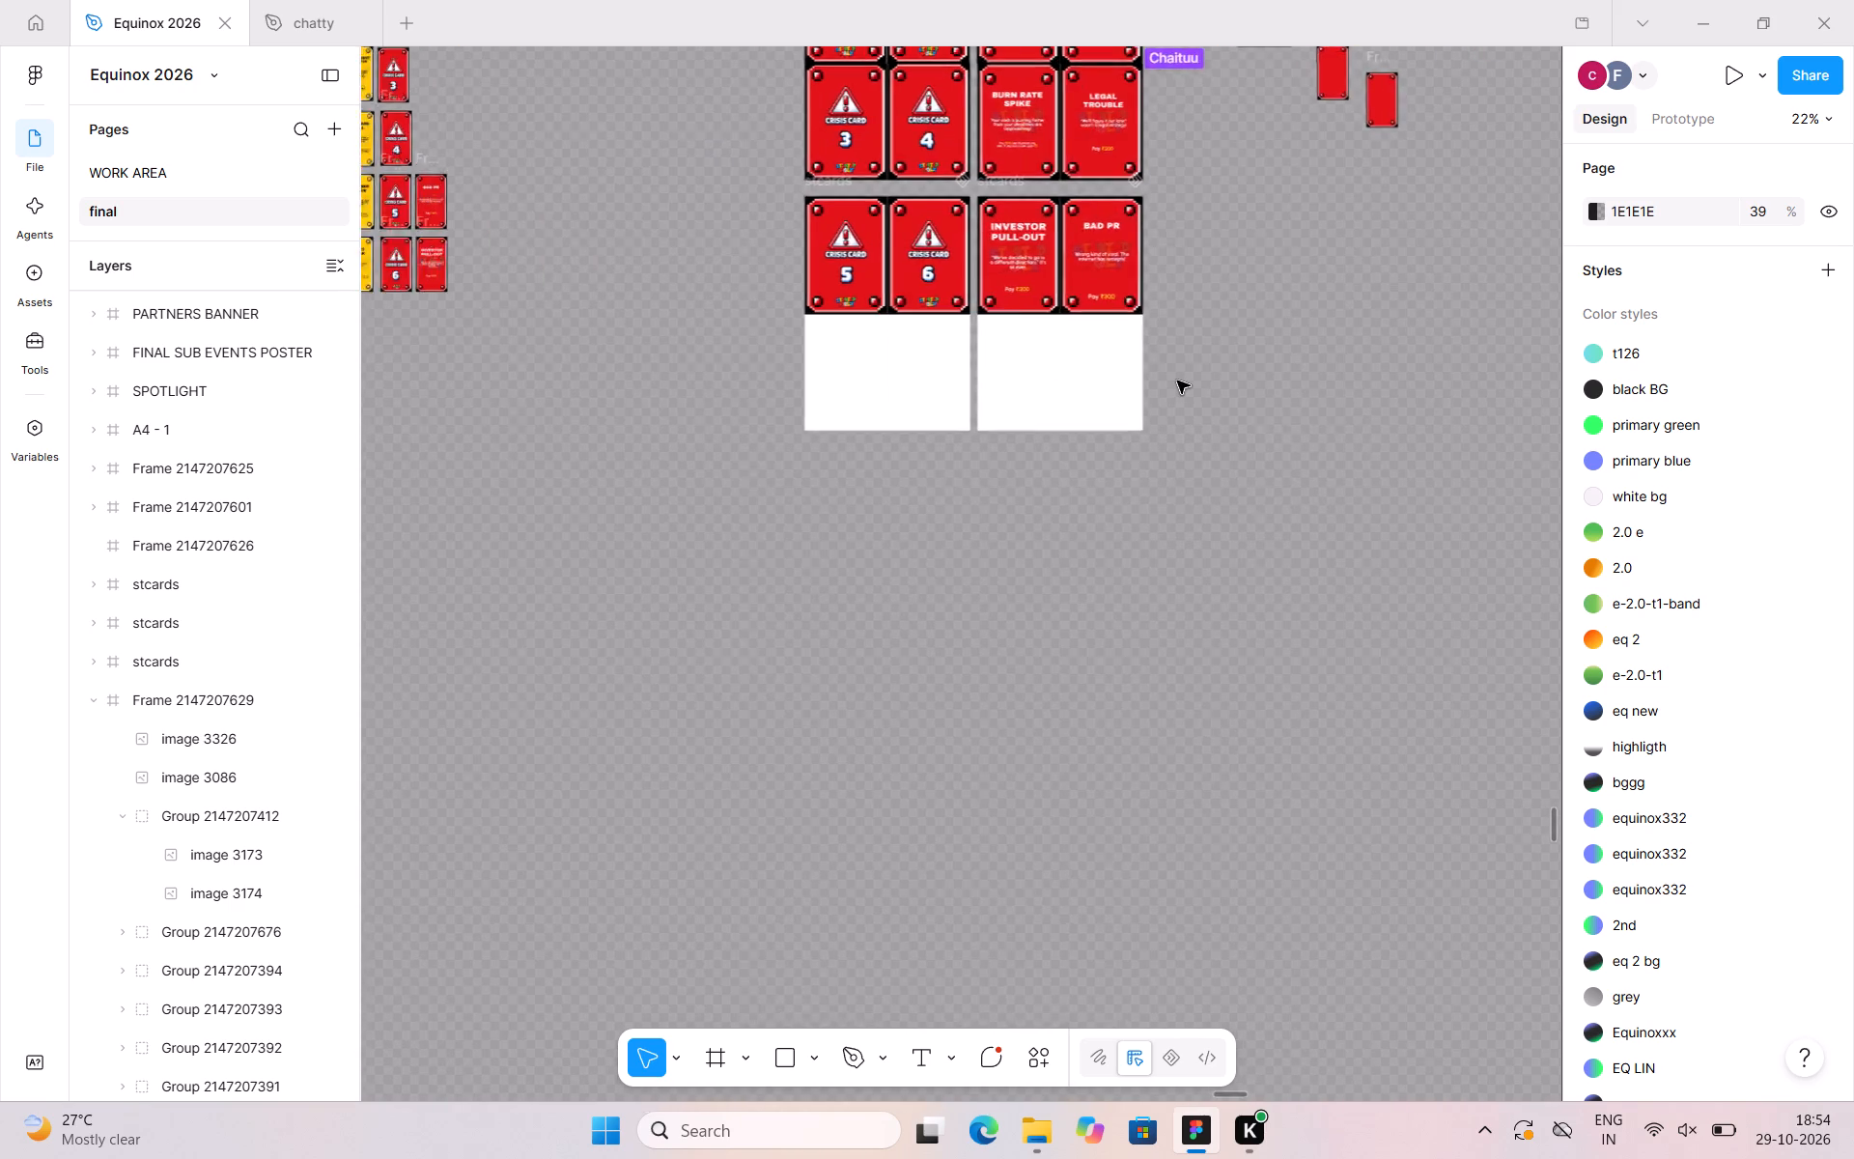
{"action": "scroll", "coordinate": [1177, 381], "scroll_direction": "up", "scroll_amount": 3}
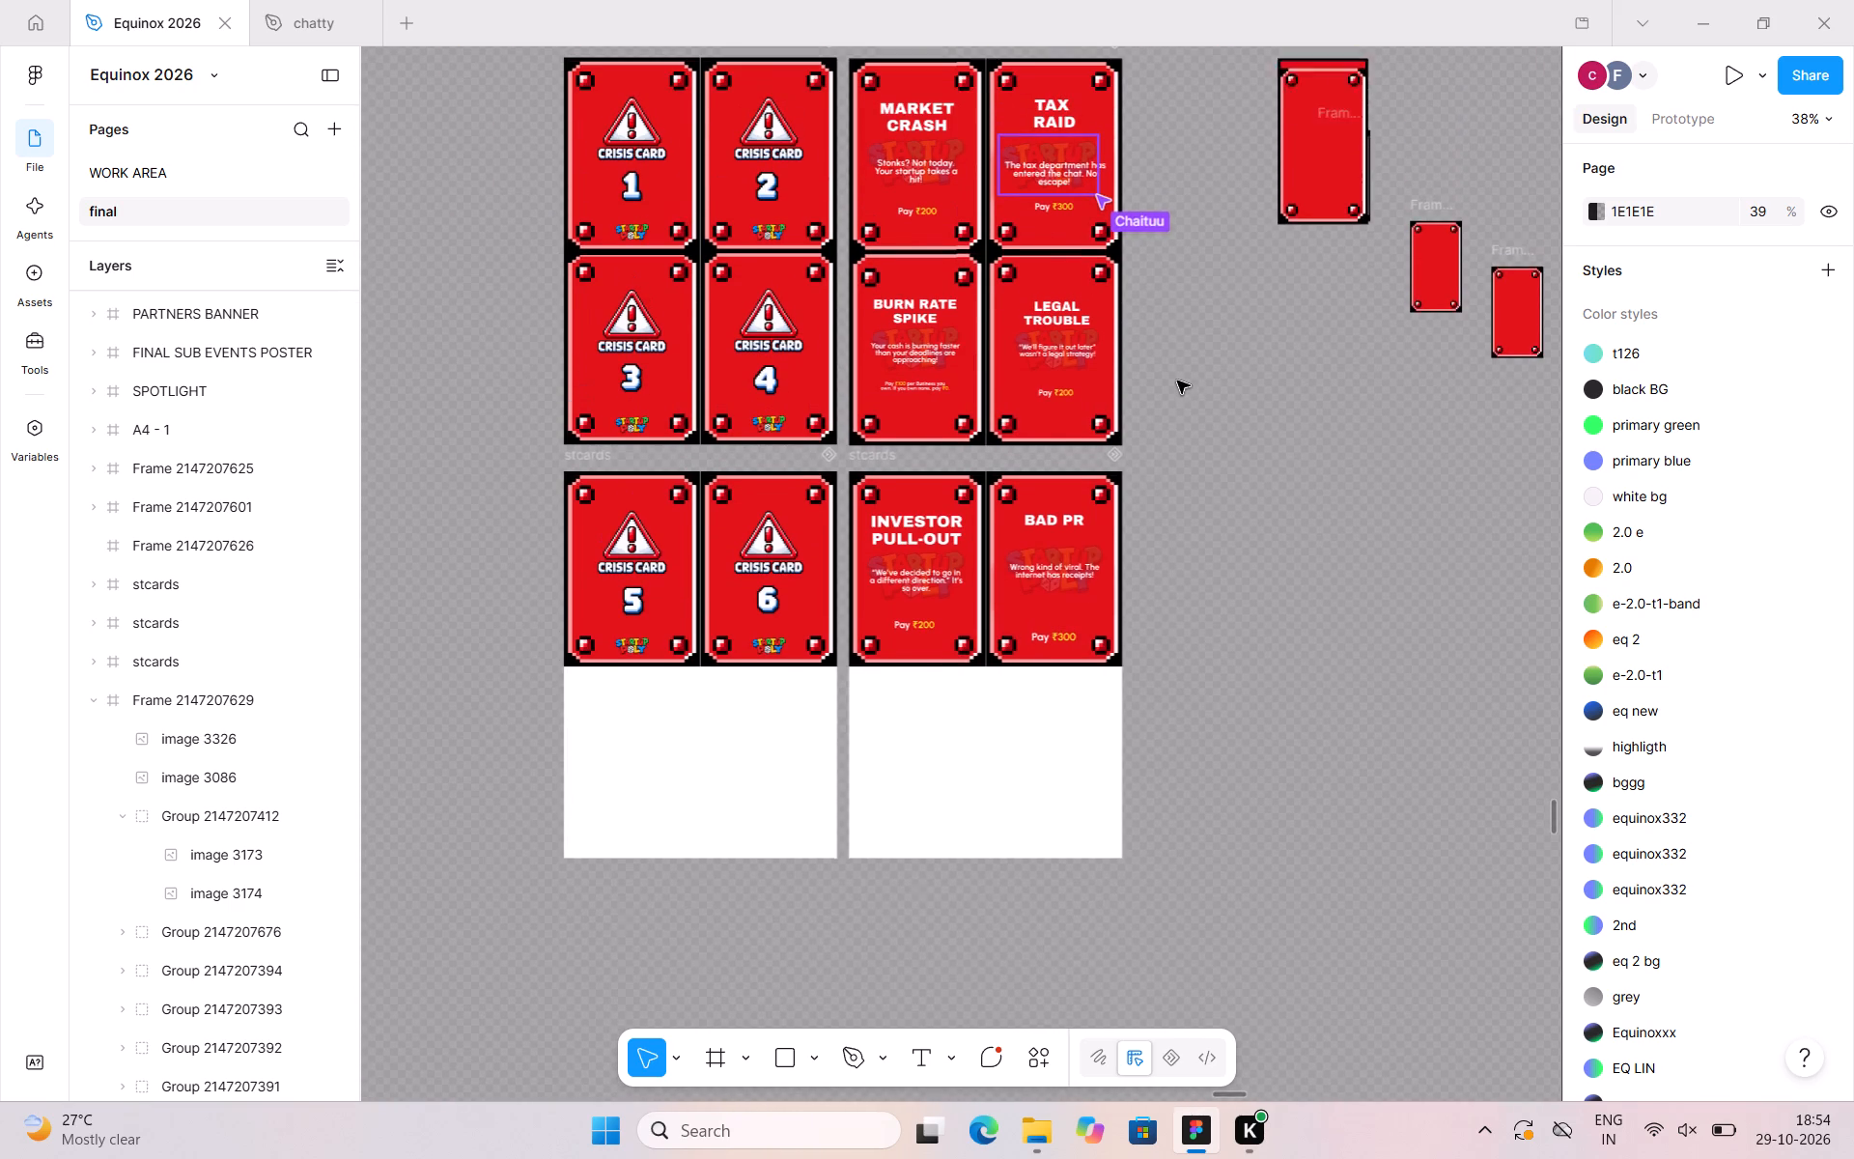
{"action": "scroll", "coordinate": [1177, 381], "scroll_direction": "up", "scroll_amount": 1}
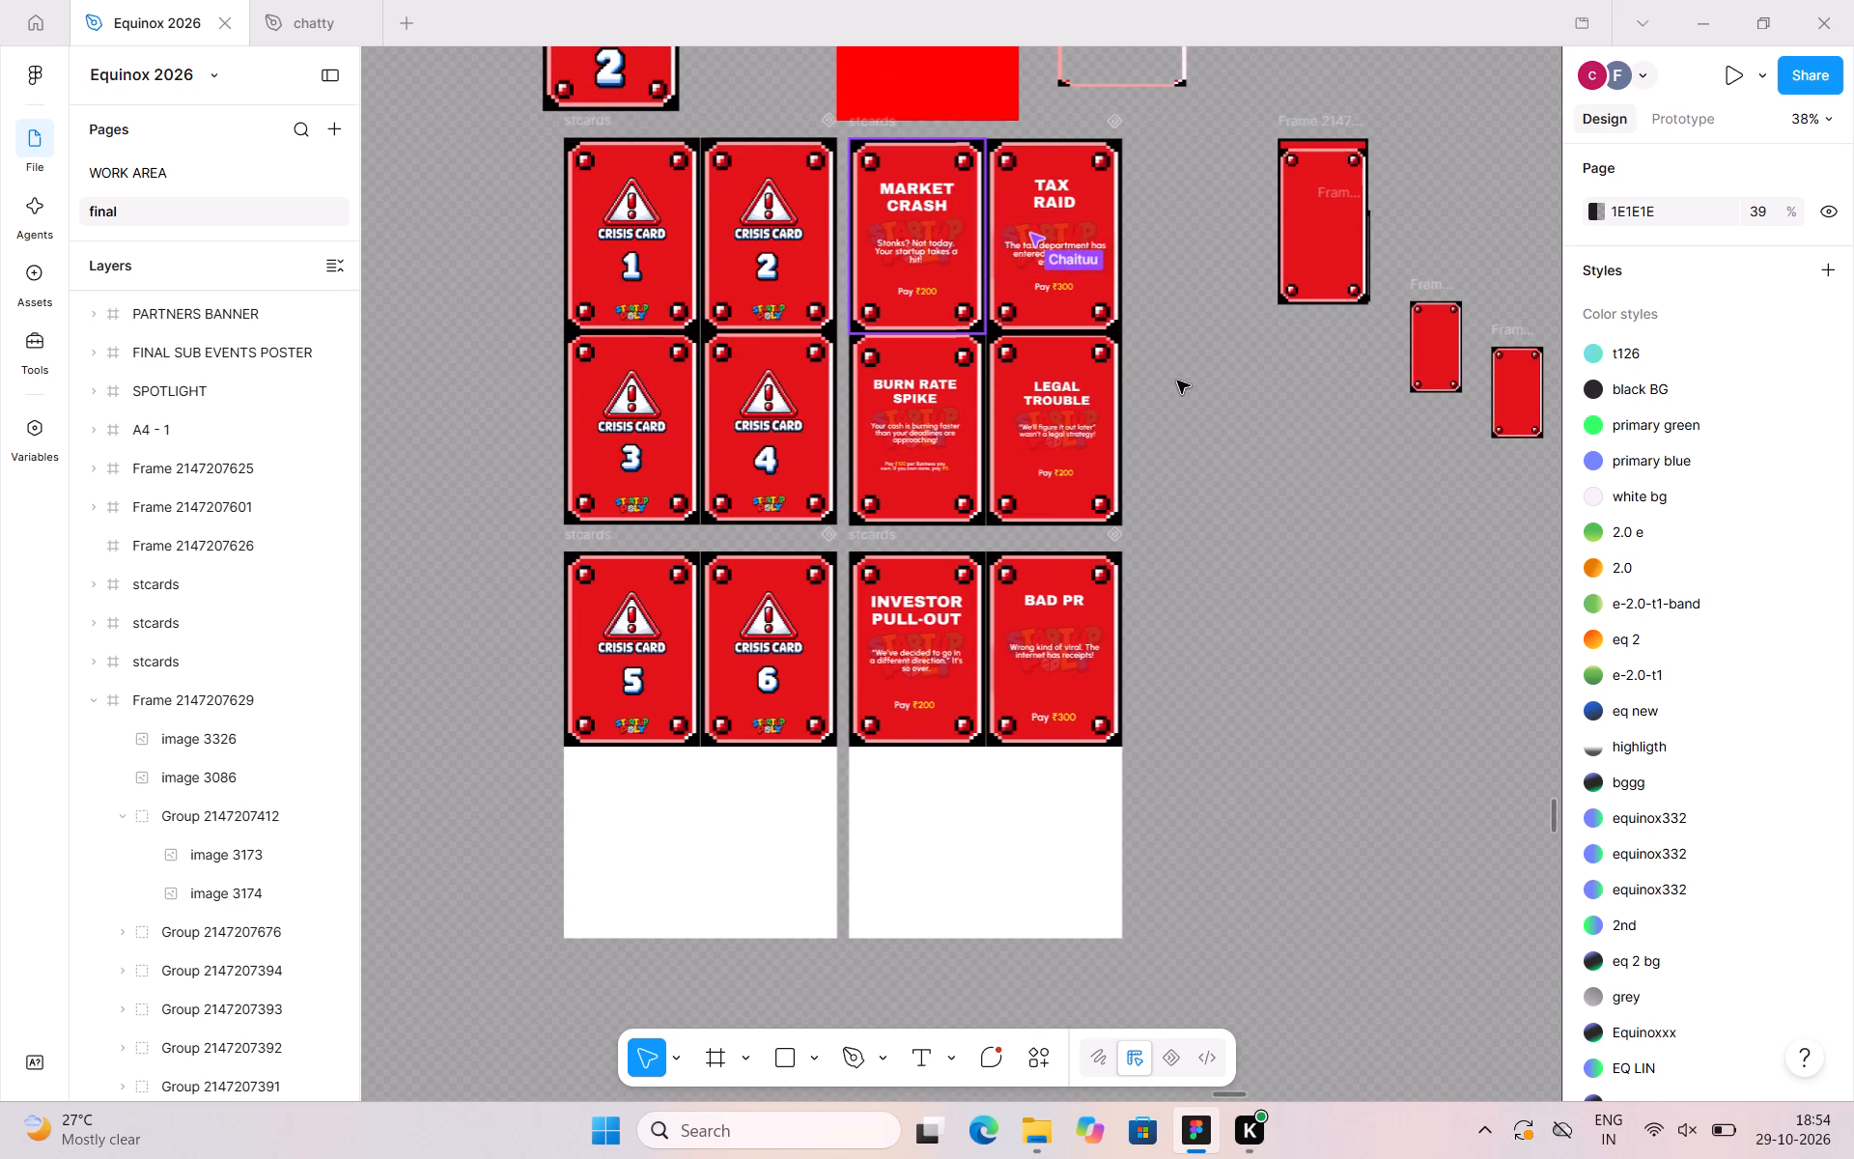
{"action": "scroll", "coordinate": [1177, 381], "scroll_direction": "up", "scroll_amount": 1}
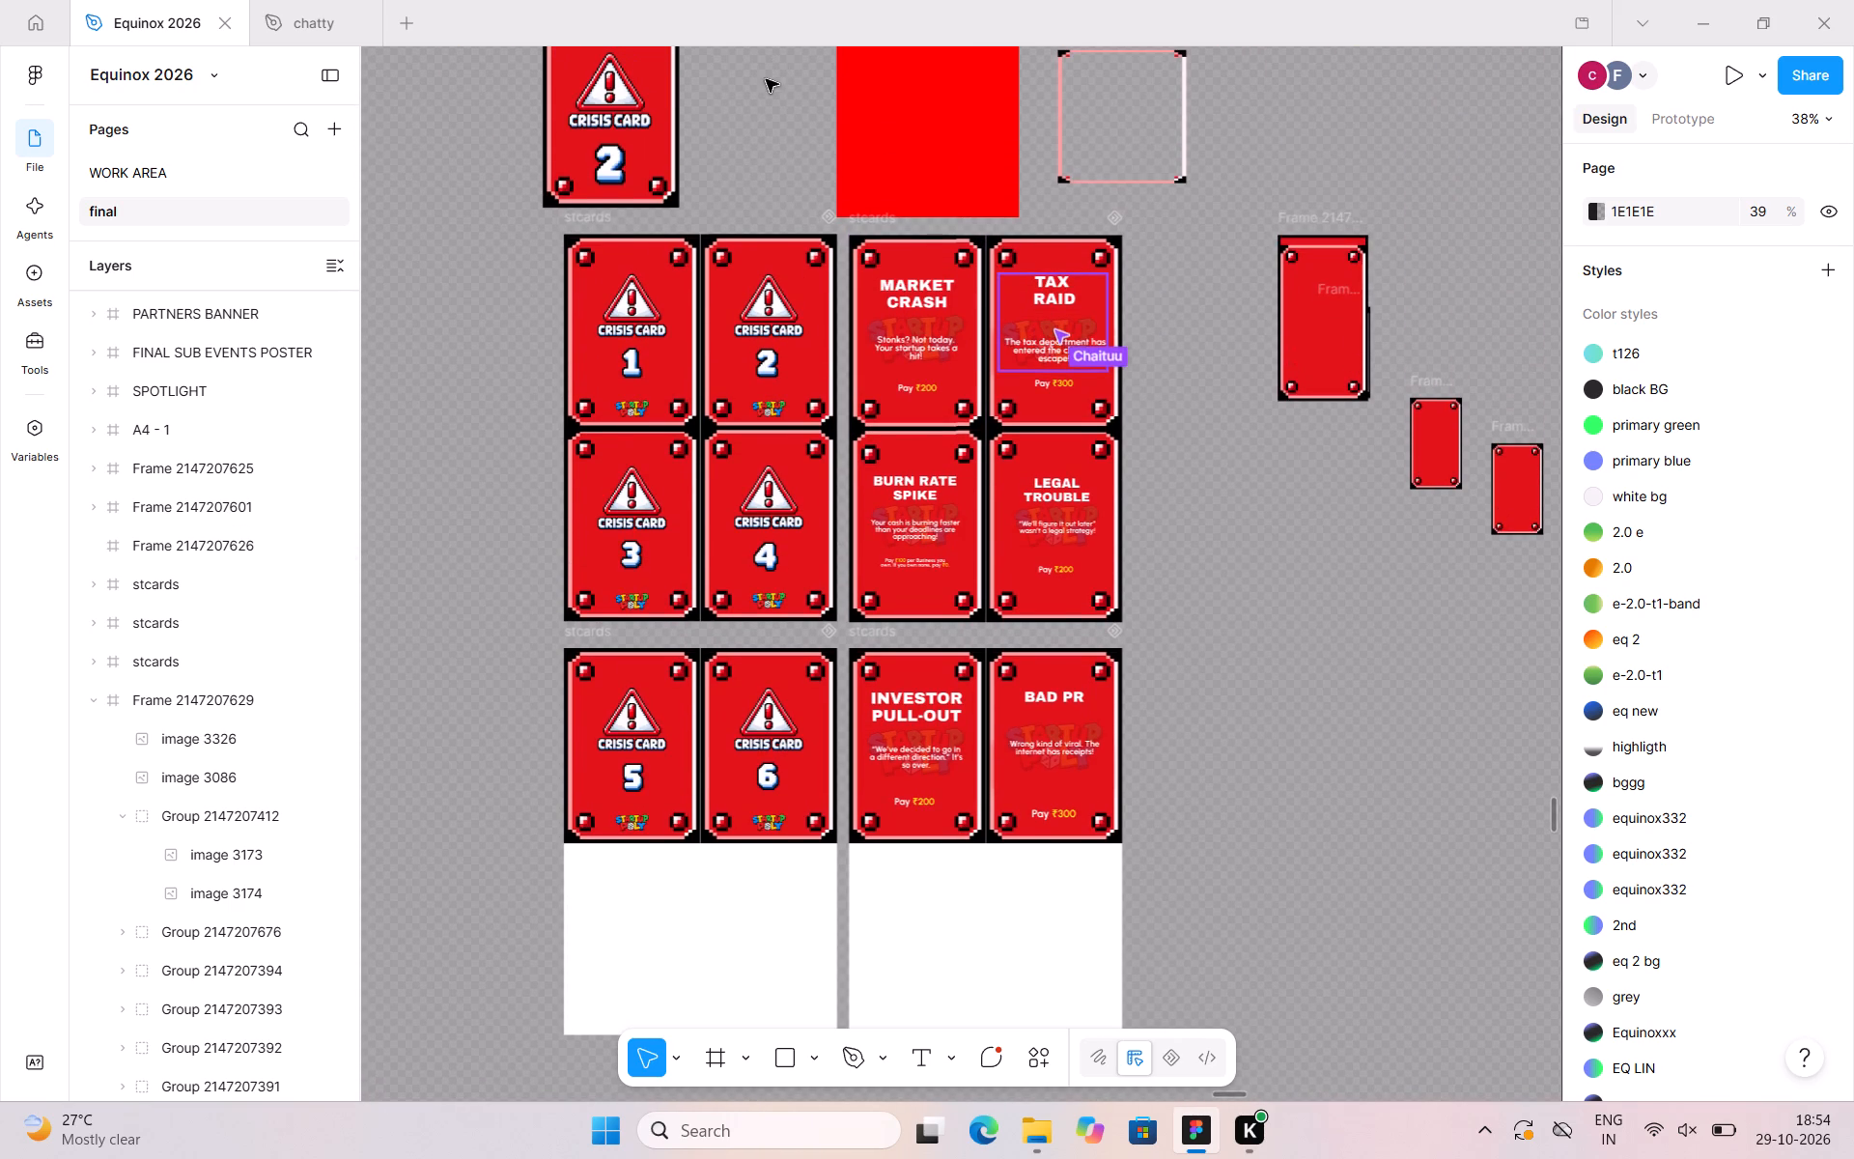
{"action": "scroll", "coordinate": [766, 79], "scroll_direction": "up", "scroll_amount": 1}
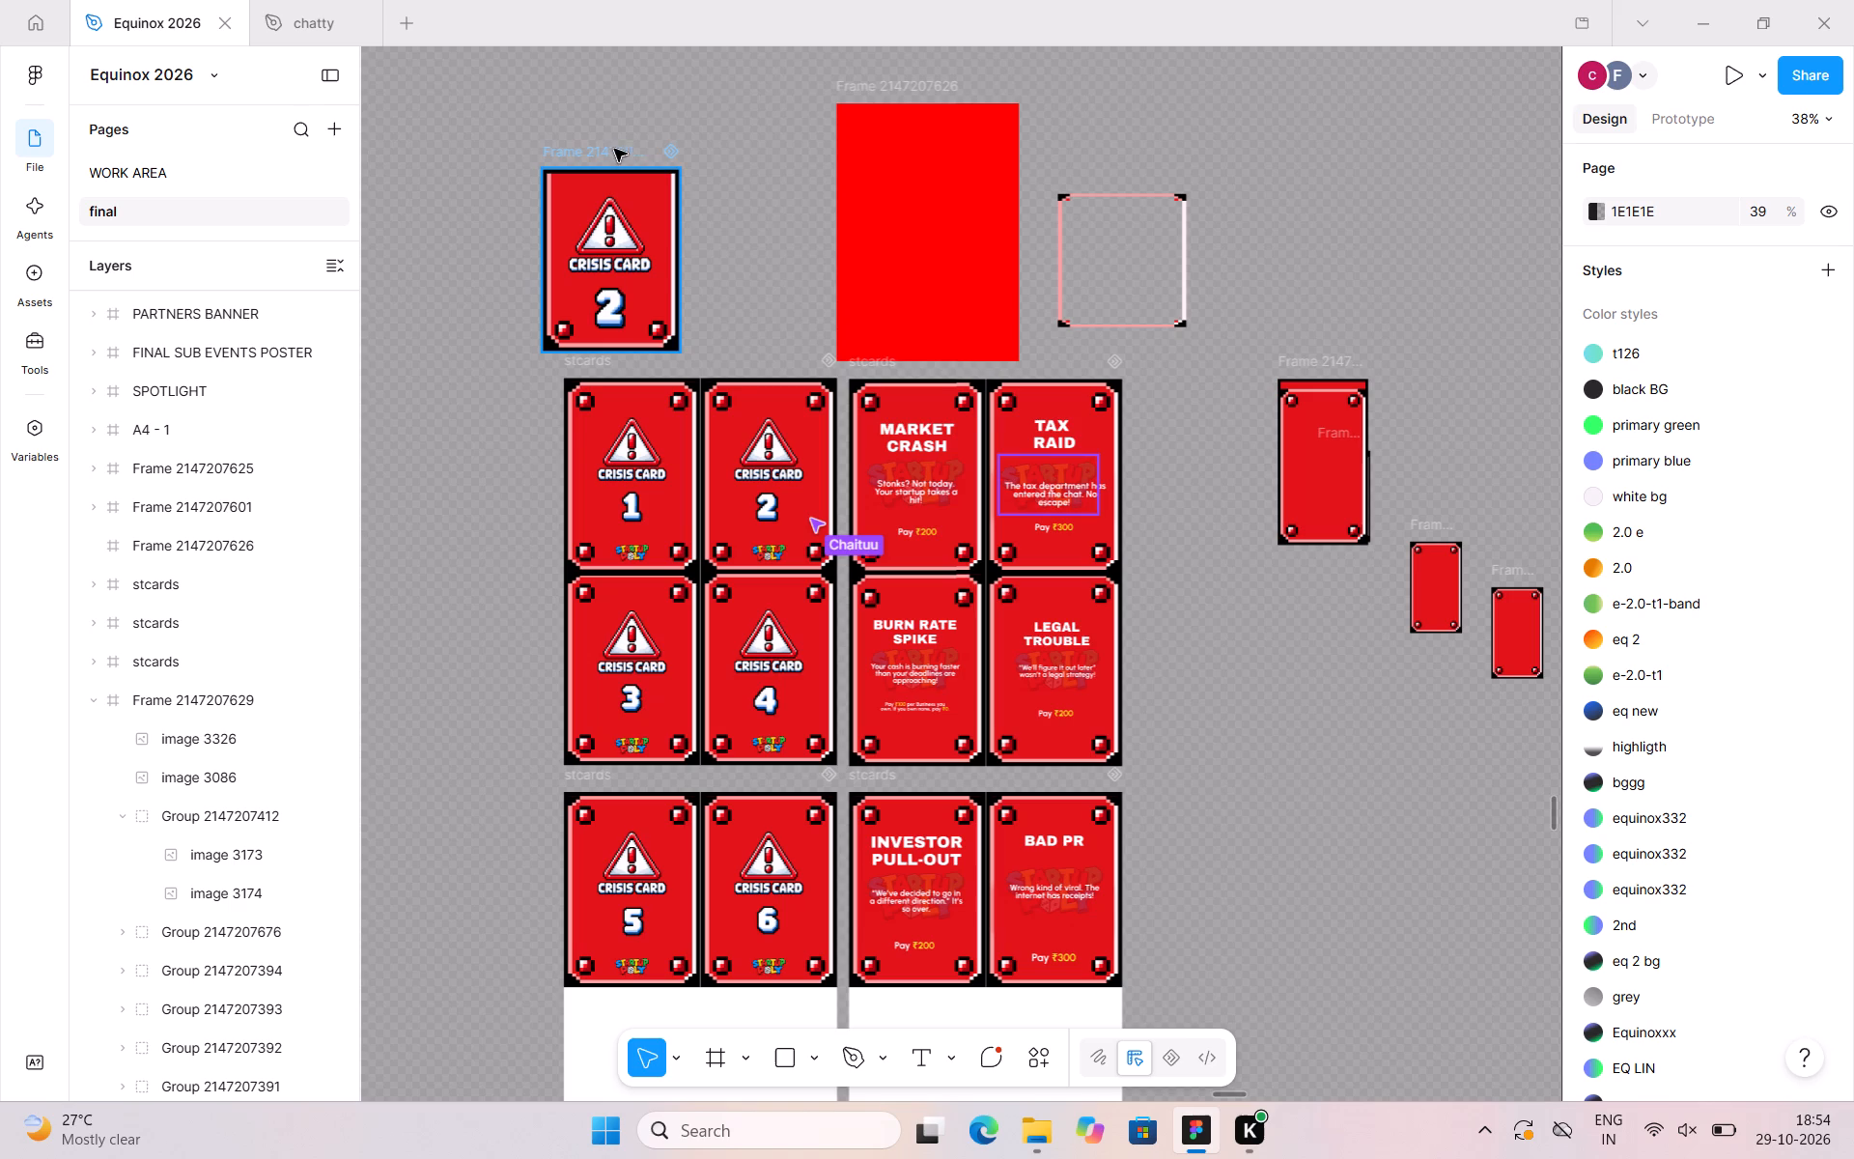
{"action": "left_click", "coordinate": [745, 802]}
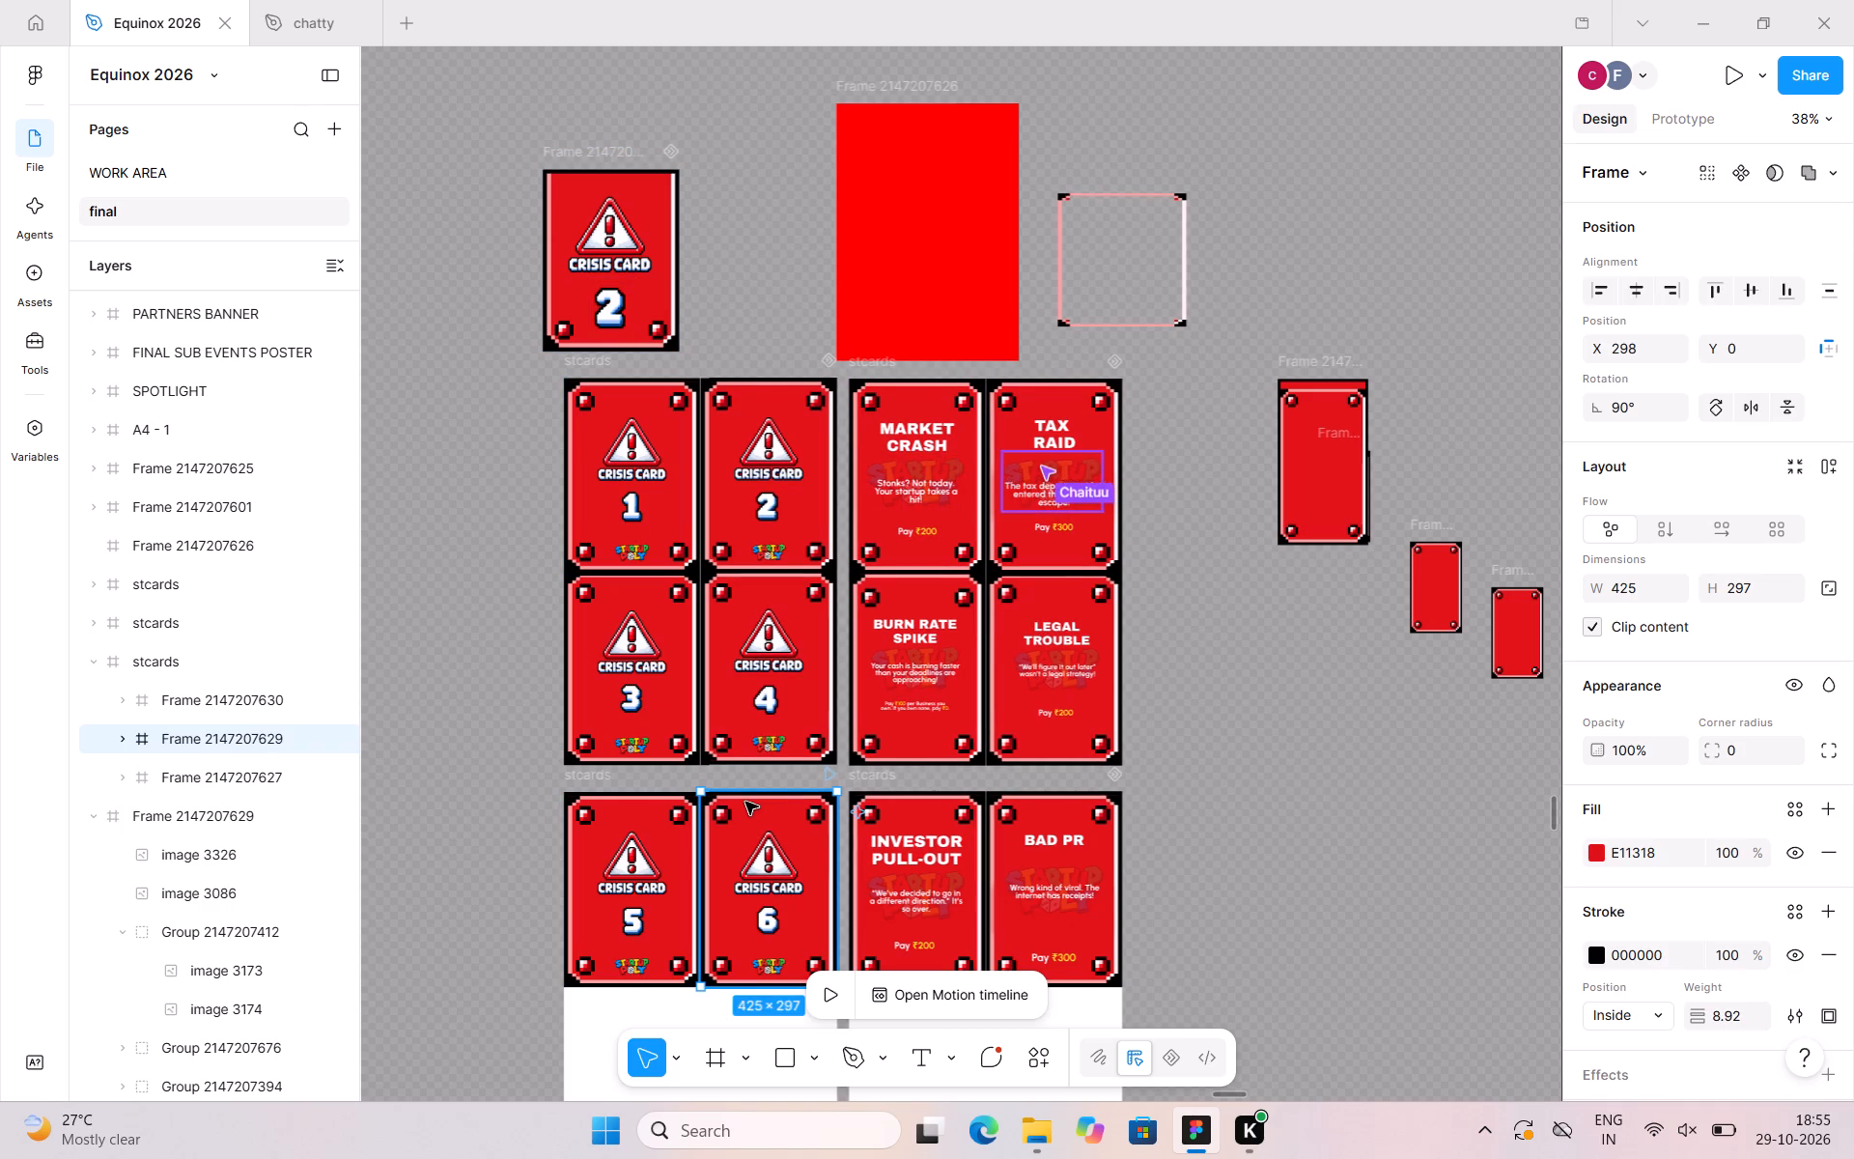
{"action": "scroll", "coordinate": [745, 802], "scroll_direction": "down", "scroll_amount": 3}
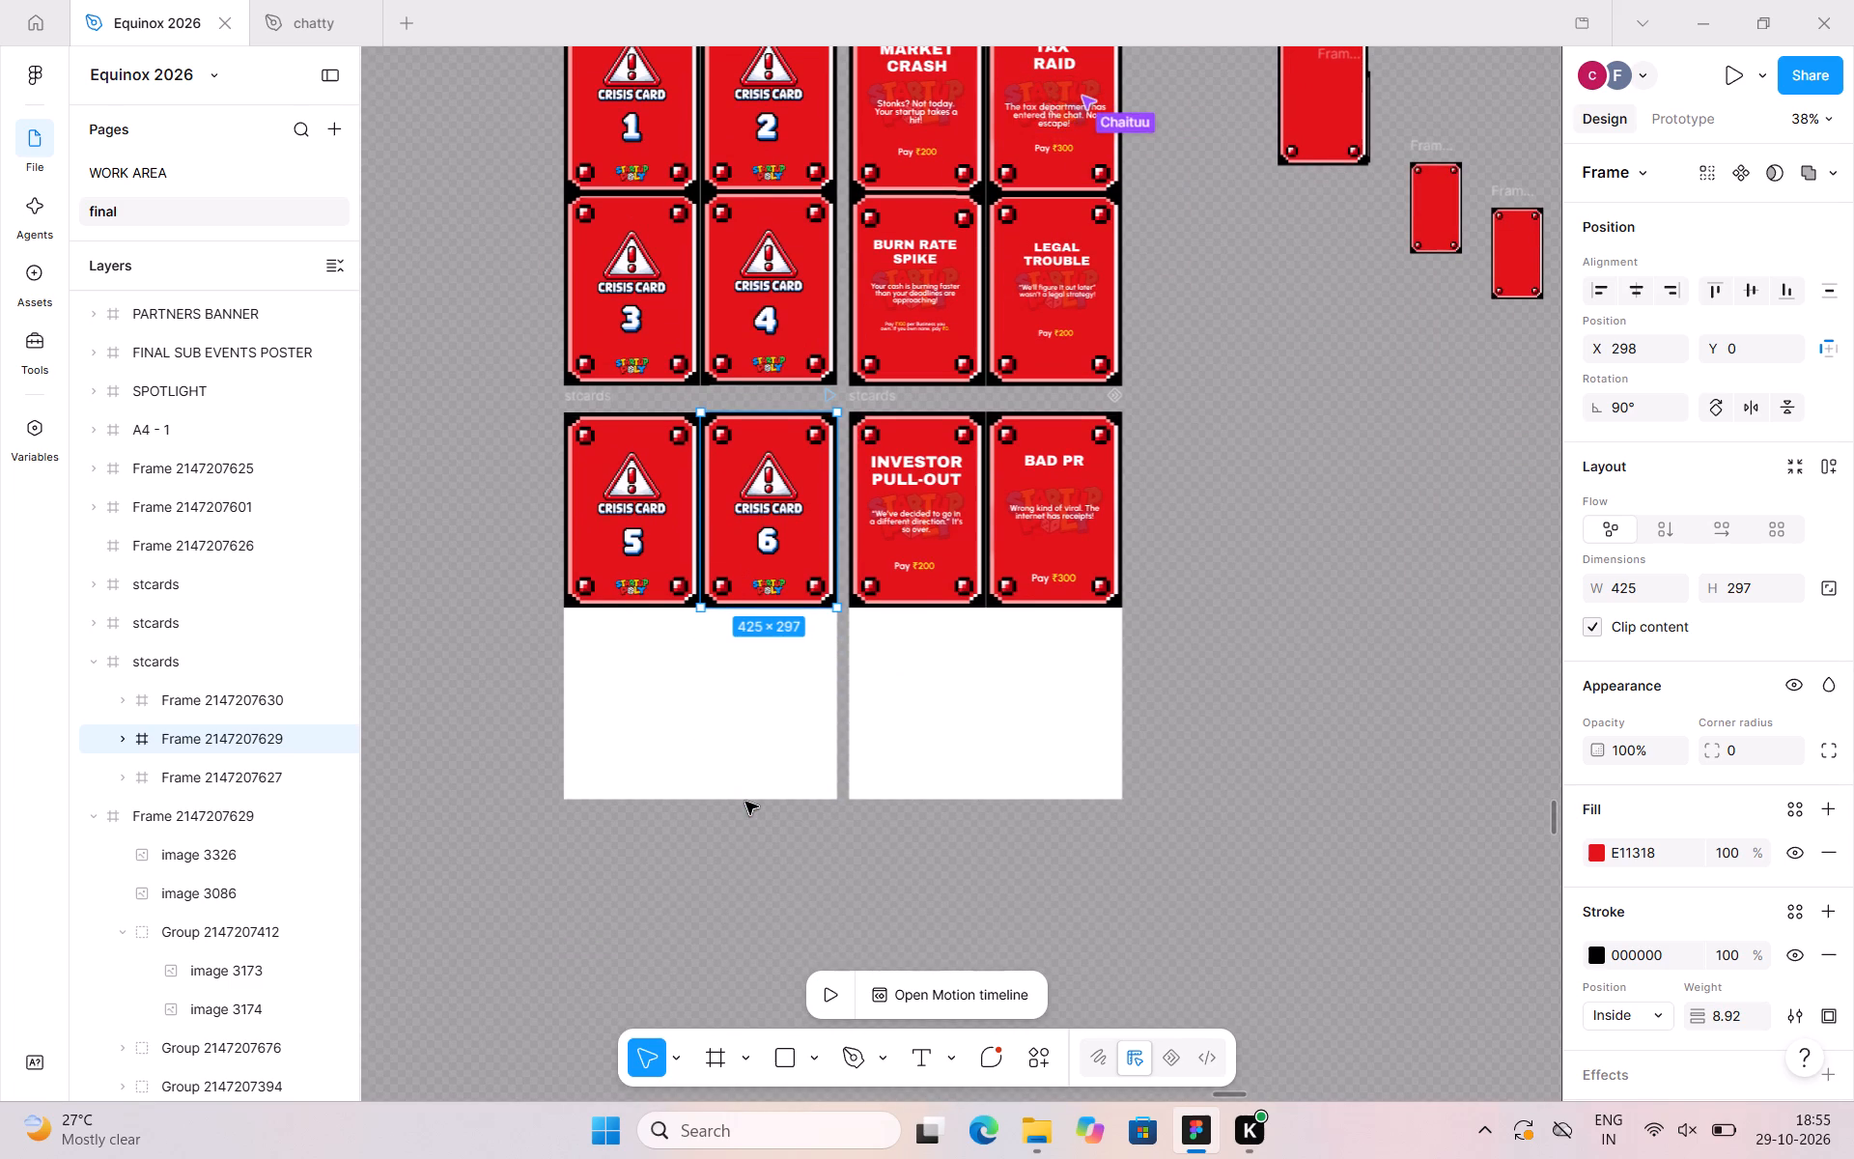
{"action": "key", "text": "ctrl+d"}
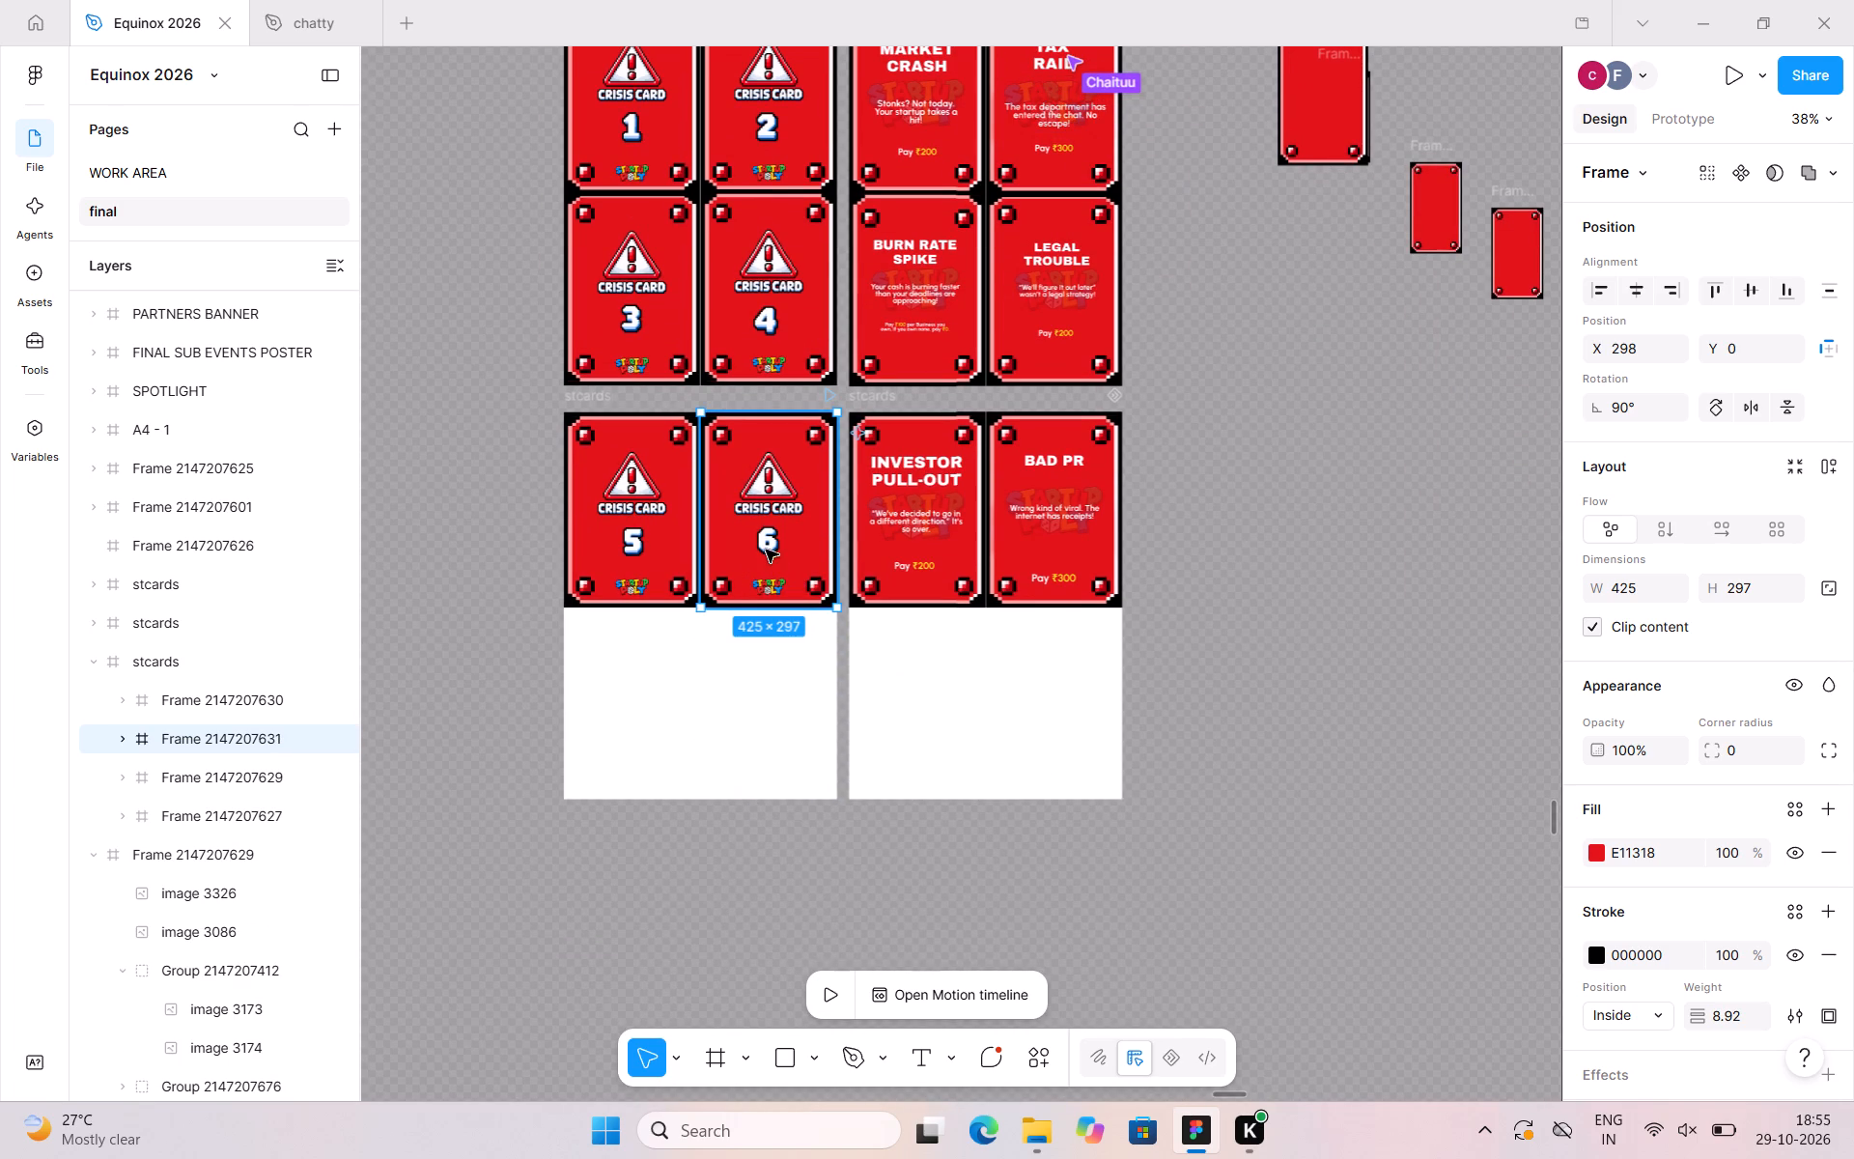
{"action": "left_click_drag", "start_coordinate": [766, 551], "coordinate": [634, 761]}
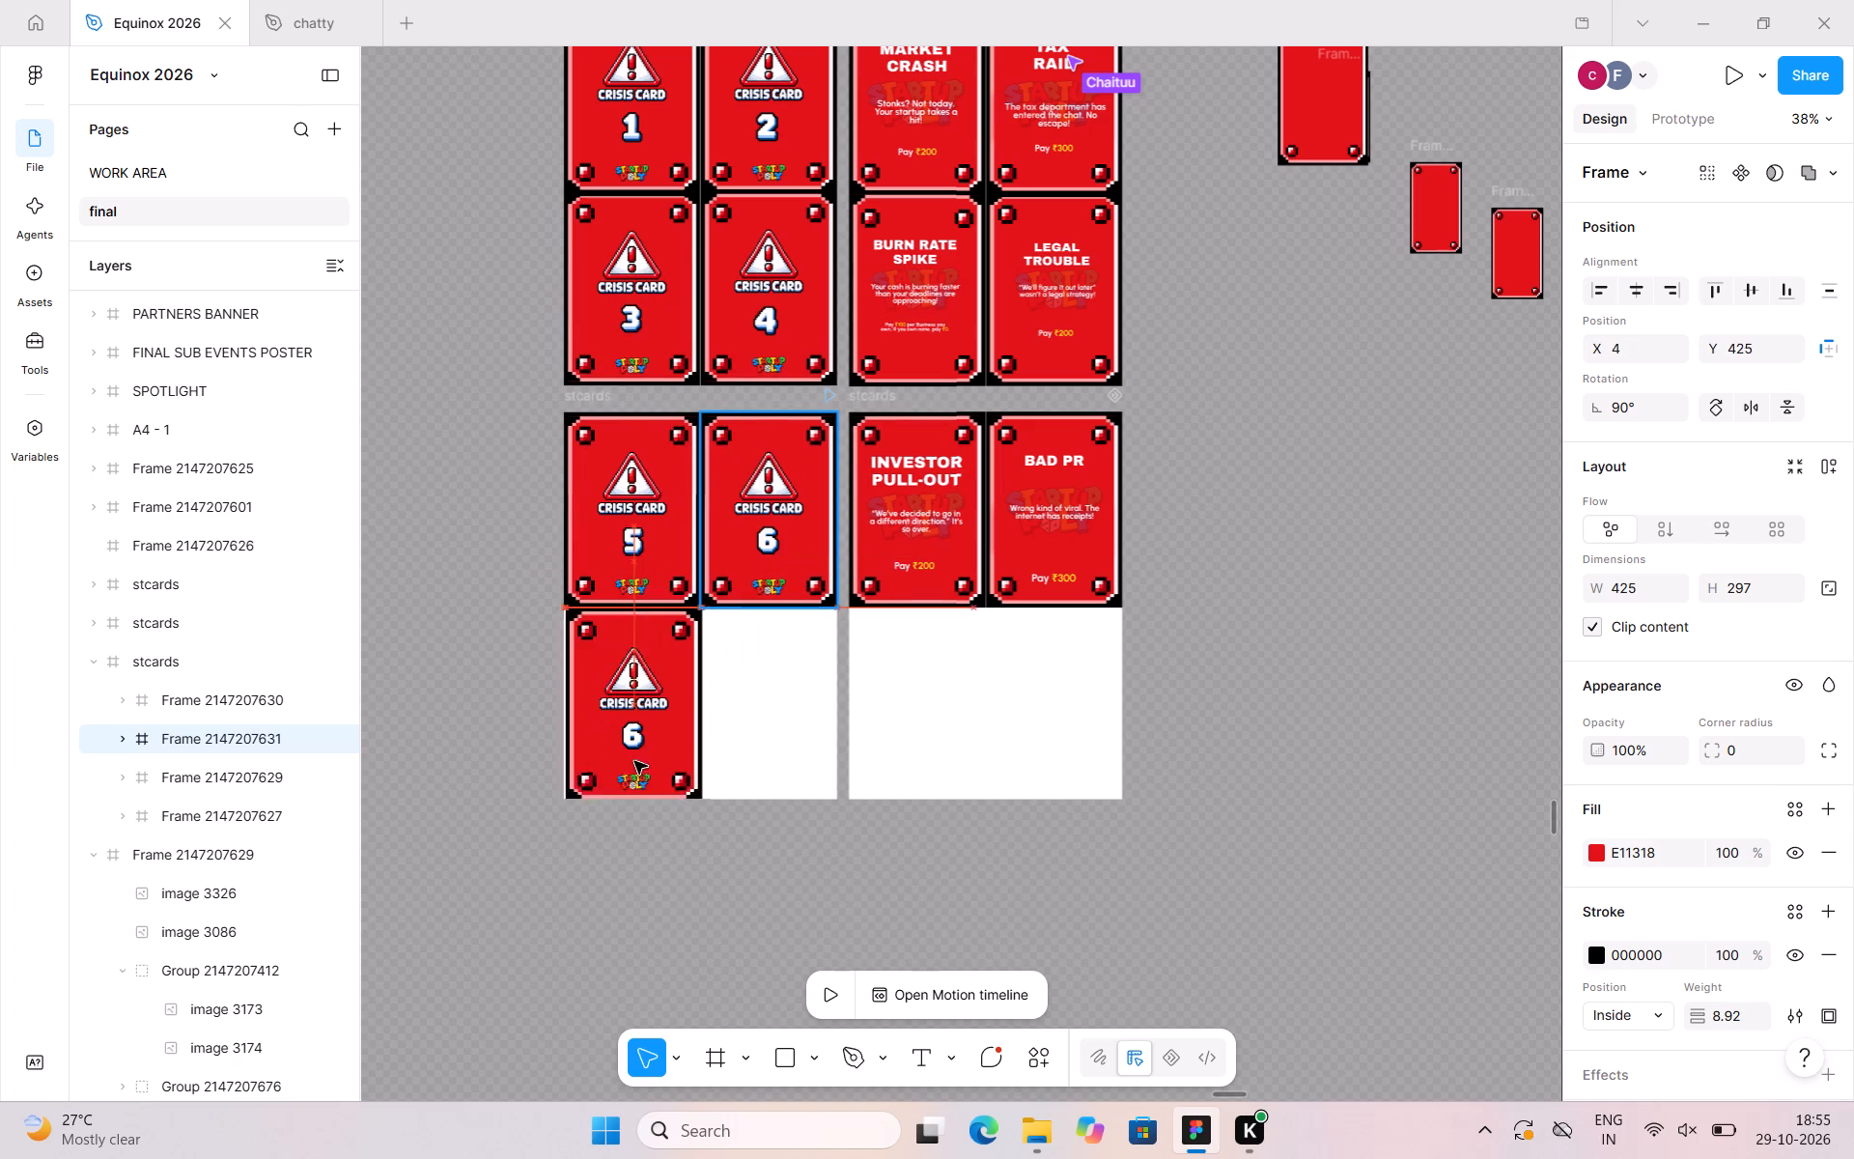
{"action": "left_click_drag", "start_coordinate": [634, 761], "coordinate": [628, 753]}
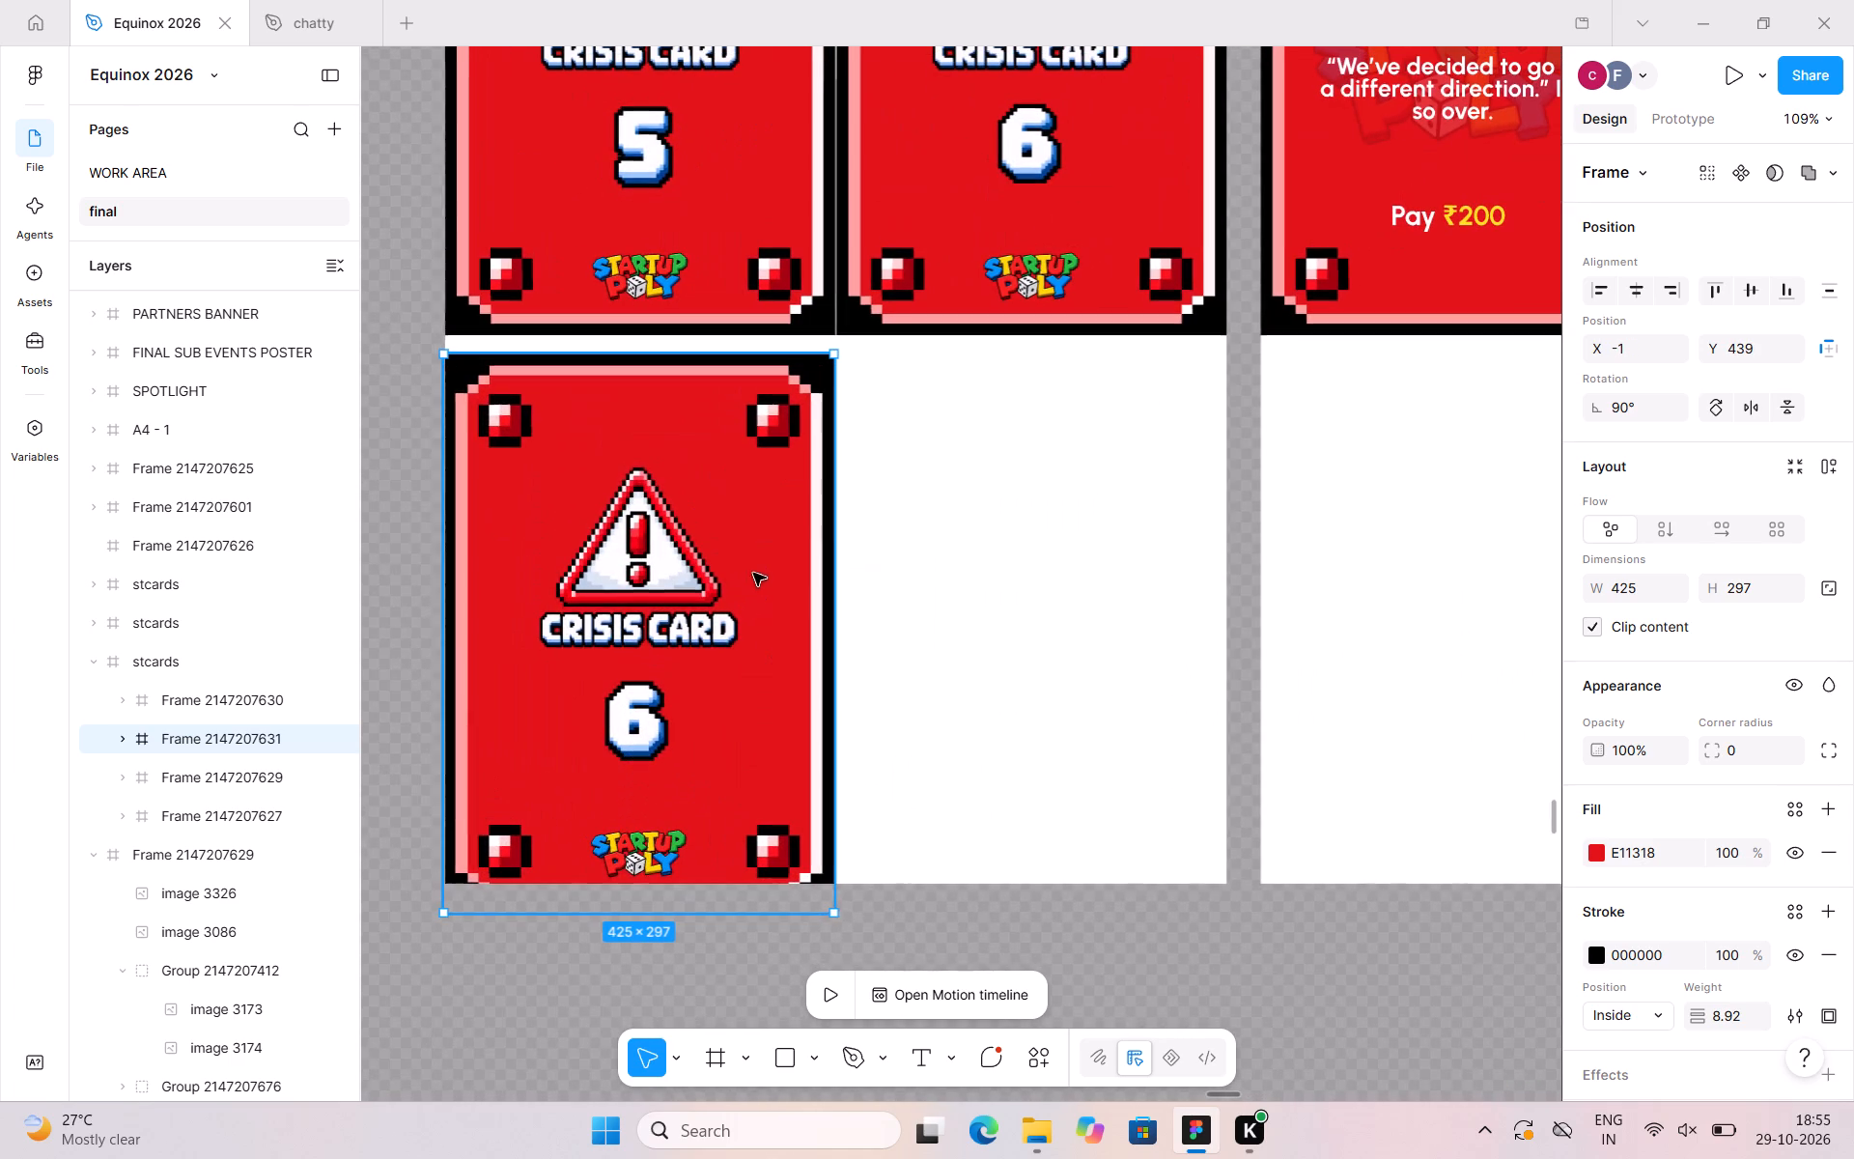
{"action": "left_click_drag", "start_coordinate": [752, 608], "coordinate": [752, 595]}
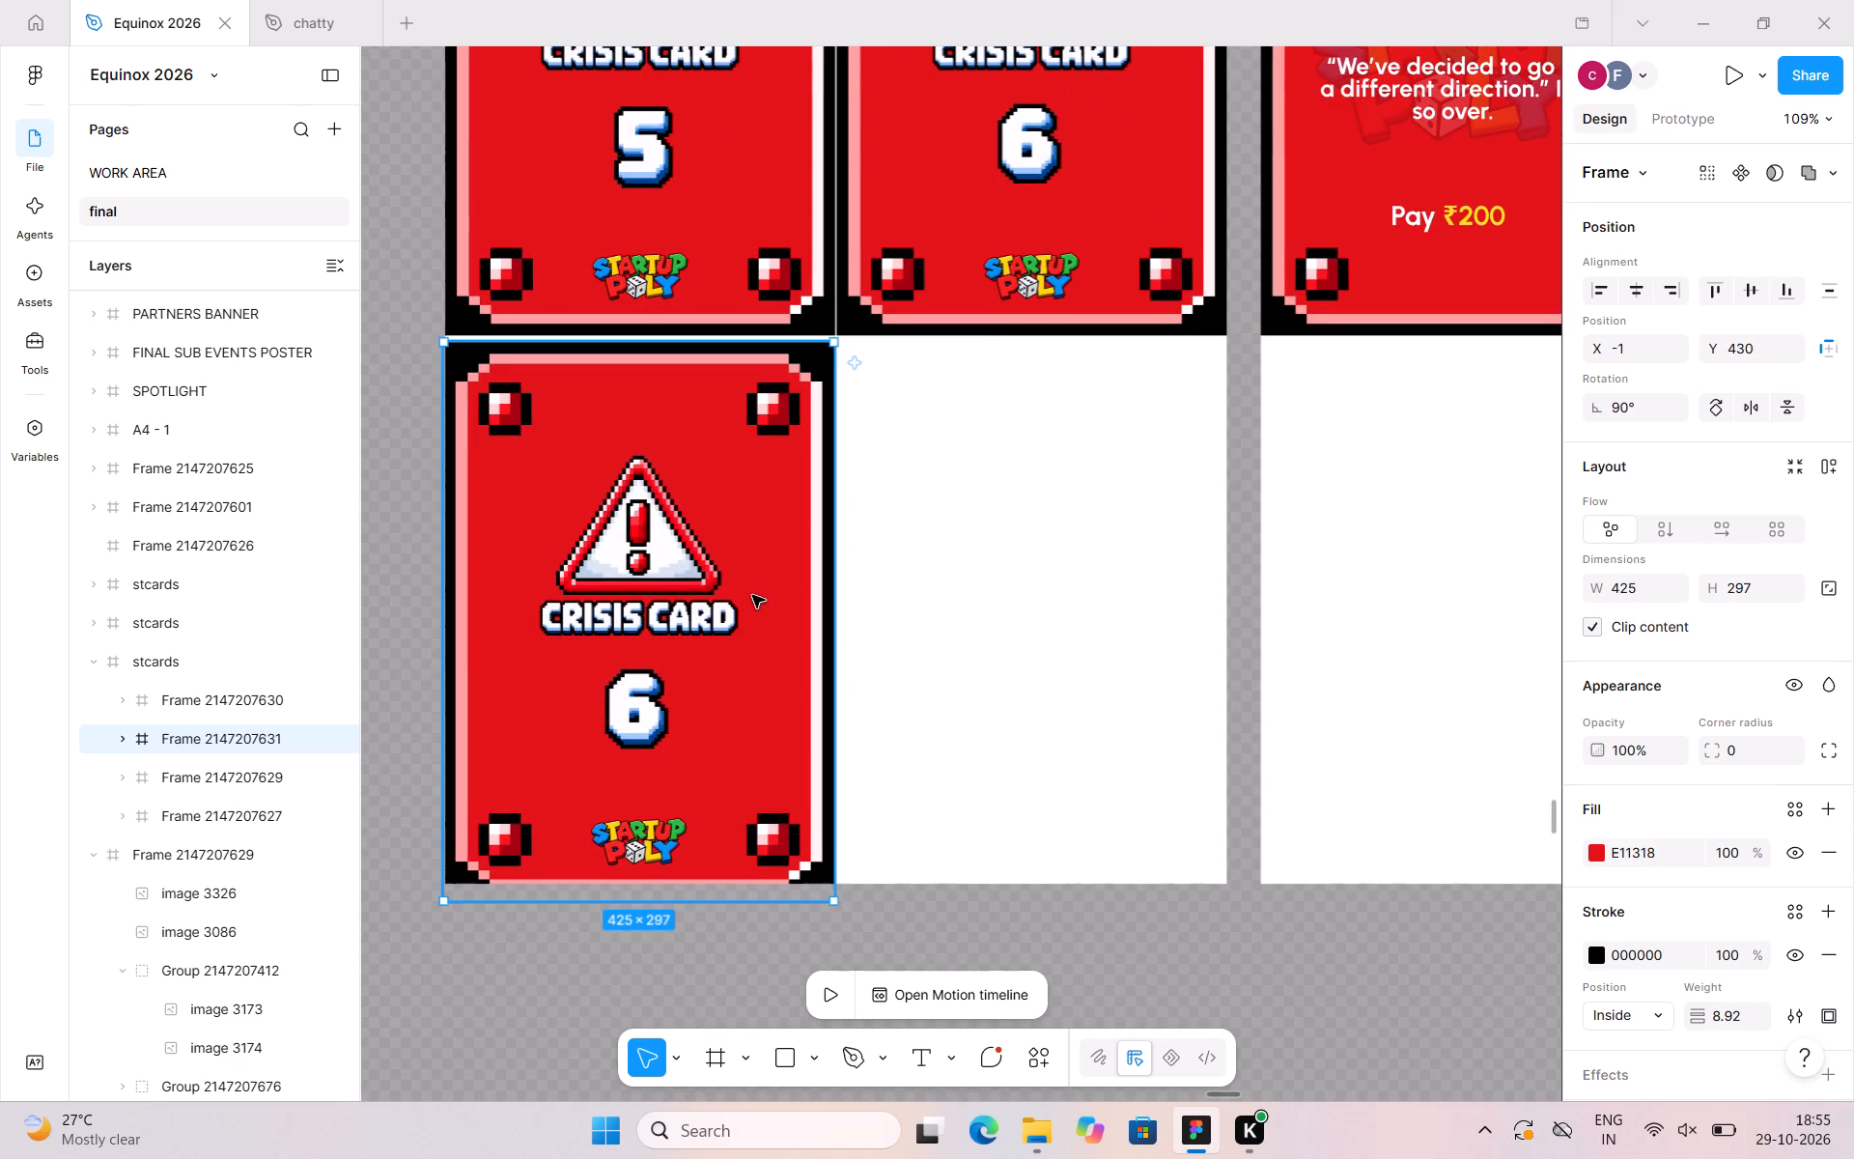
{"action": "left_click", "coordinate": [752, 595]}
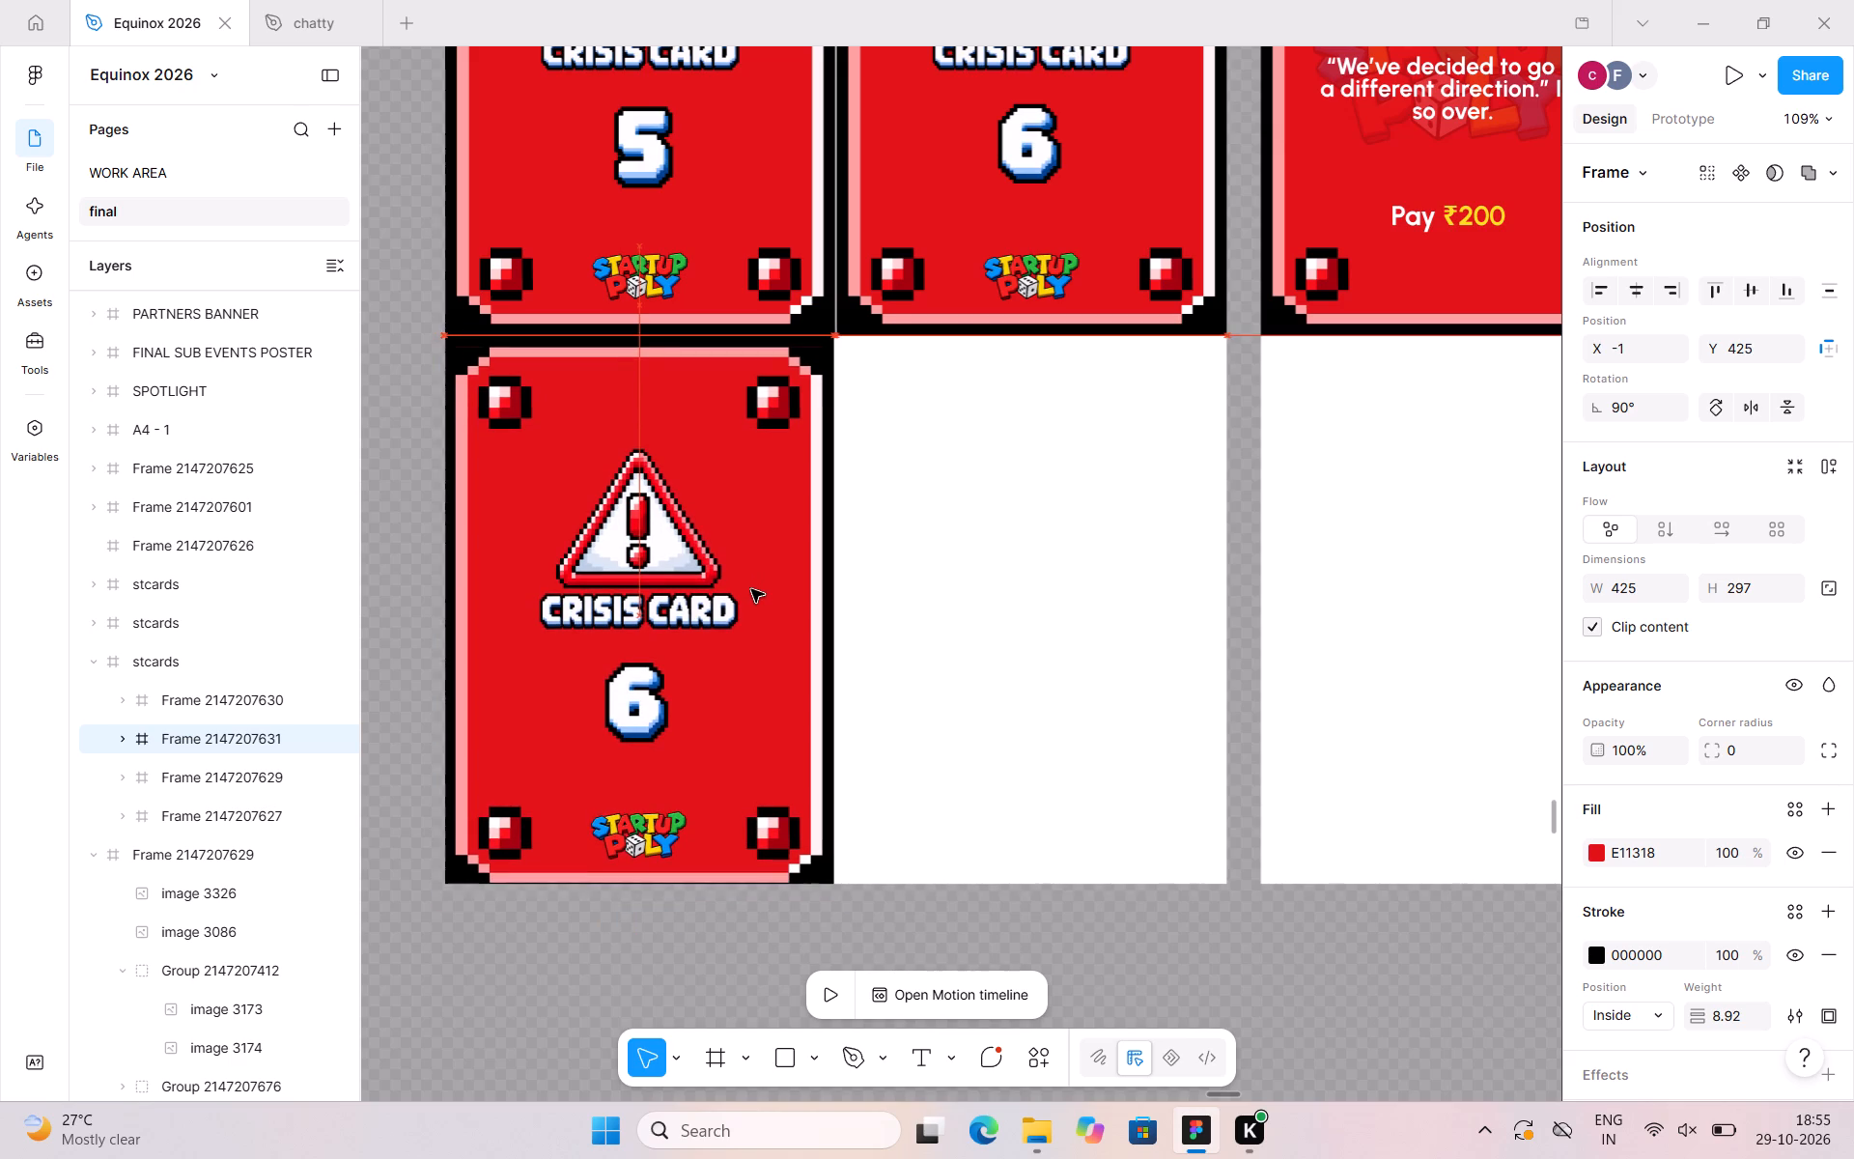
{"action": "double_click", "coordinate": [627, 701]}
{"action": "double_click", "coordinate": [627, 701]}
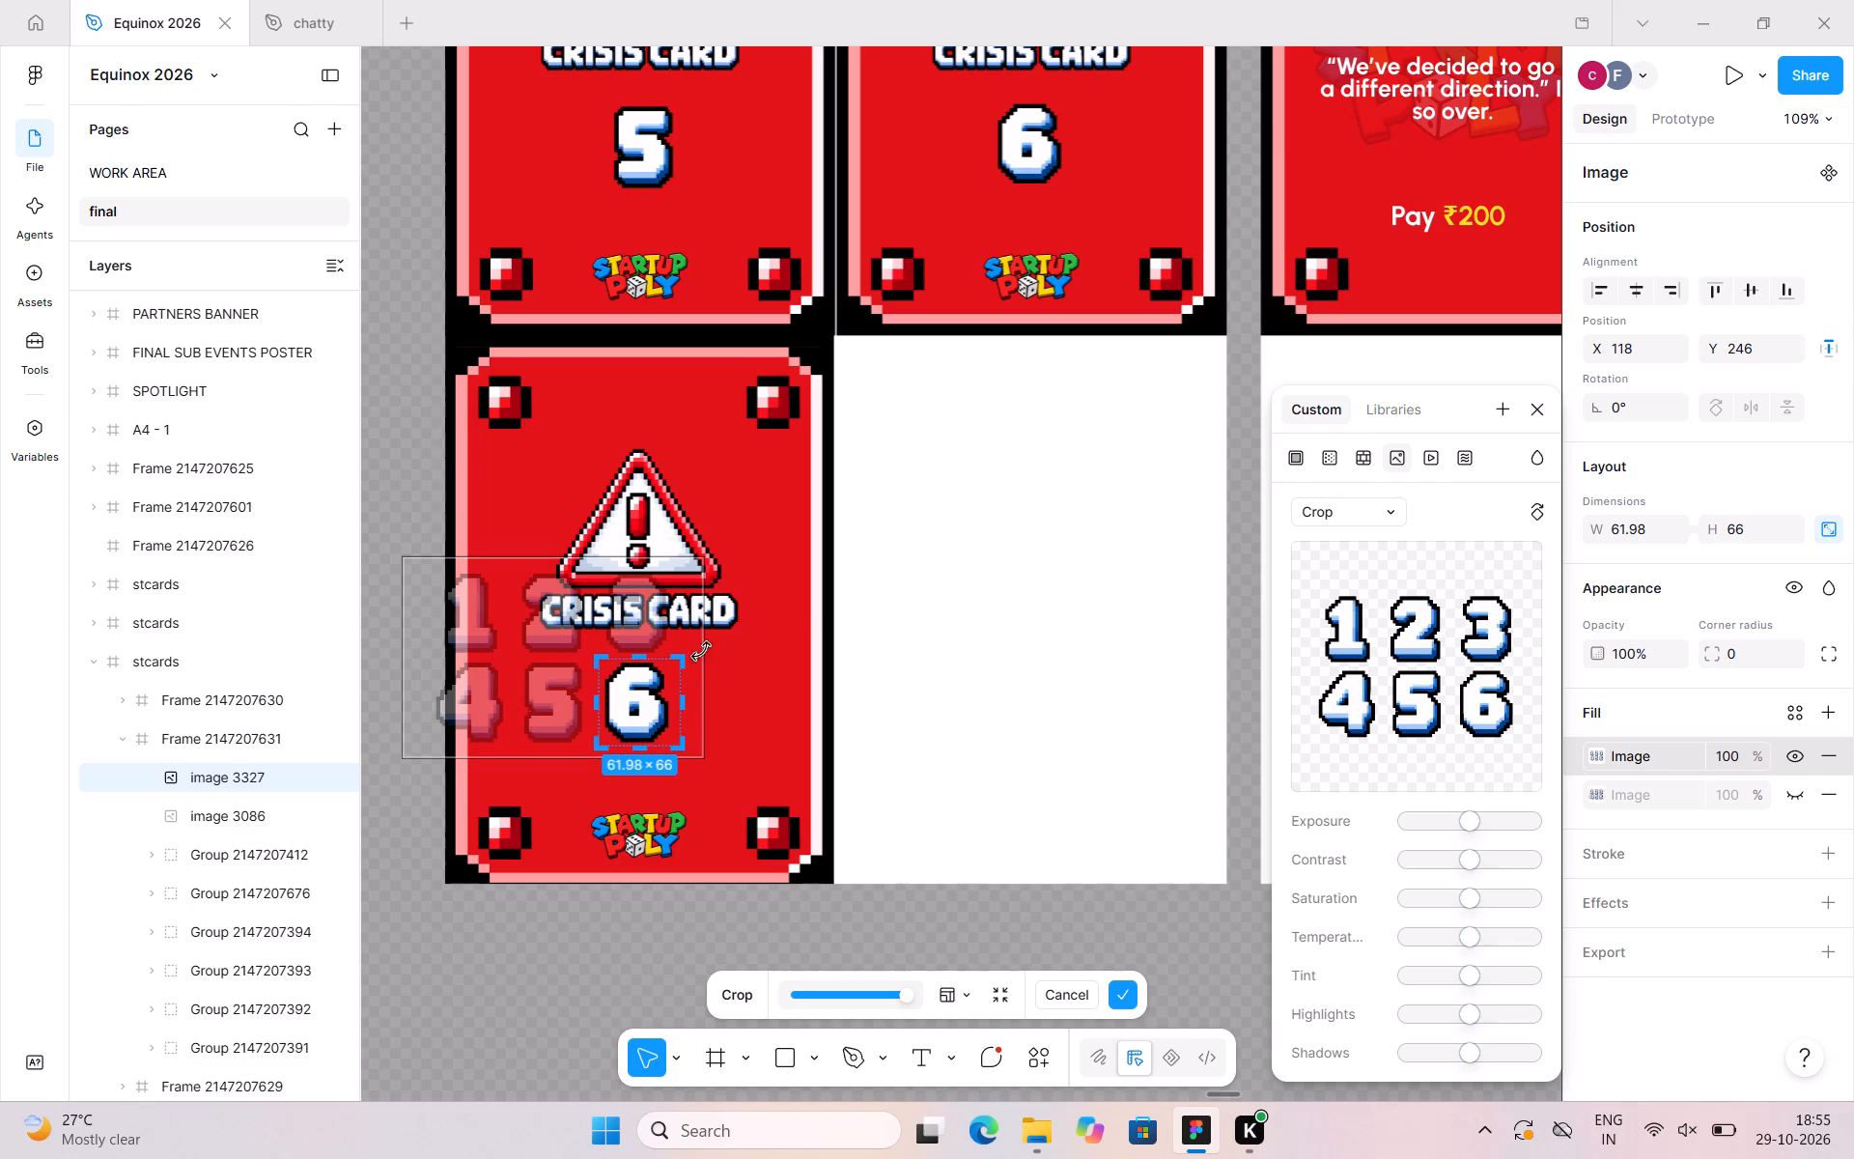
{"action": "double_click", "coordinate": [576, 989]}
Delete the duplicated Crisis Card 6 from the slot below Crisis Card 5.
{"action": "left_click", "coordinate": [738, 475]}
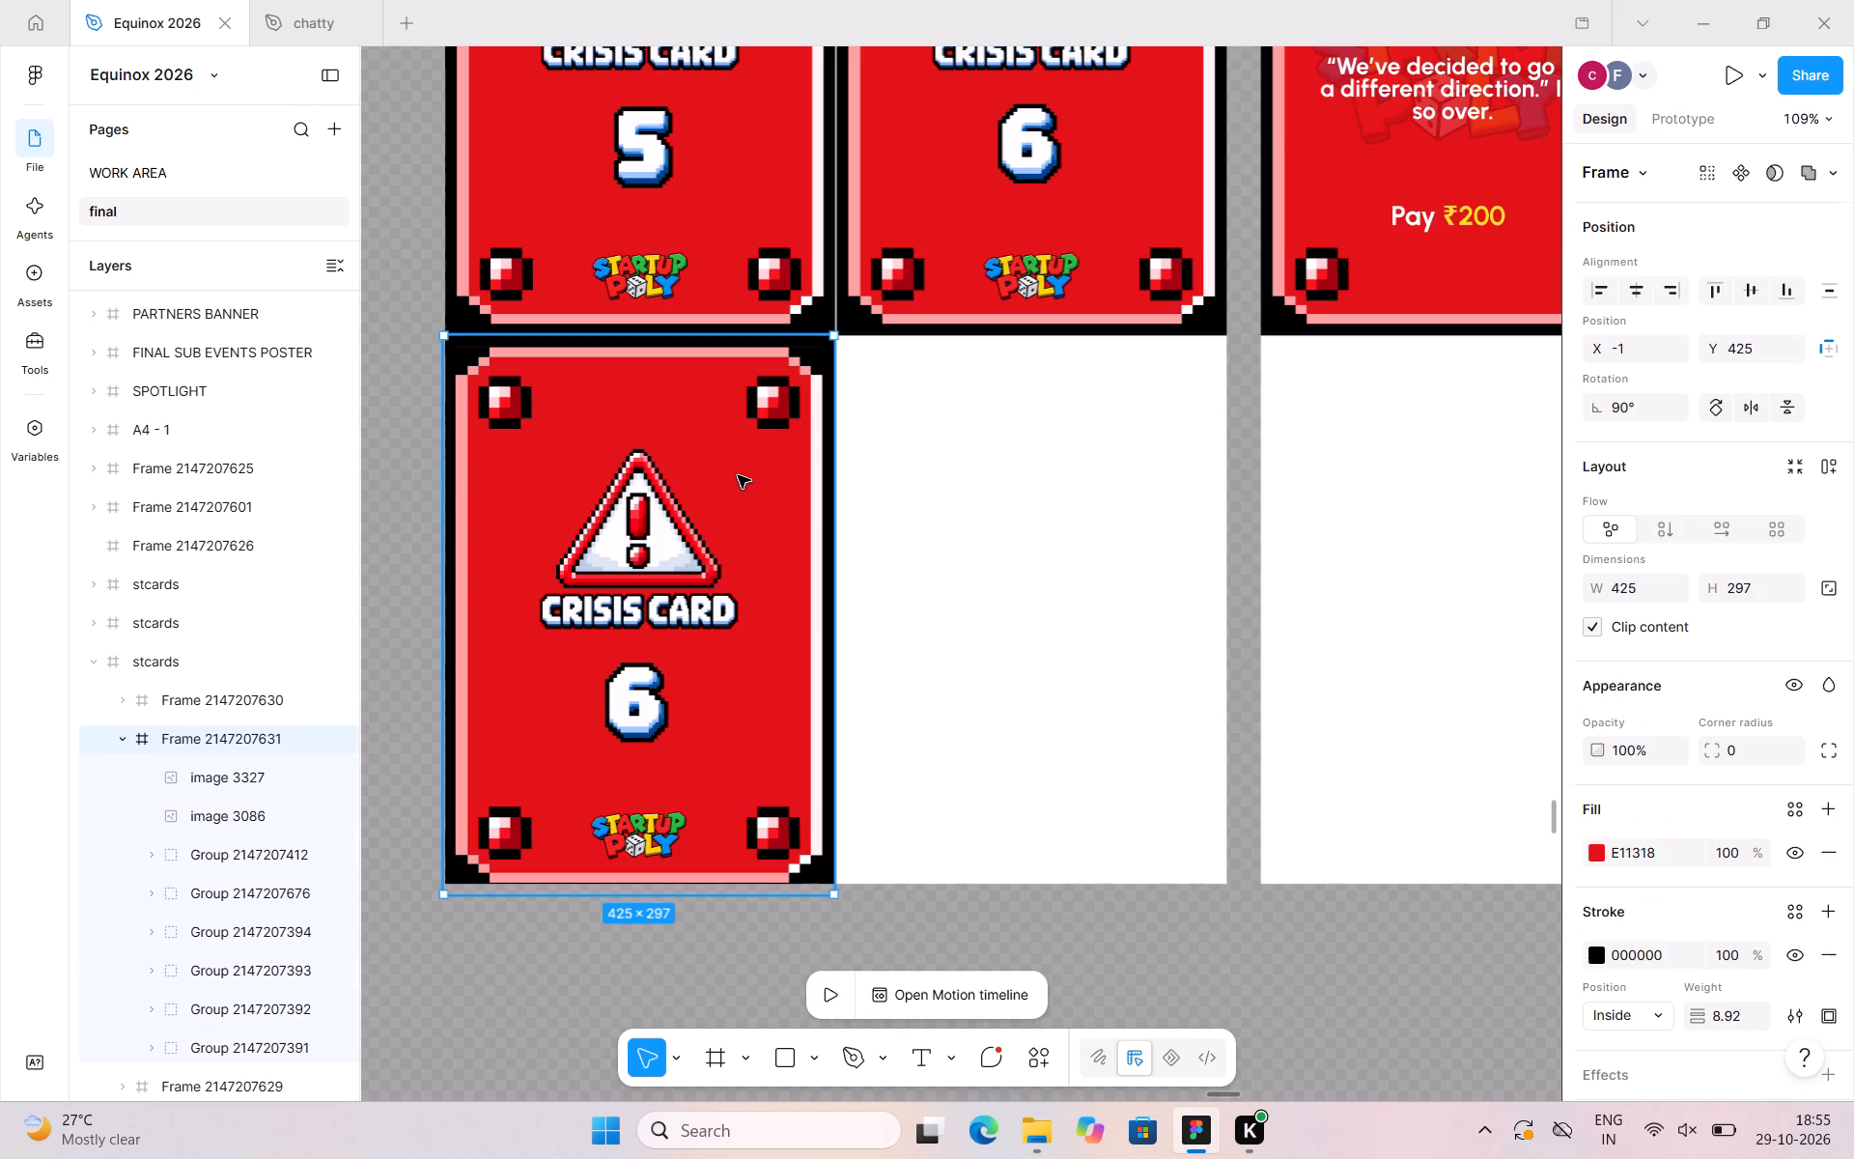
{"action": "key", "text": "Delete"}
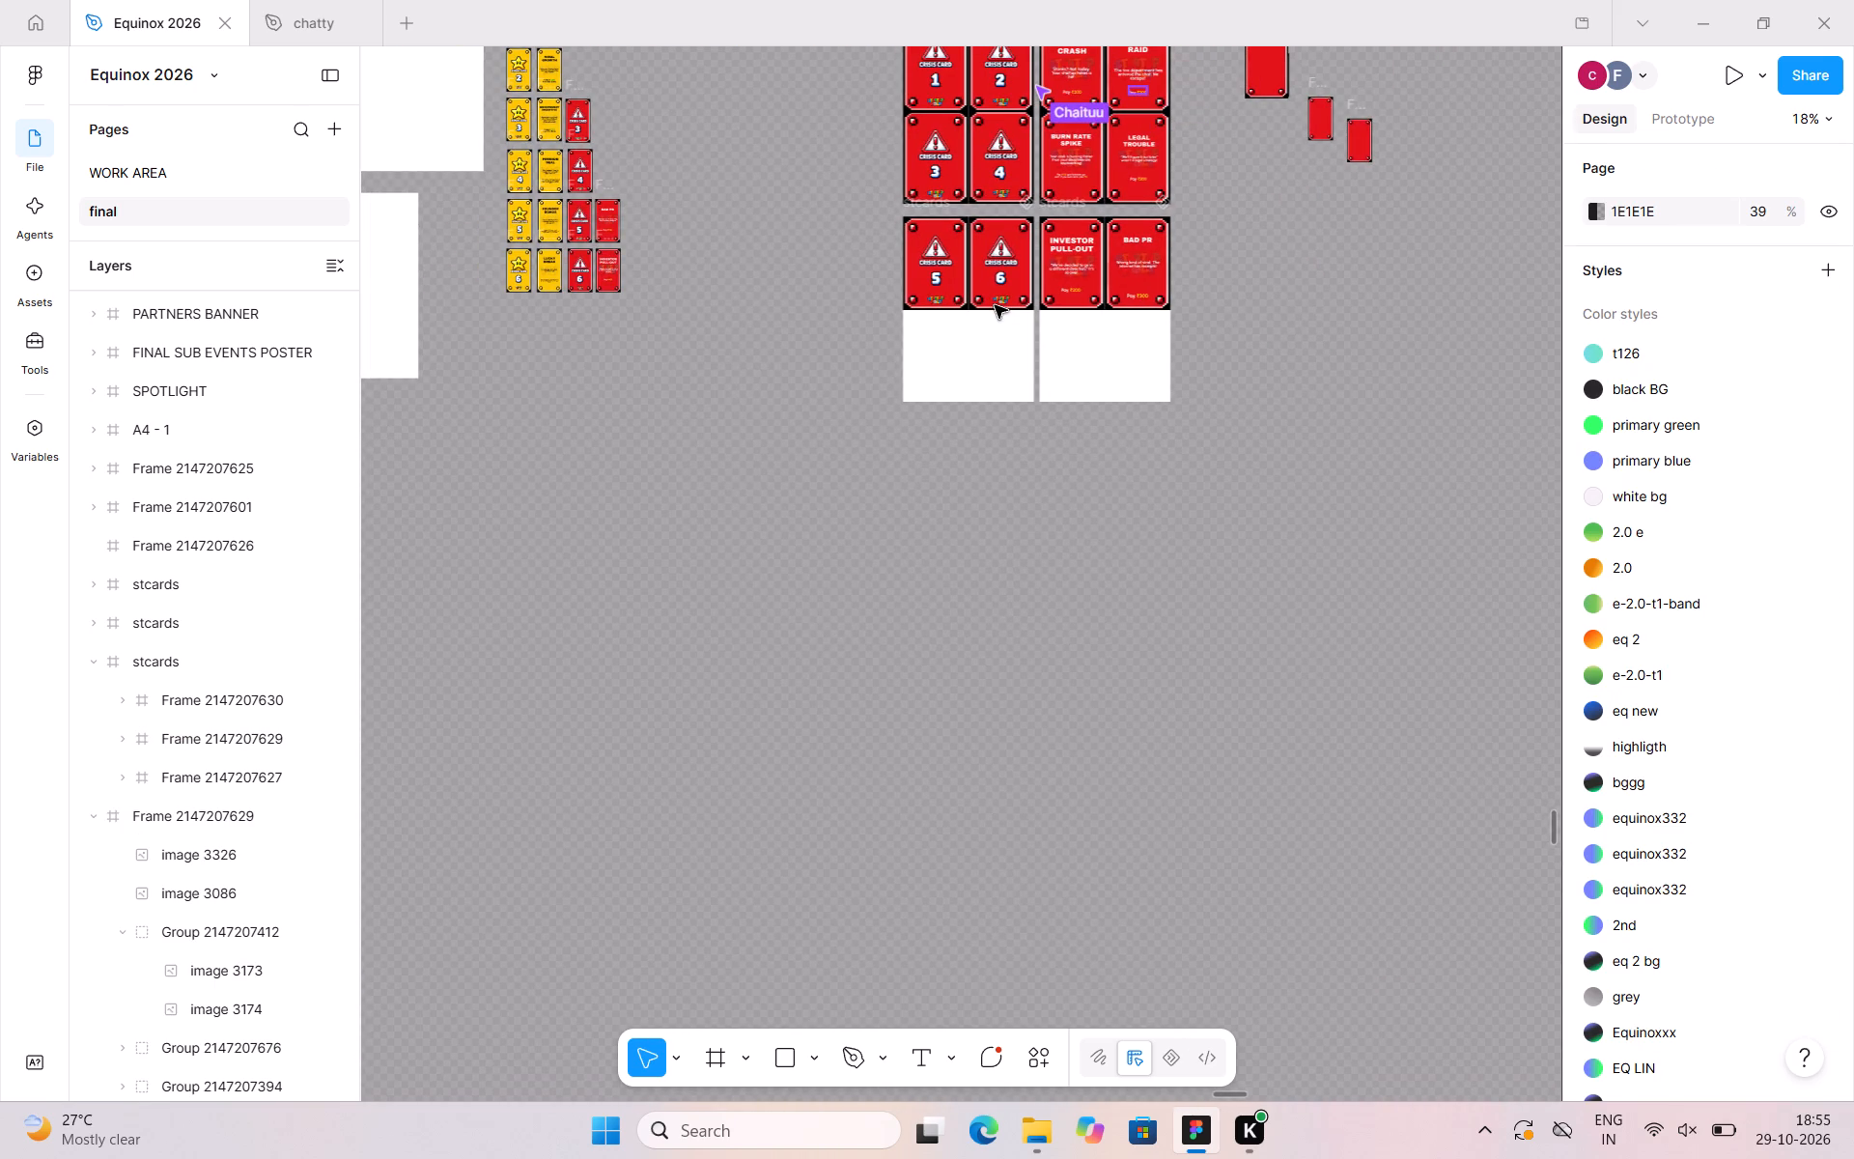
Duplicate the stcards sheet with Crisis Cards 1 to 4 and place the copy beside the small bonus cards, at X 843, Y 20265.
{"action": "scroll", "coordinate": [1099, 155], "scroll_direction": "up", "scroll_amount": 1}
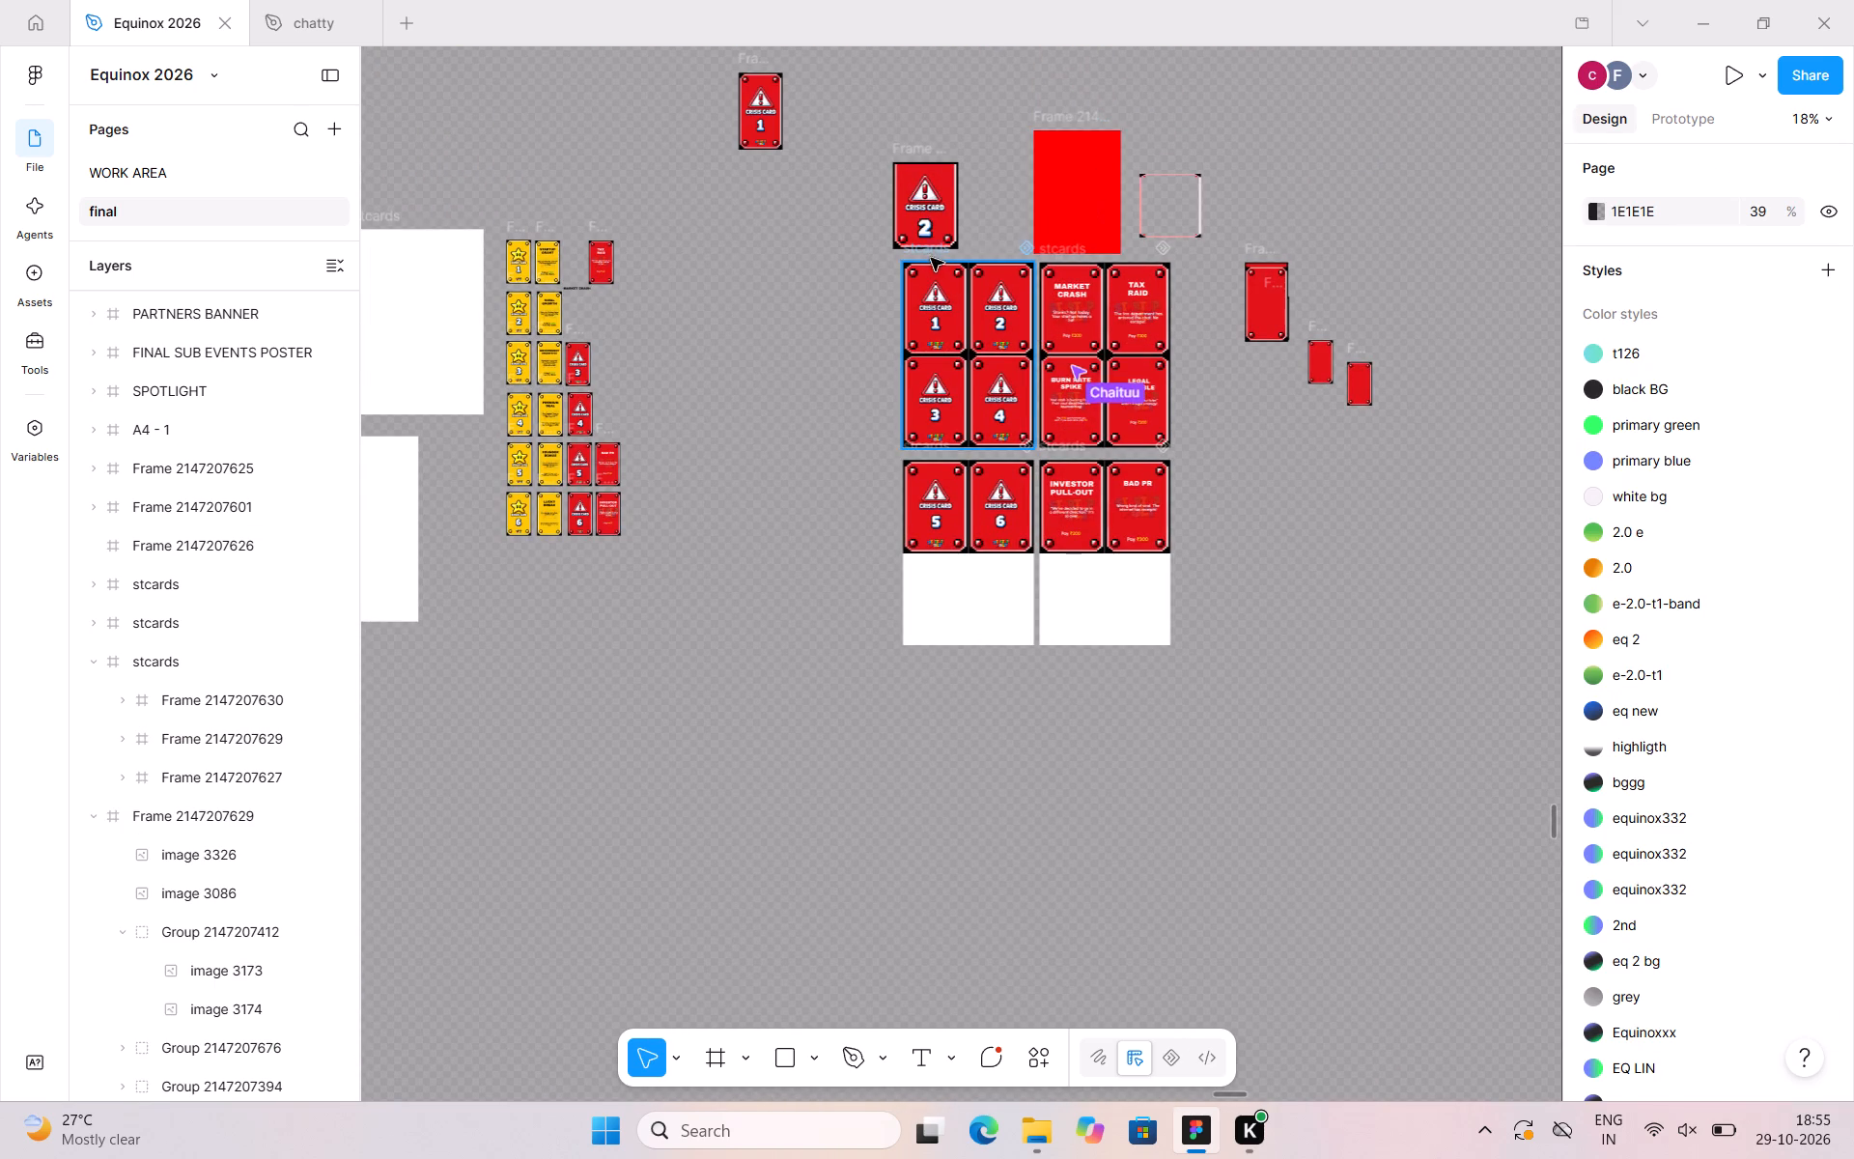
{"action": "left_click", "coordinate": [934, 254]}
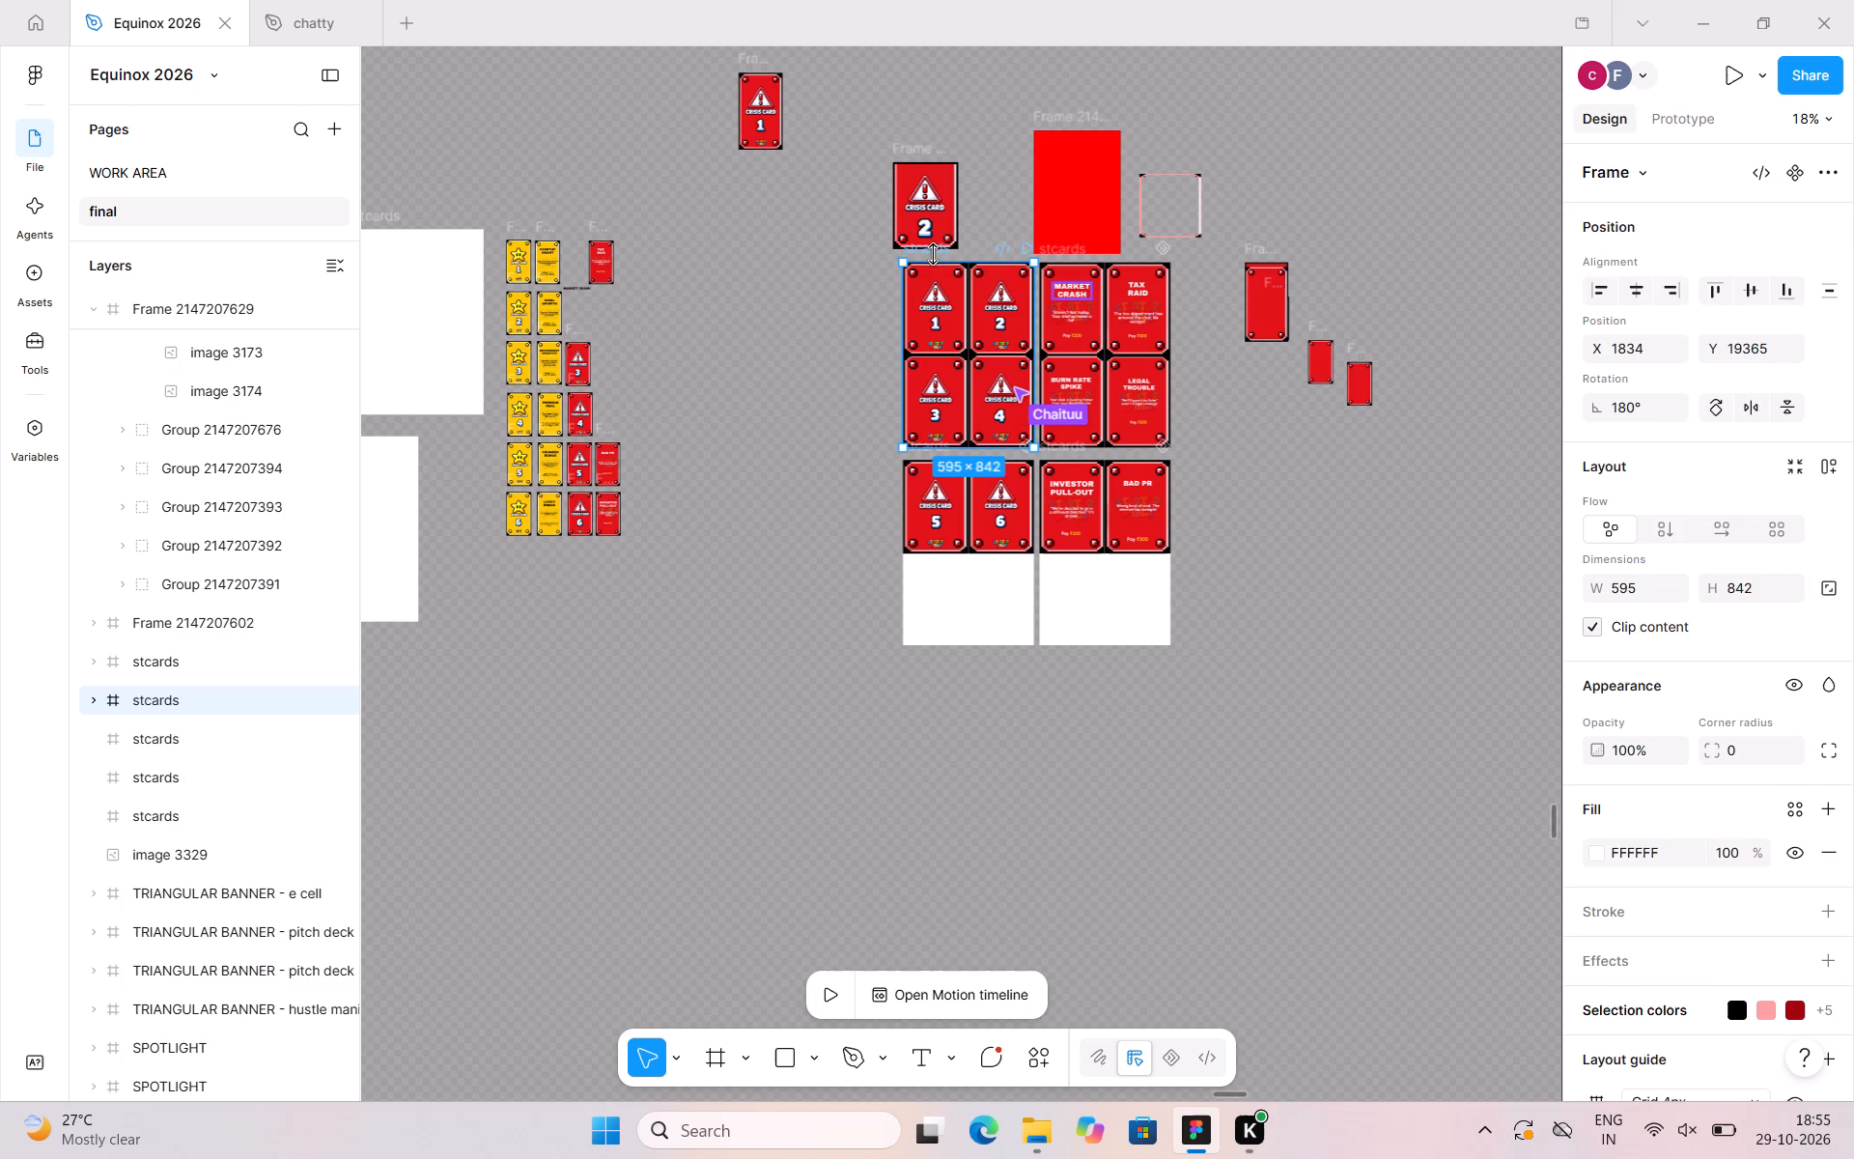
{"action": "left_click", "coordinate": [809, 291]}
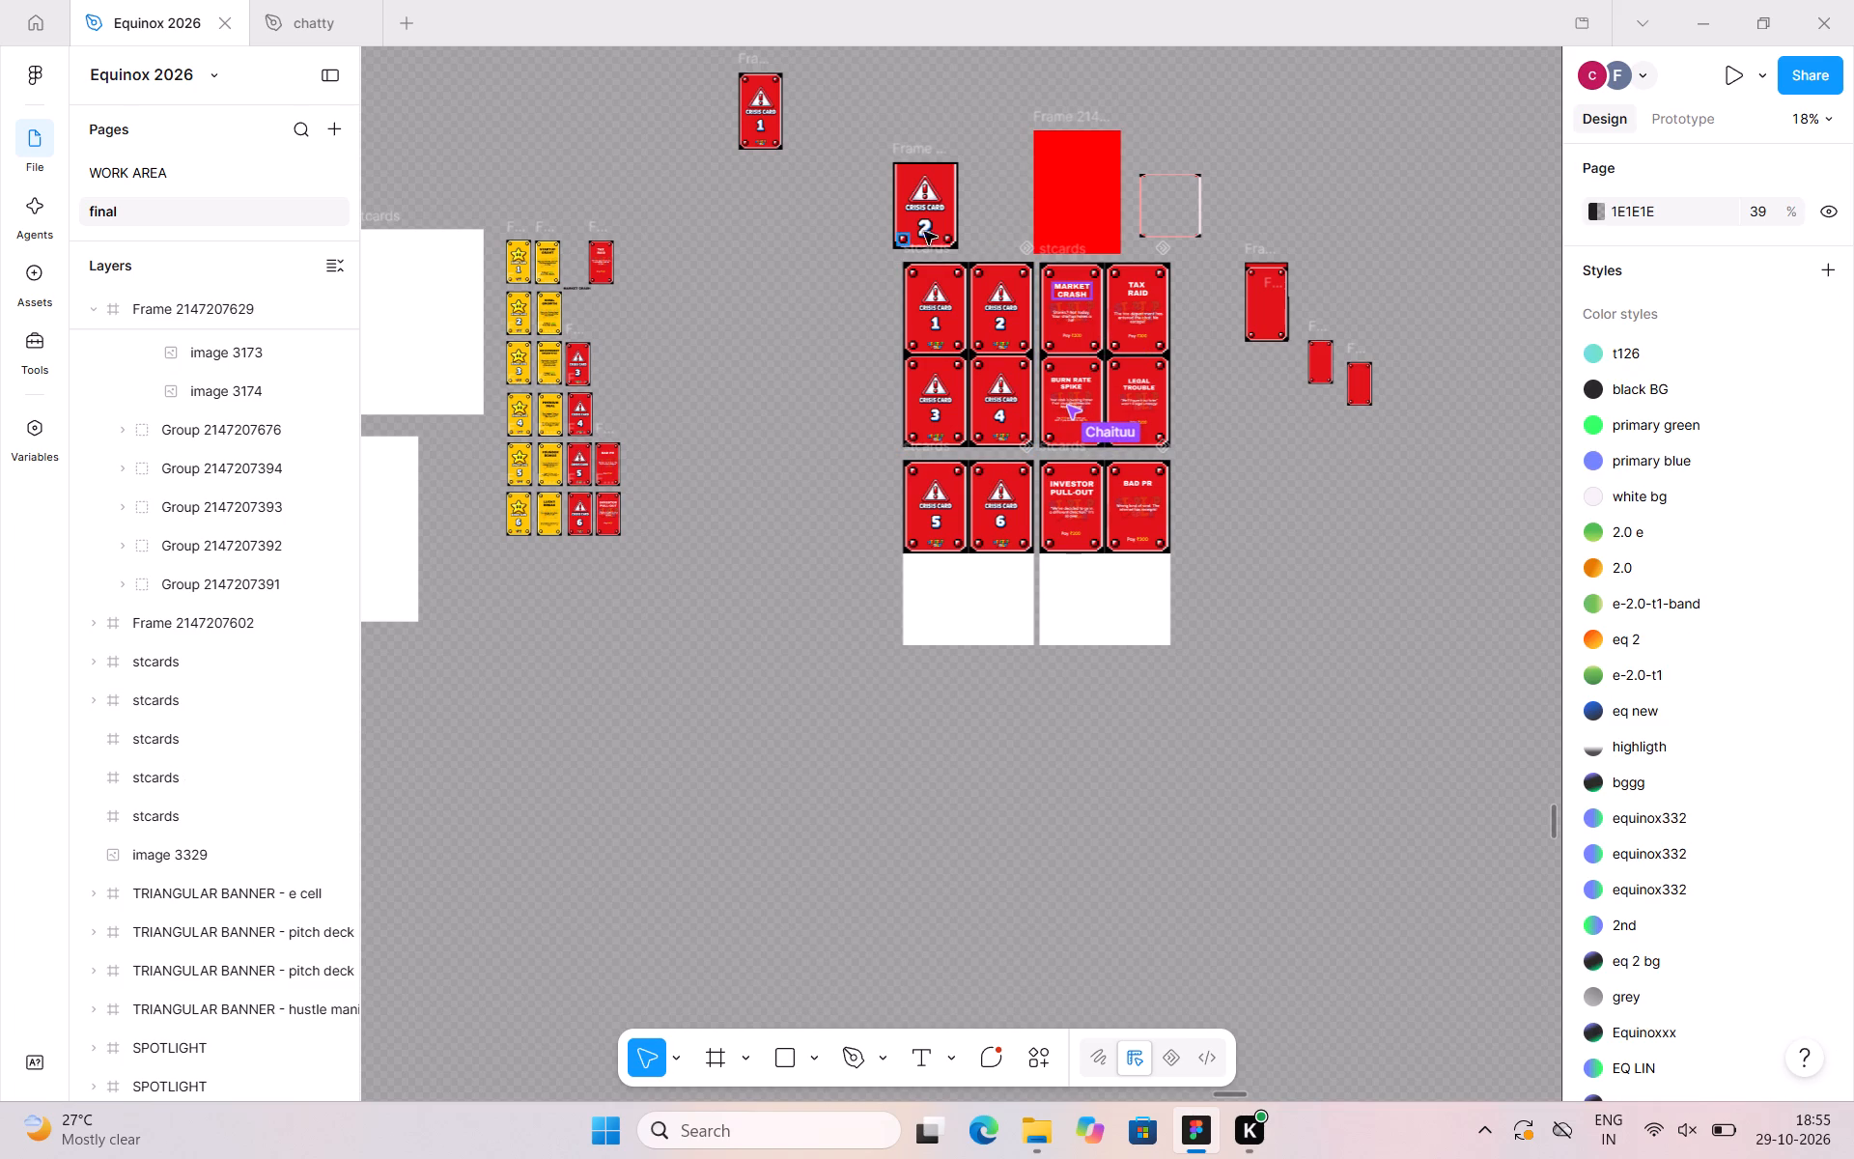
{"action": "left_click", "coordinate": [942, 255]}
{"action": "key", "text": "ctrl+d"}
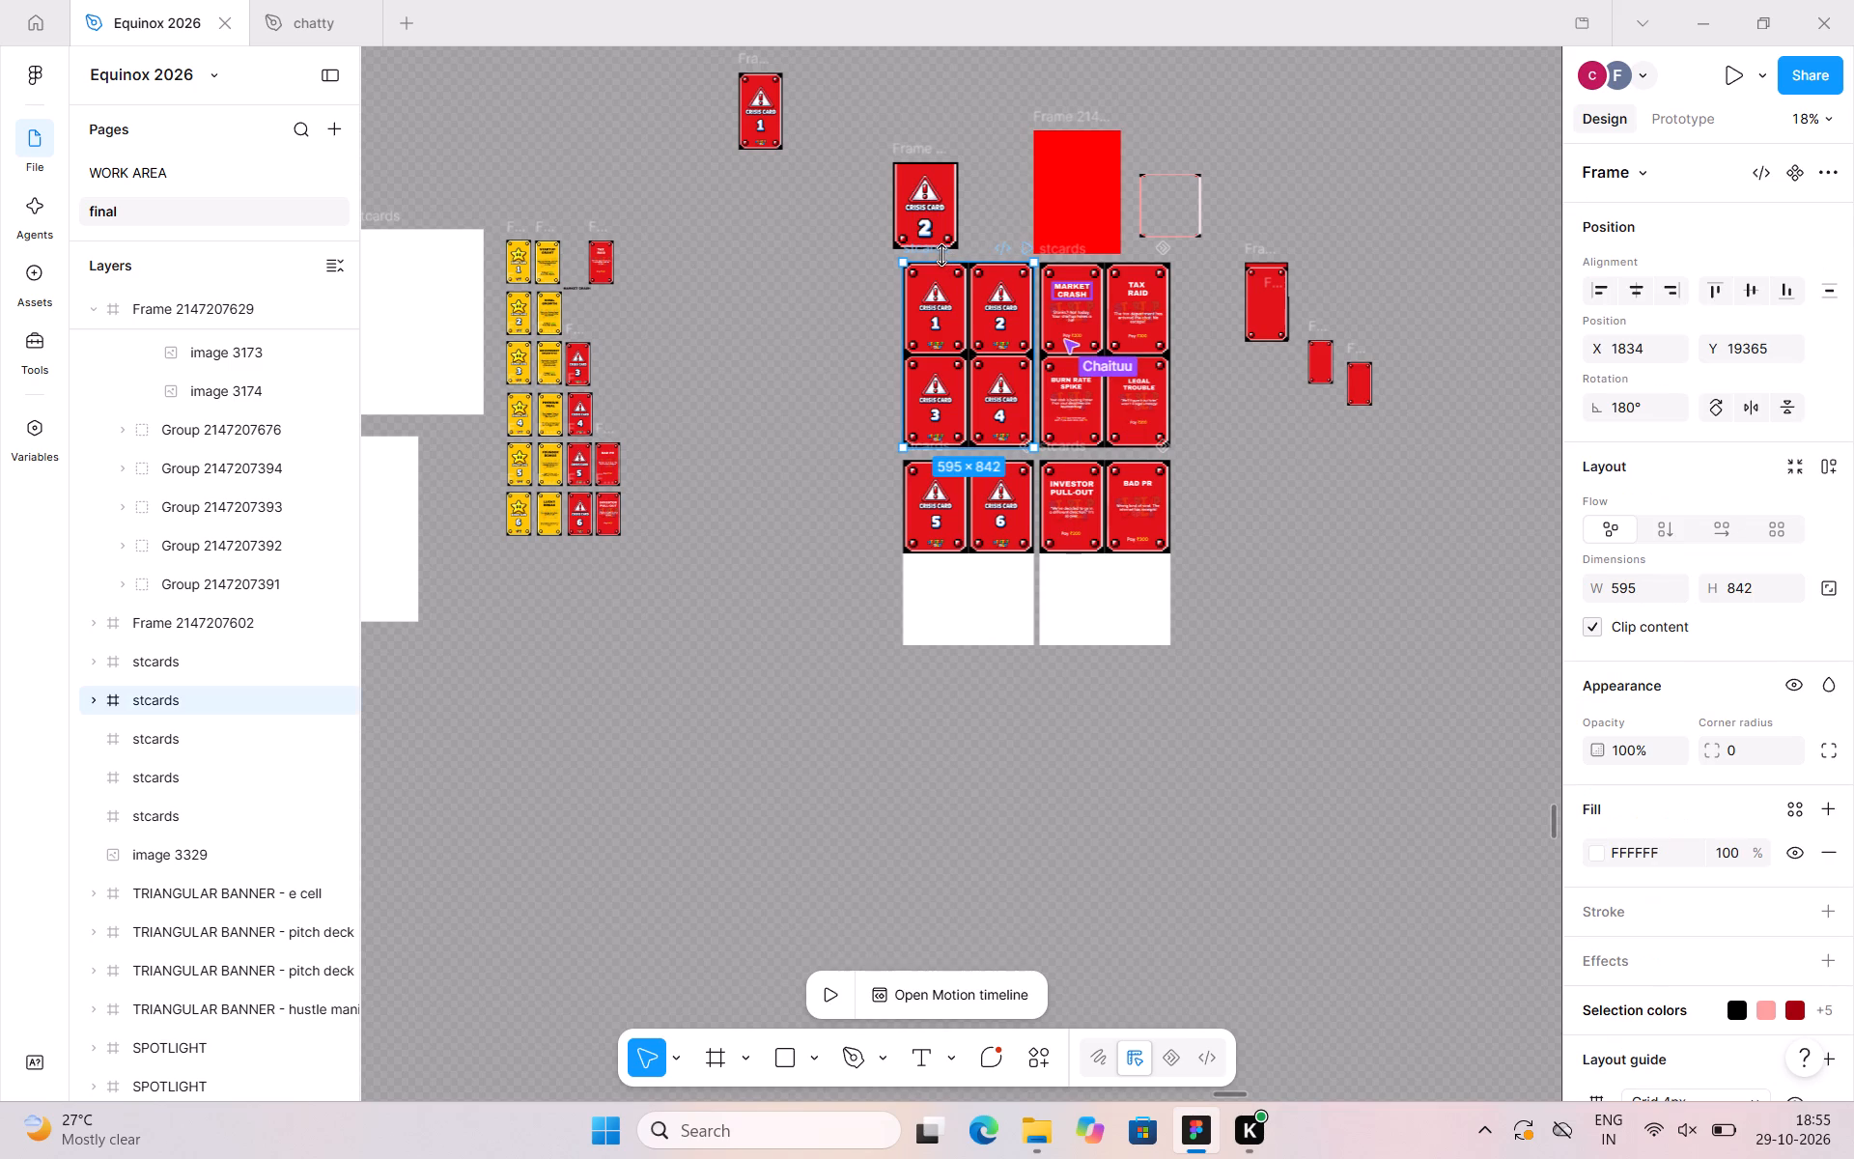
{"action": "left_click_drag", "start_coordinate": [1391, 242], "coordinate": [695, 440]}
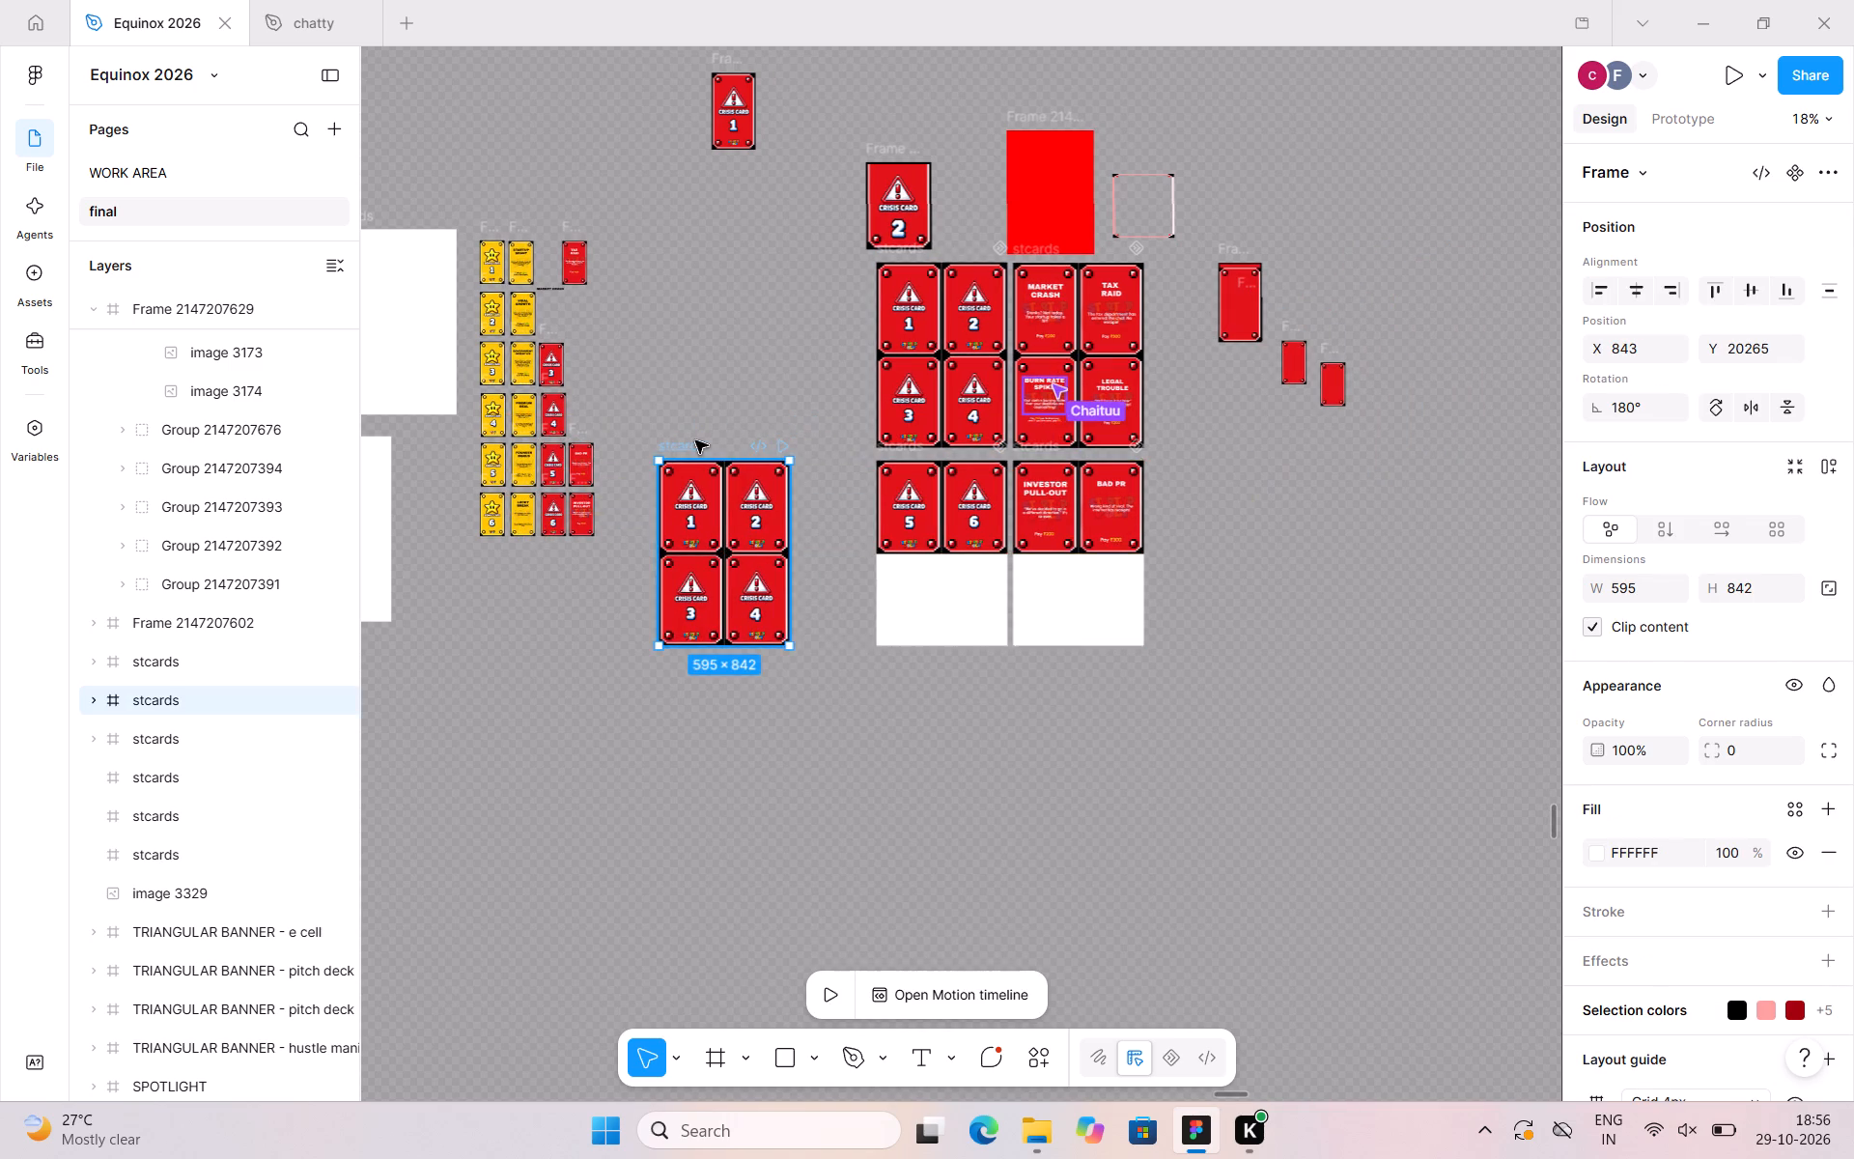
Recolour the red card backgrounds of the duplicated Crisis Card sheet to yellow FDC603, sampled from Bonus Card 5.
{"action": "scroll", "coordinate": [695, 440], "scroll_direction": "right", "scroll_amount": 1}
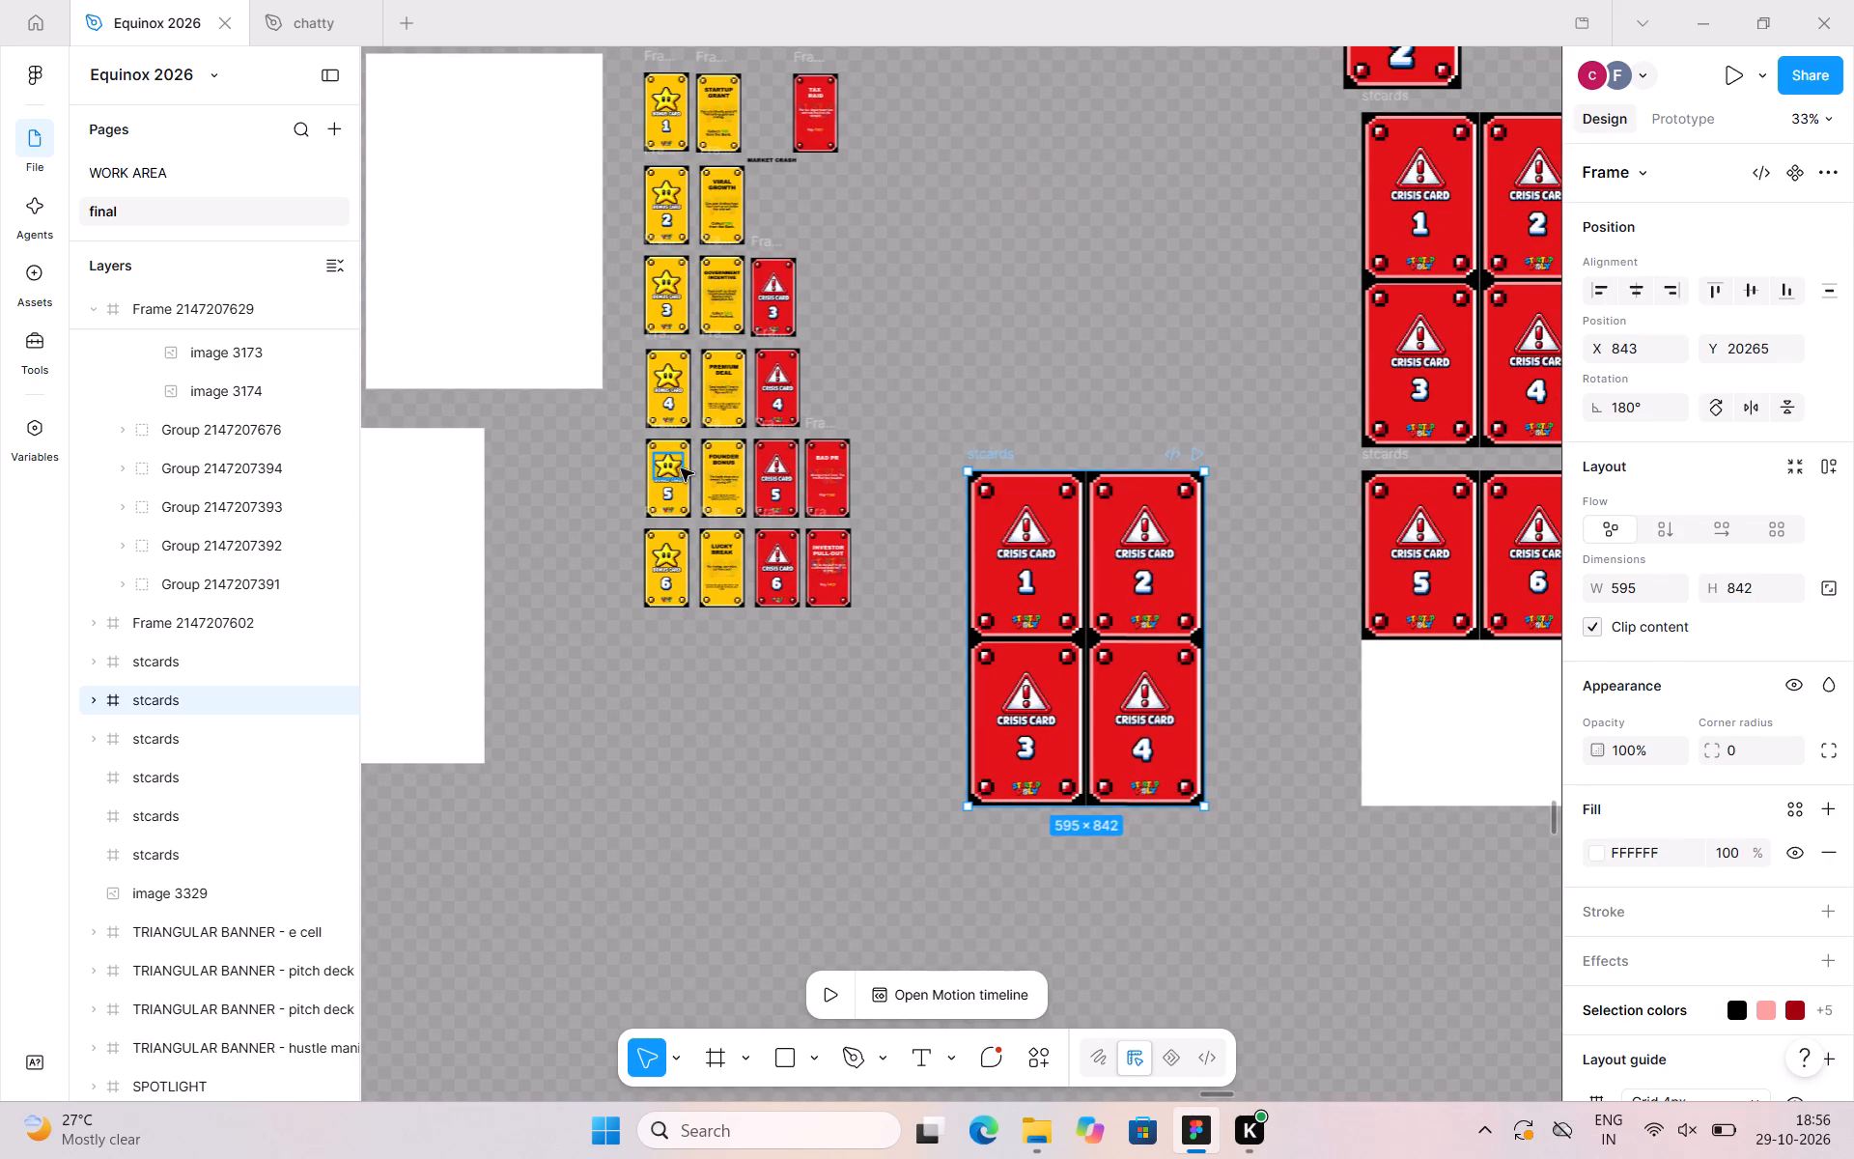
{"action": "left_click", "coordinate": [986, 457]}
{"action": "scroll", "coordinate": [1662, 586], "scroll_direction": "down", "scroll_amount": 2}
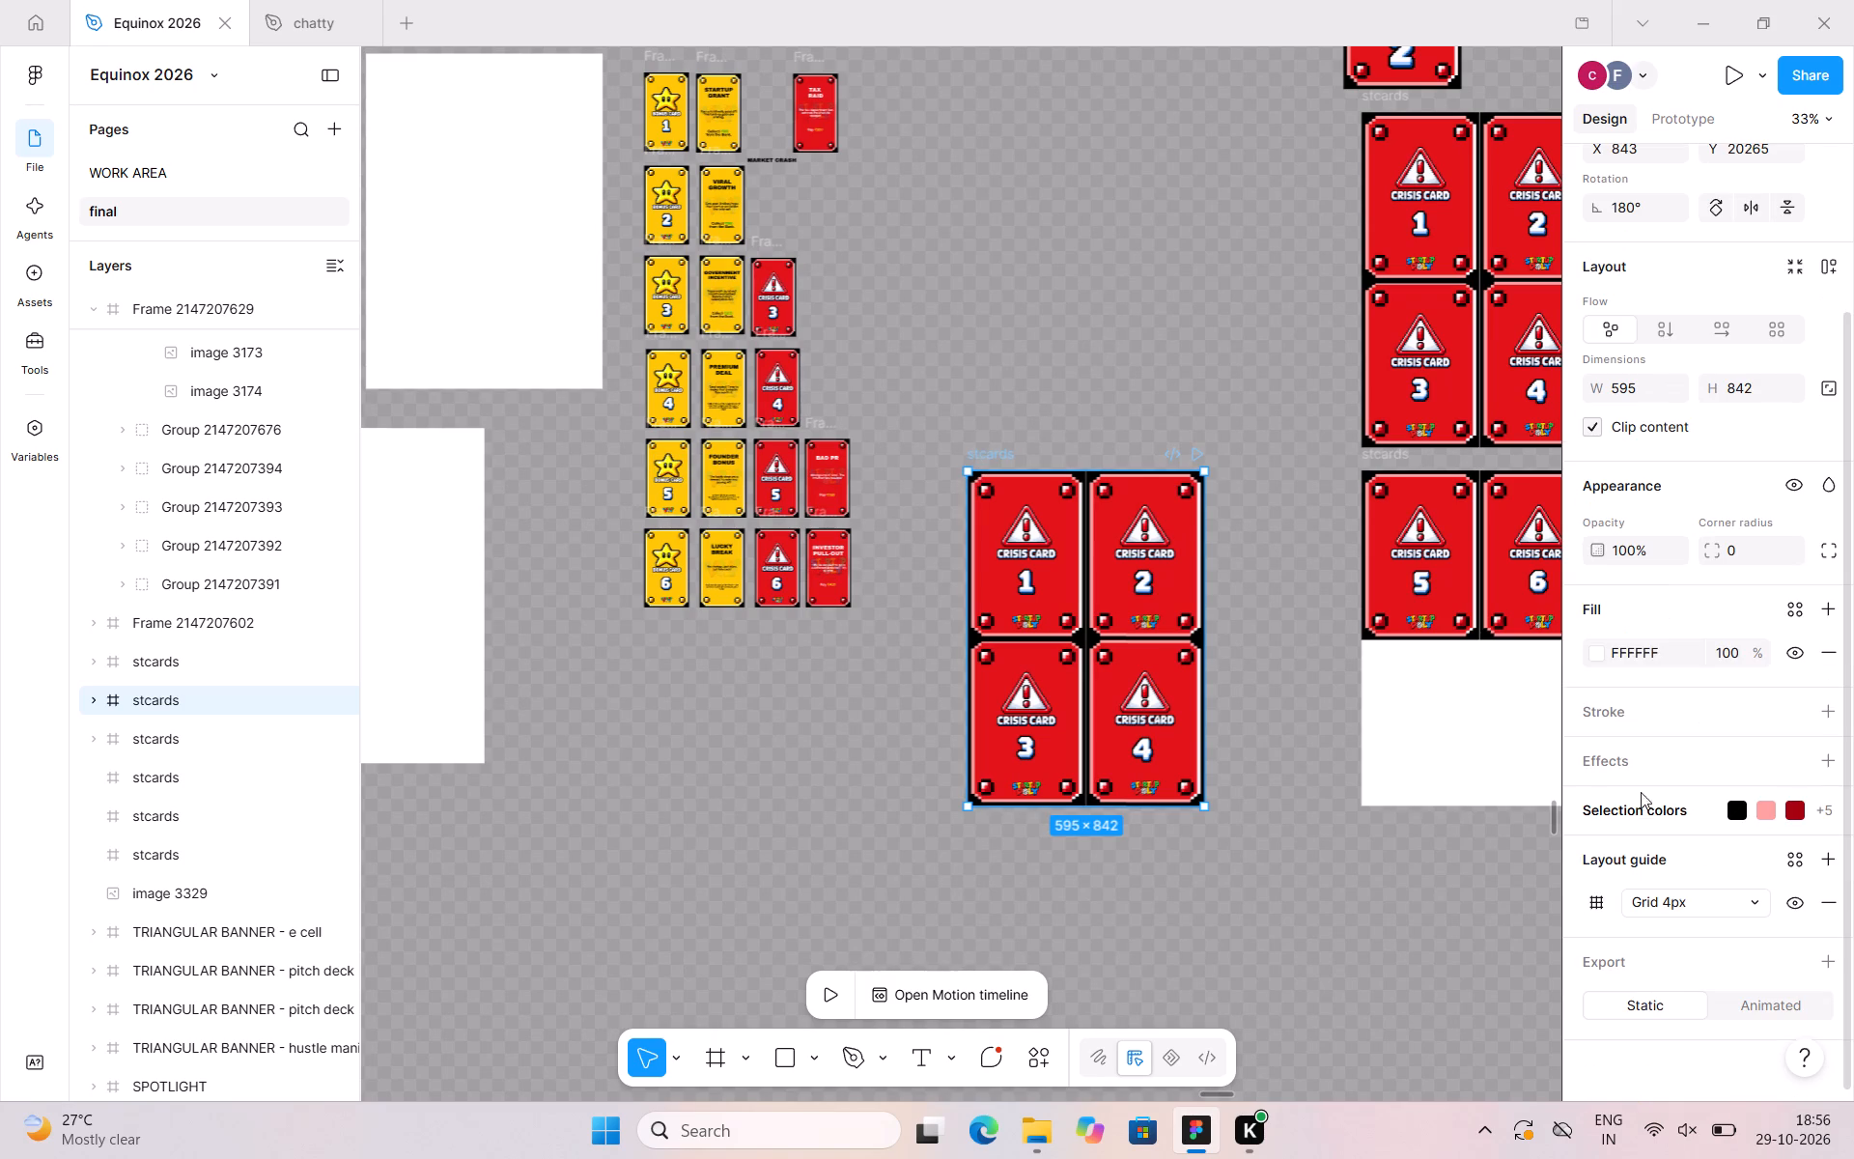
{"action": "left_click", "coordinate": [1638, 821]}
{"action": "scroll", "coordinate": [1638, 821], "scroll_direction": "down", "scroll_amount": 2}
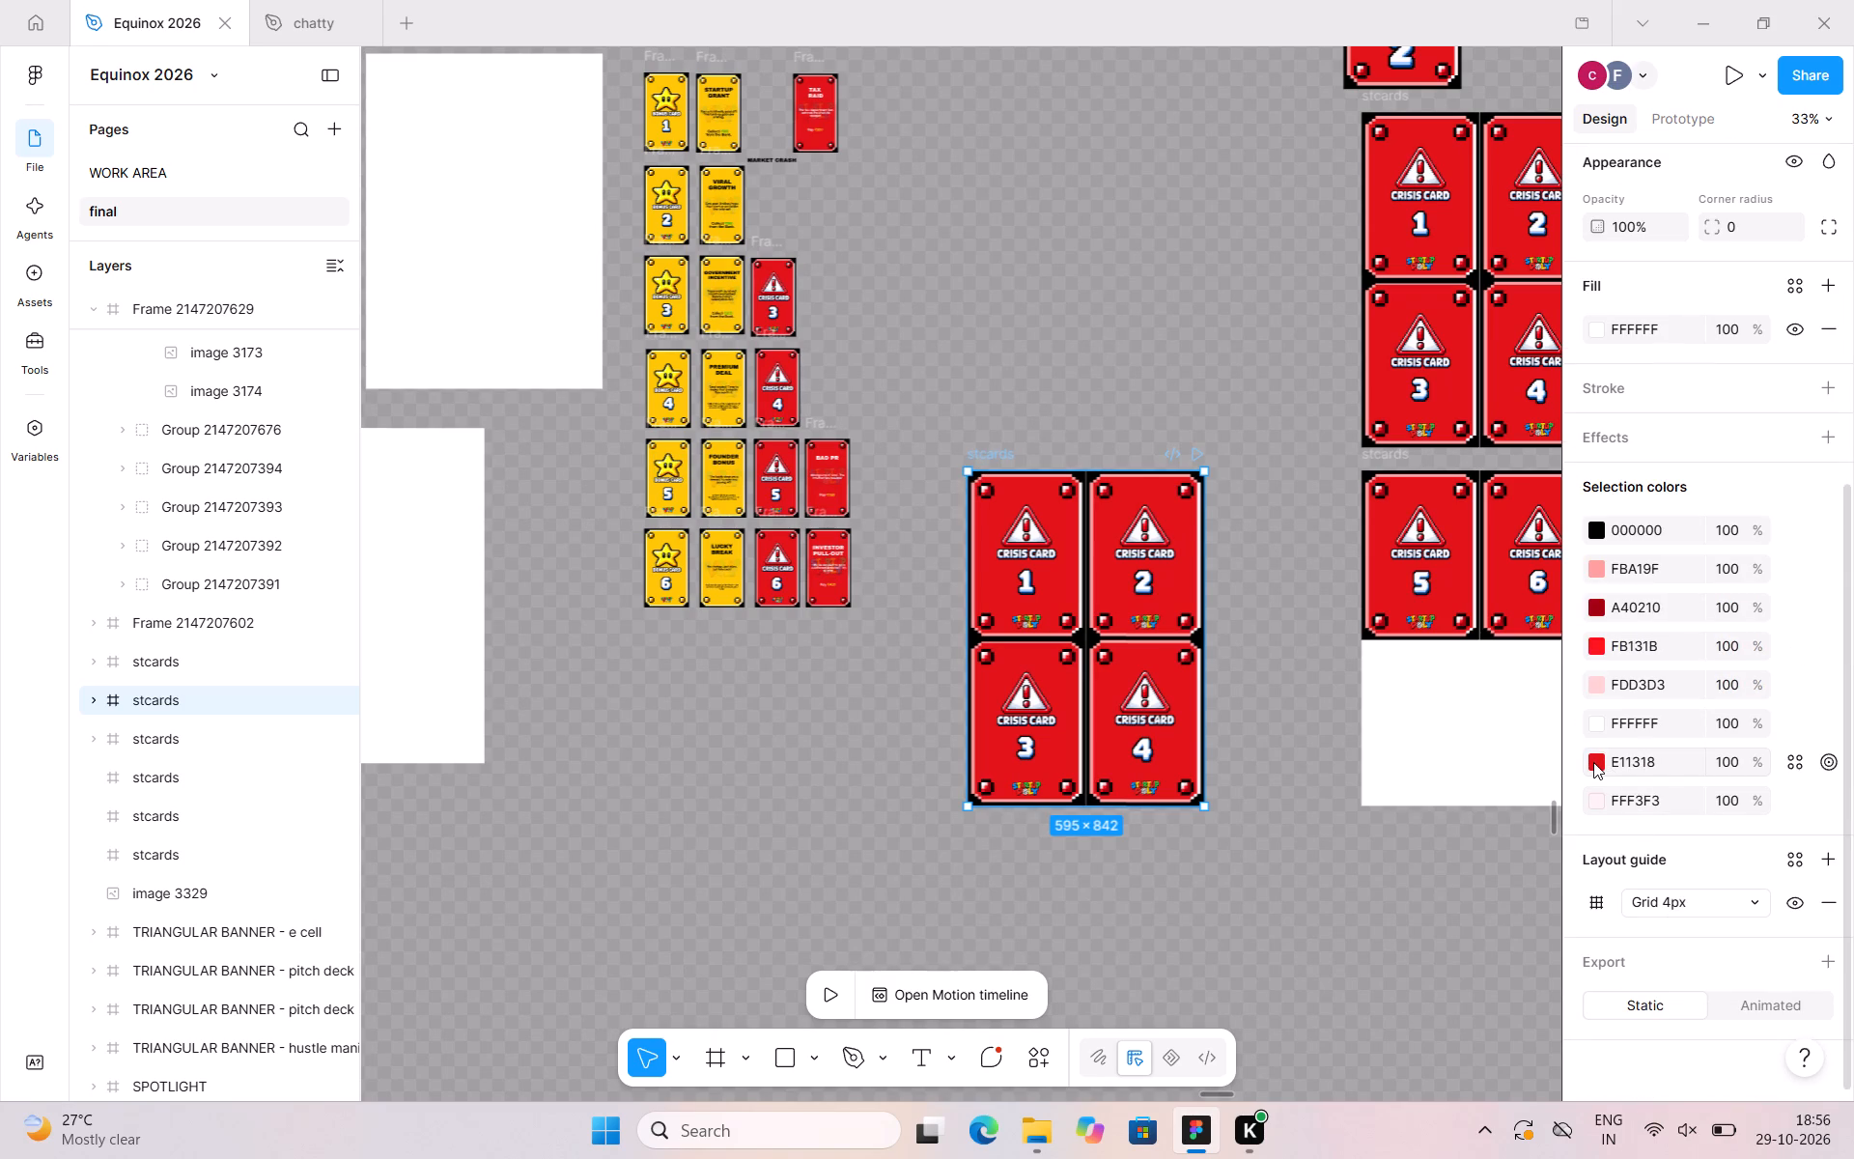
{"action": "left_click", "coordinate": [1593, 762]}
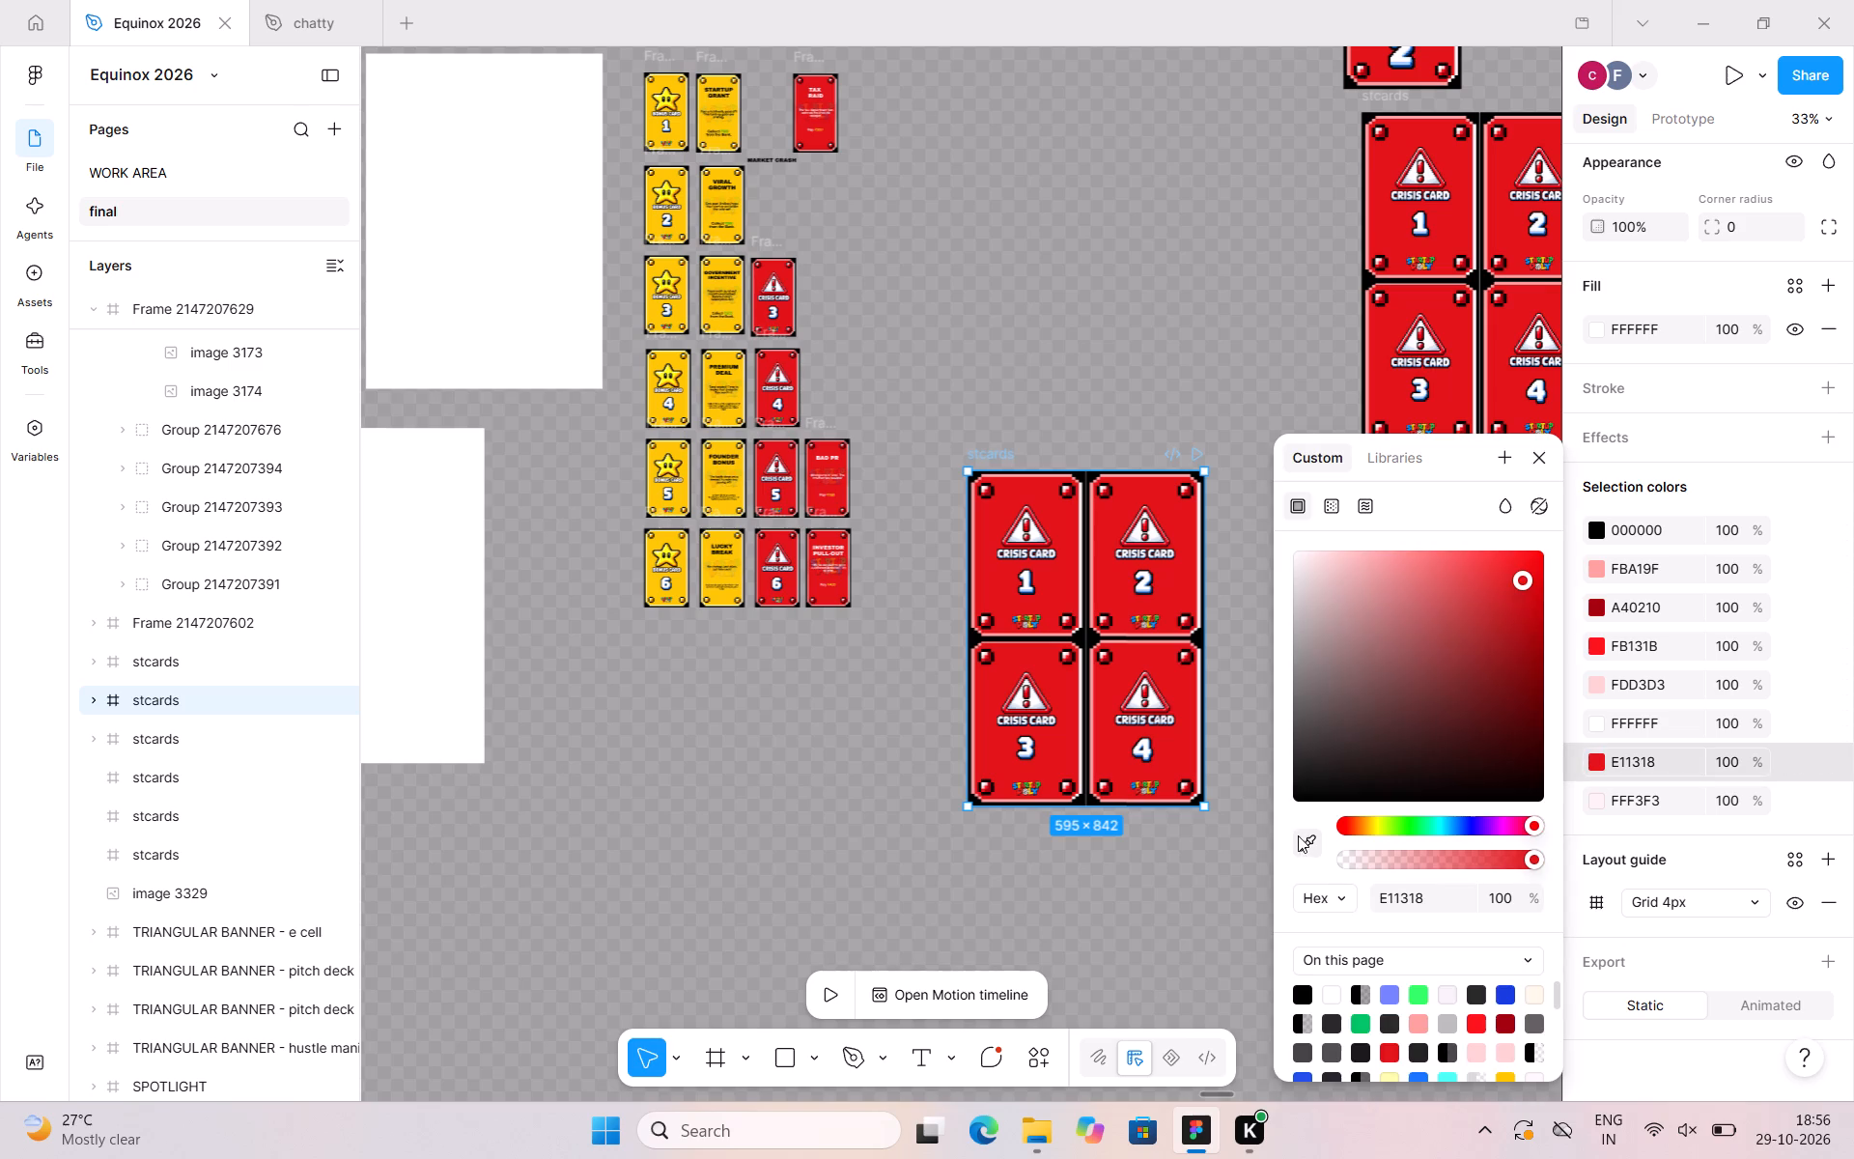
{"action": "left_click_drag", "start_coordinate": [1297, 833], "coordinate": [1380, 756]}
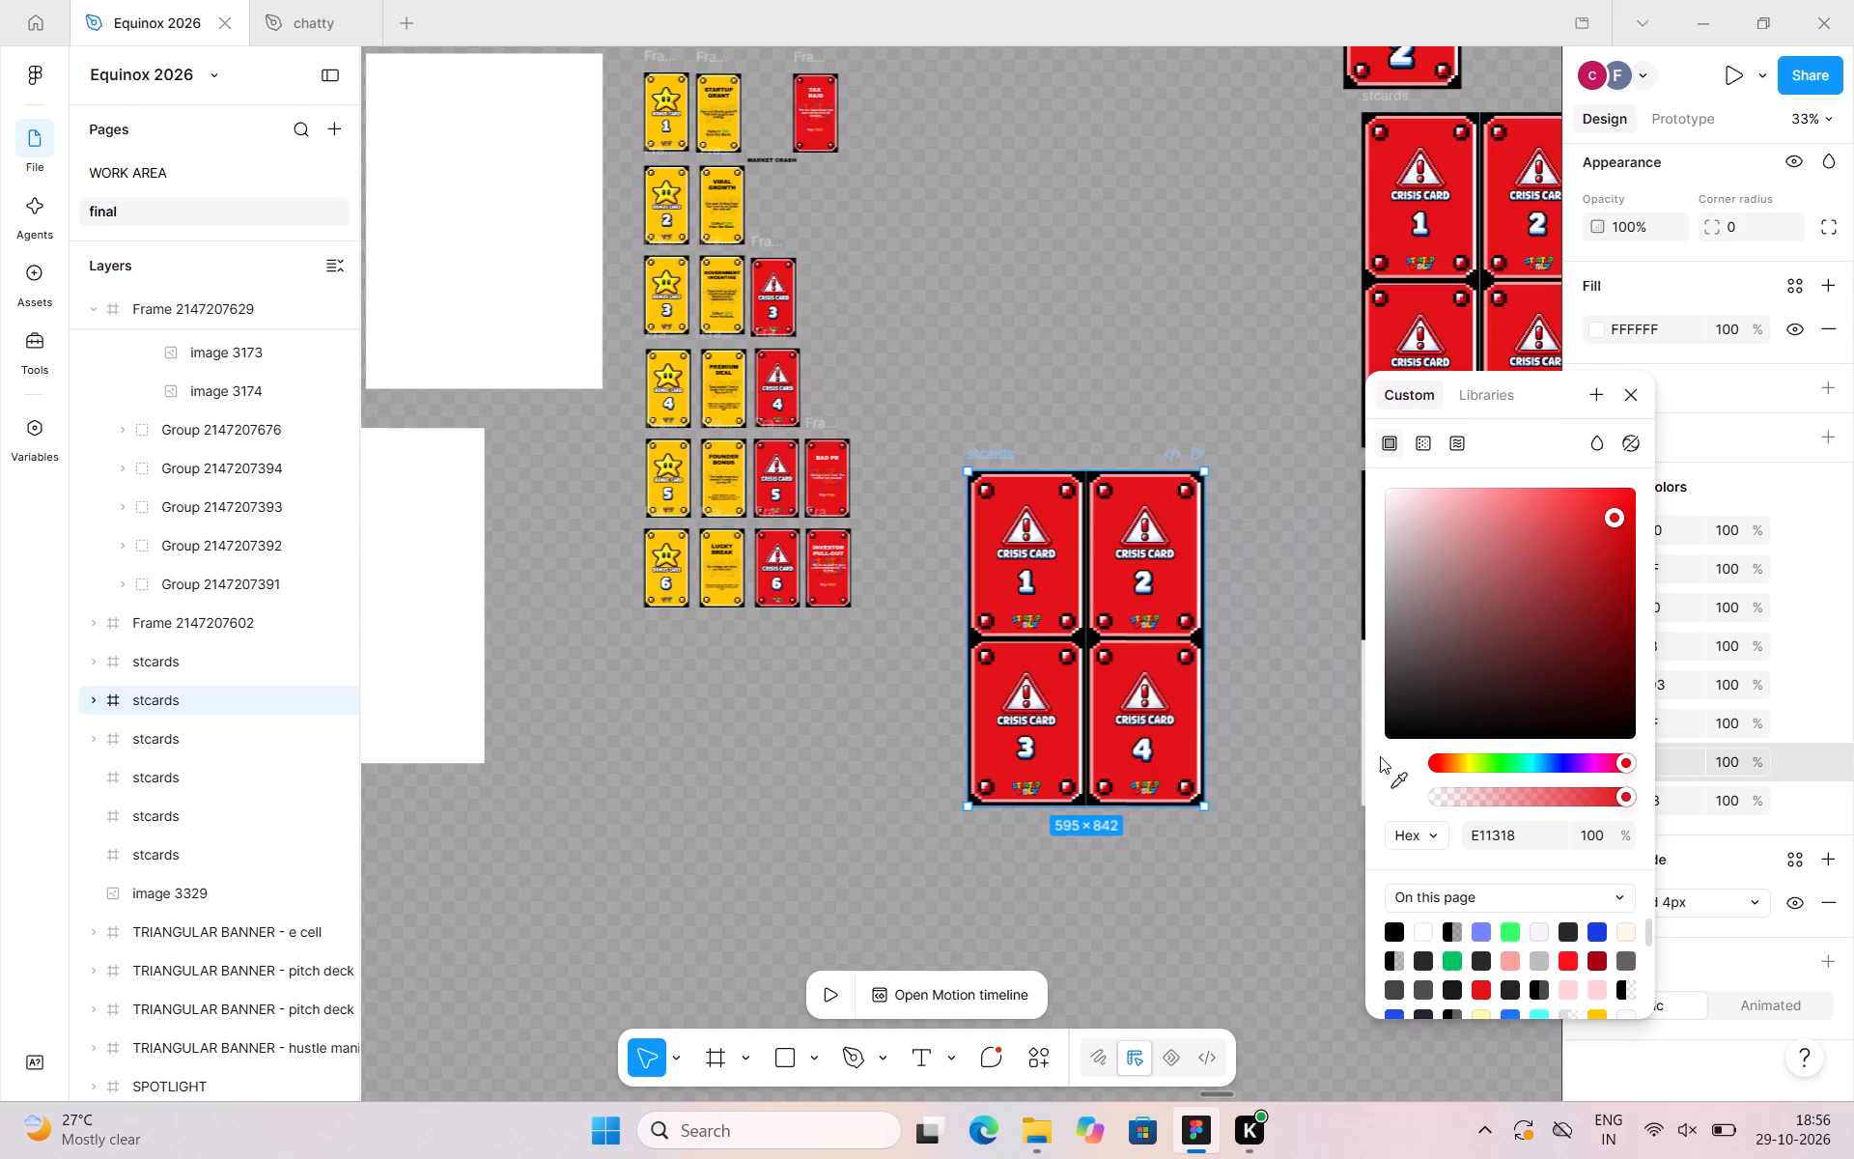
{"action": "left_click", "coordinate": [1395, 779]}
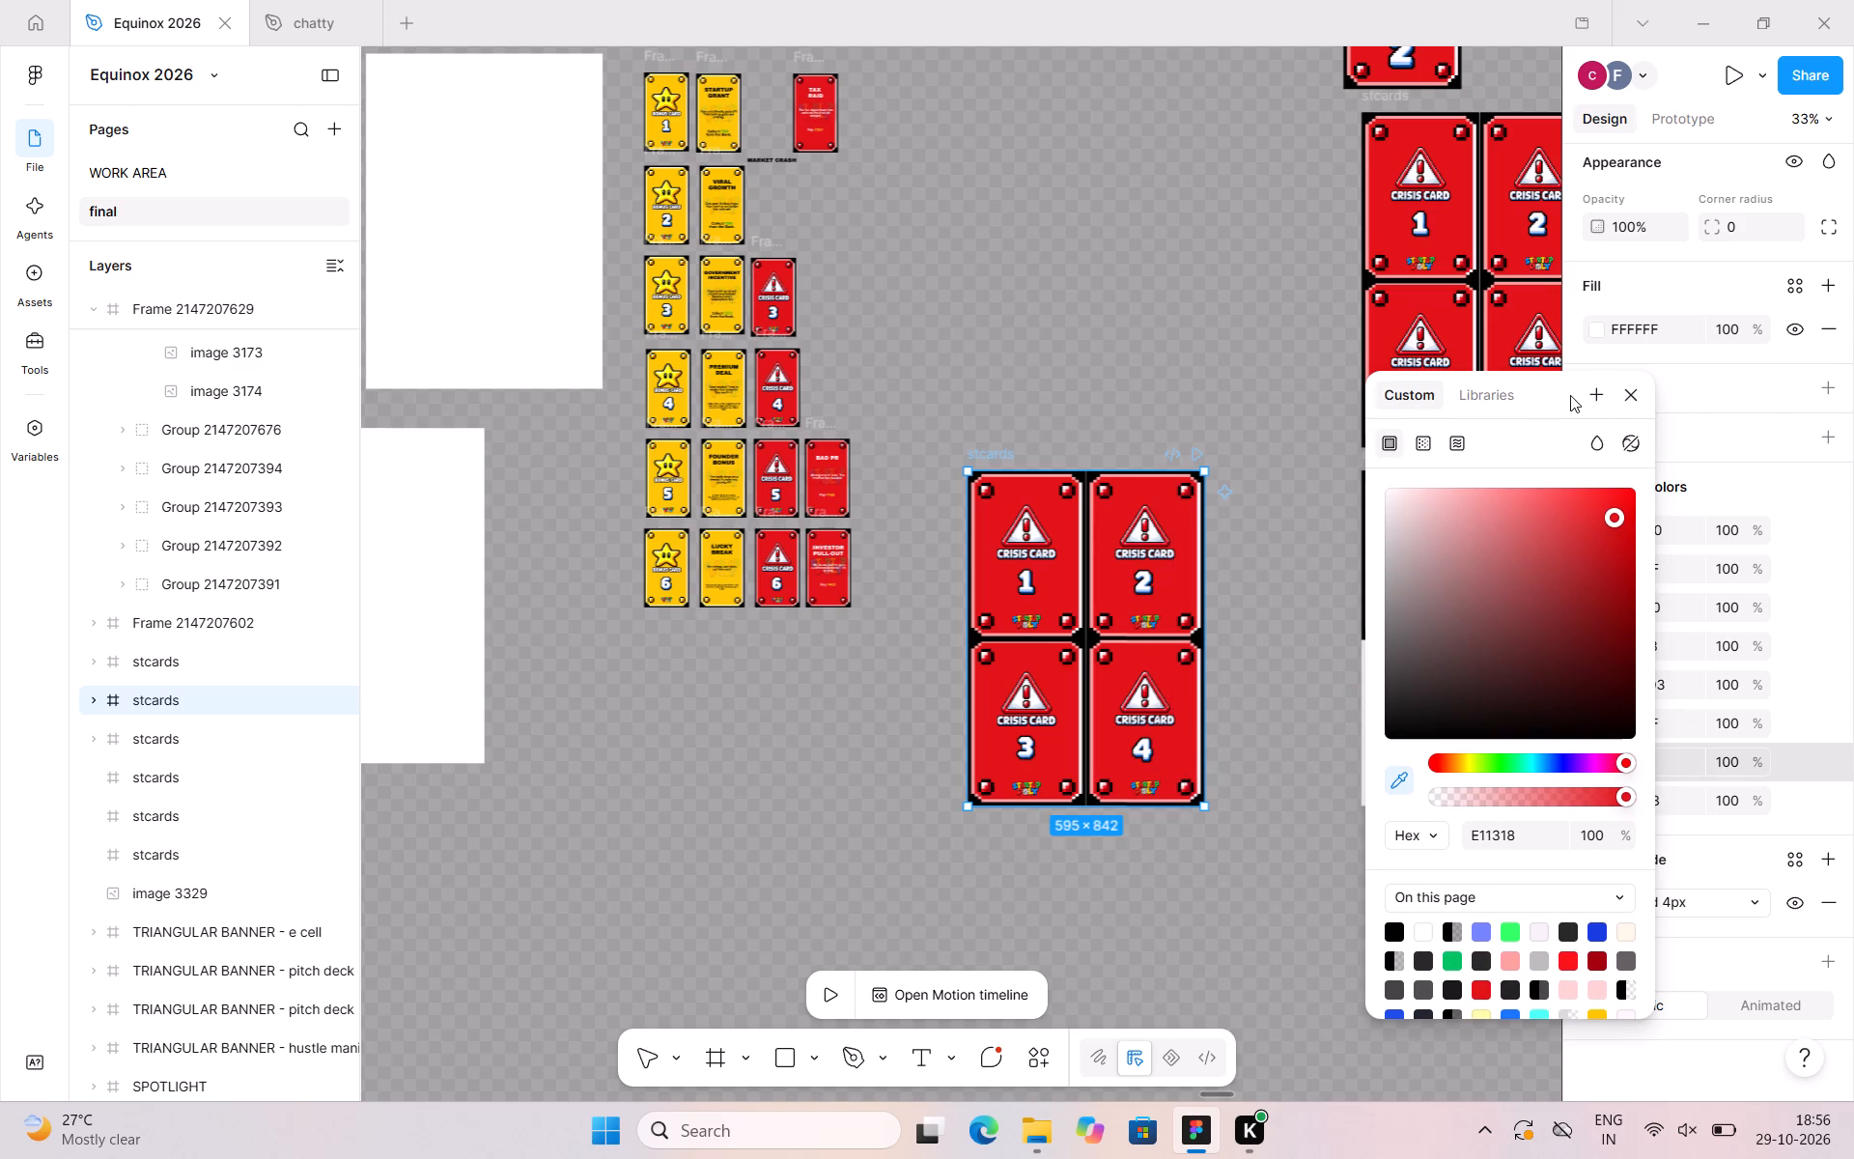
{"action": "left_click_drag", "start_coordinate": [1569, 396], "coordinate": [1488, 323]}
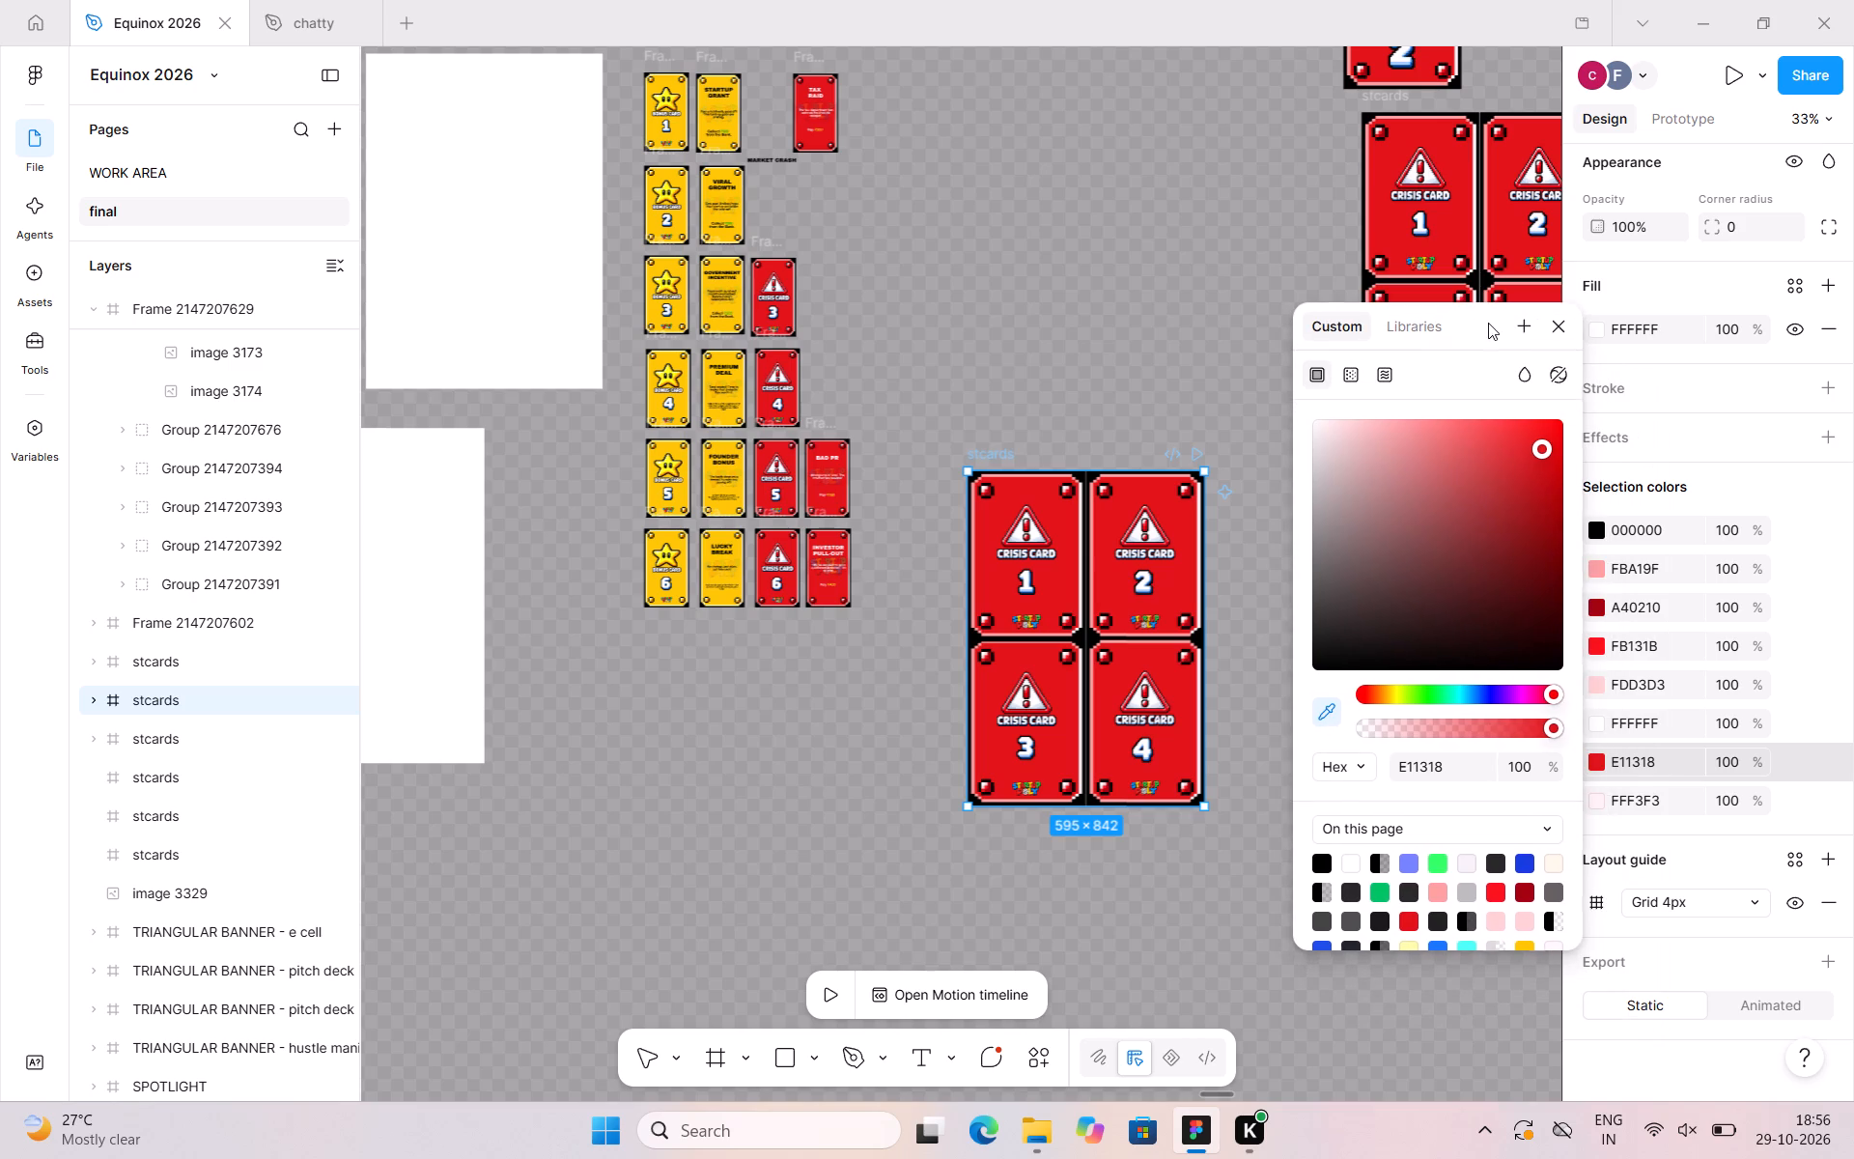
{"action": "left_click", "coordinate": [1334, 699]}
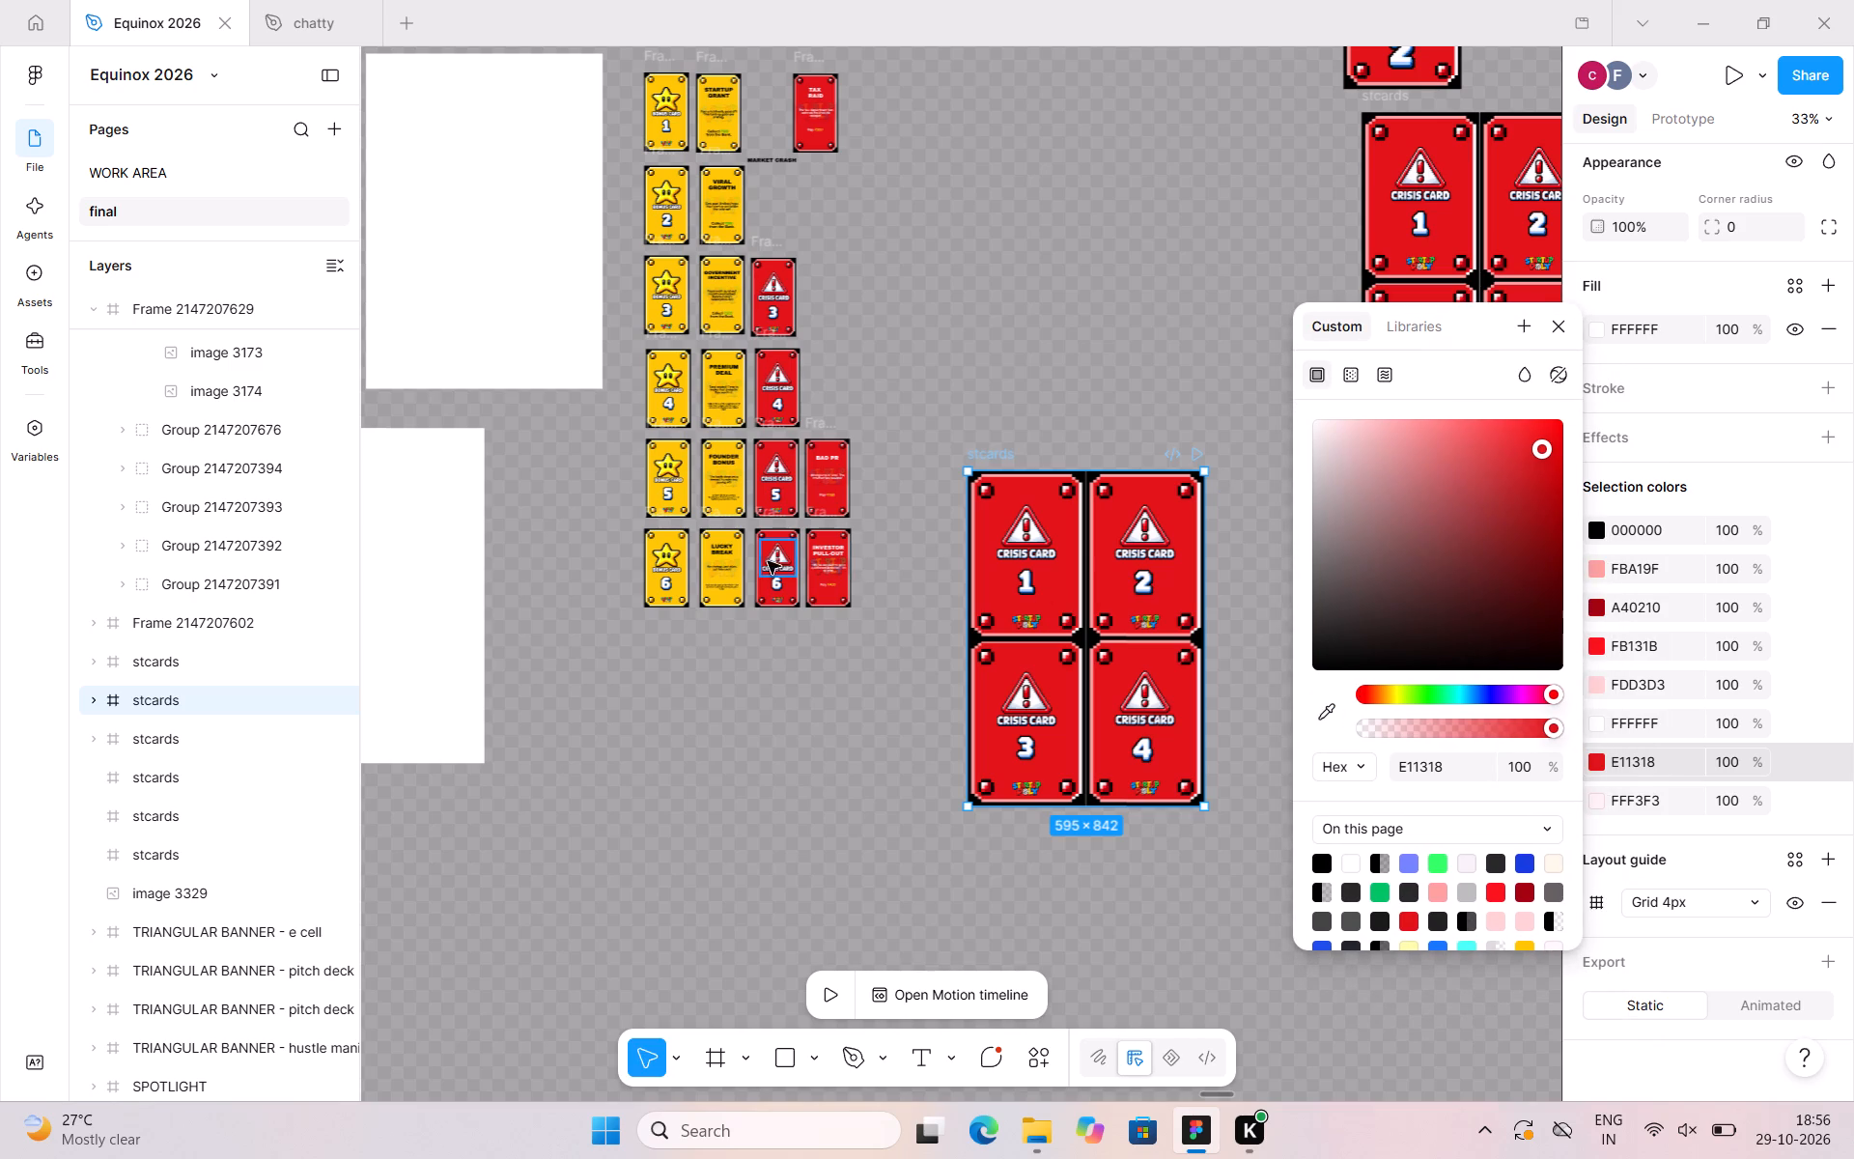
{"action": "left_click", "coordinate": [1318, 707]}
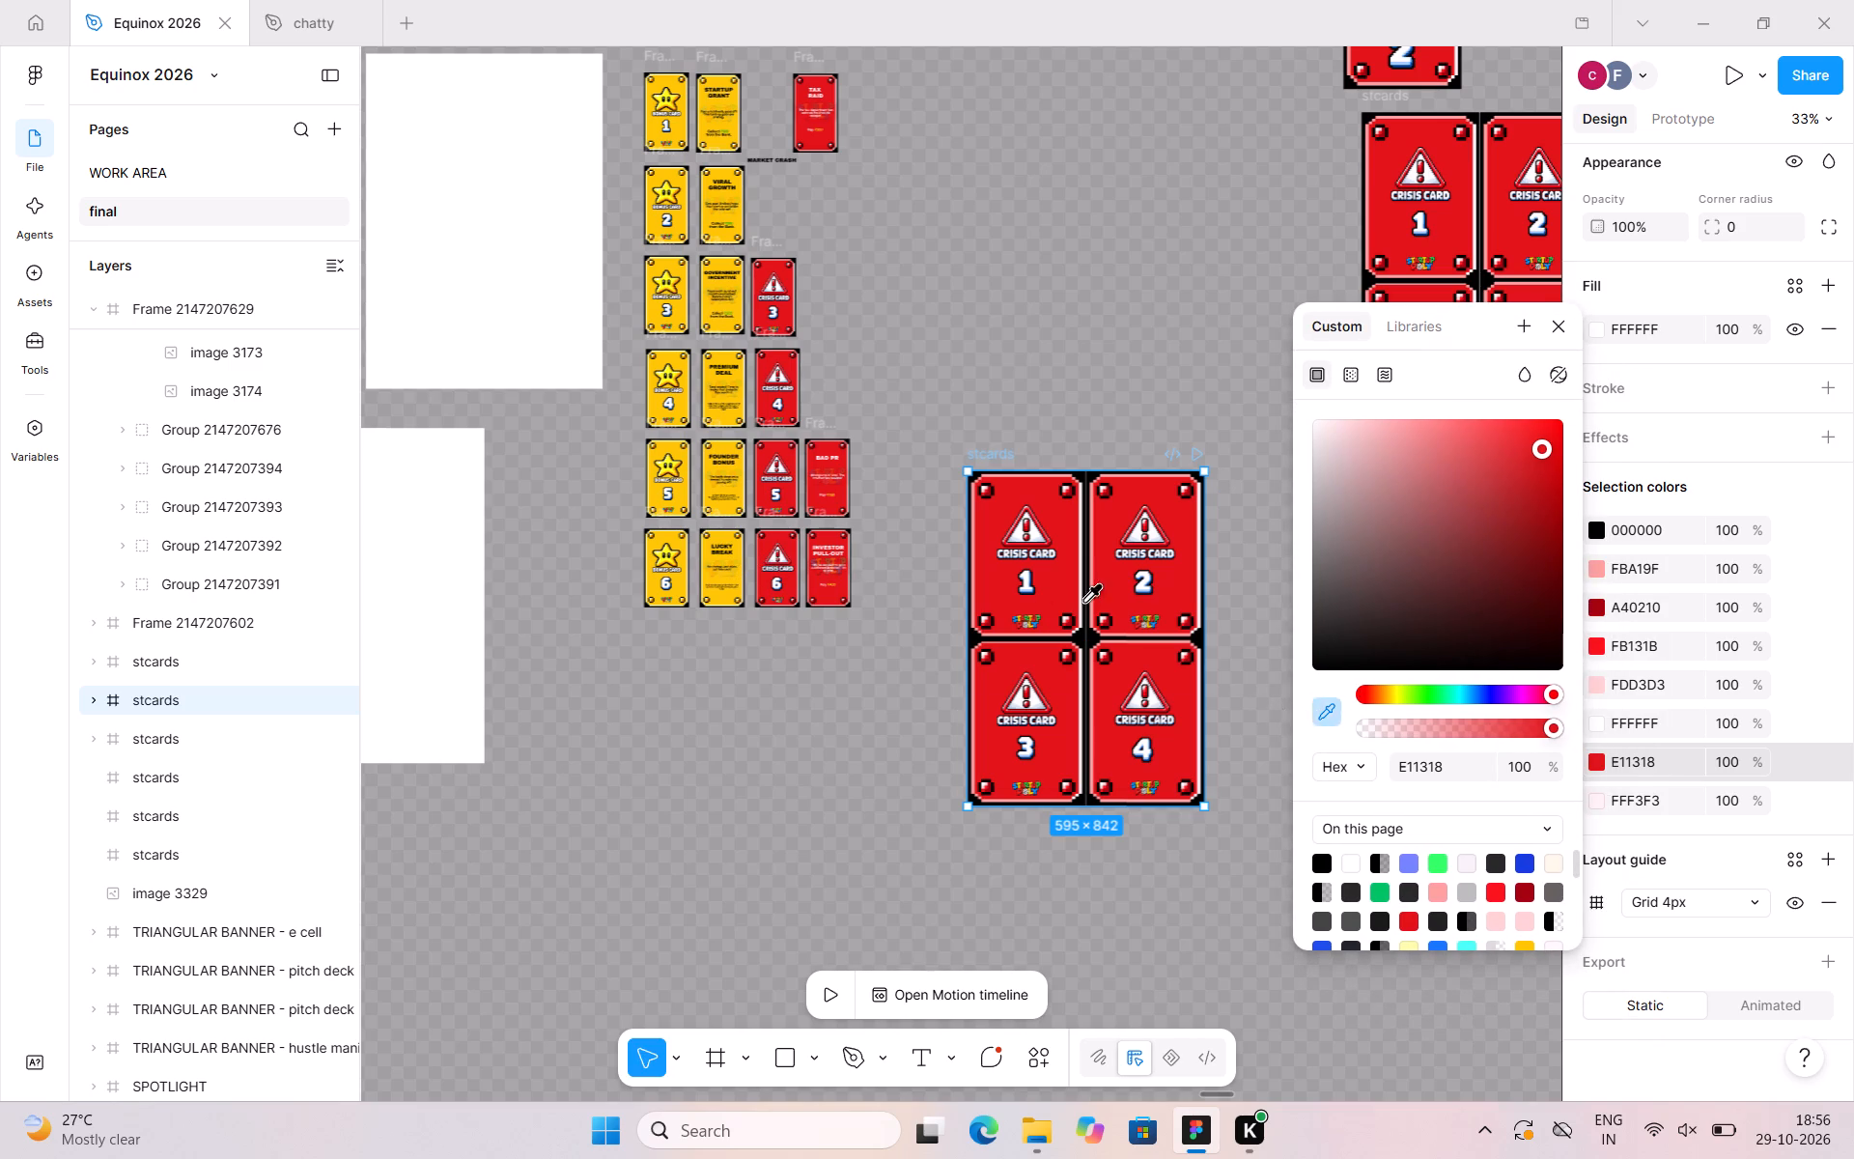
{"action": "left_click", "coordinate": [676, 495]}
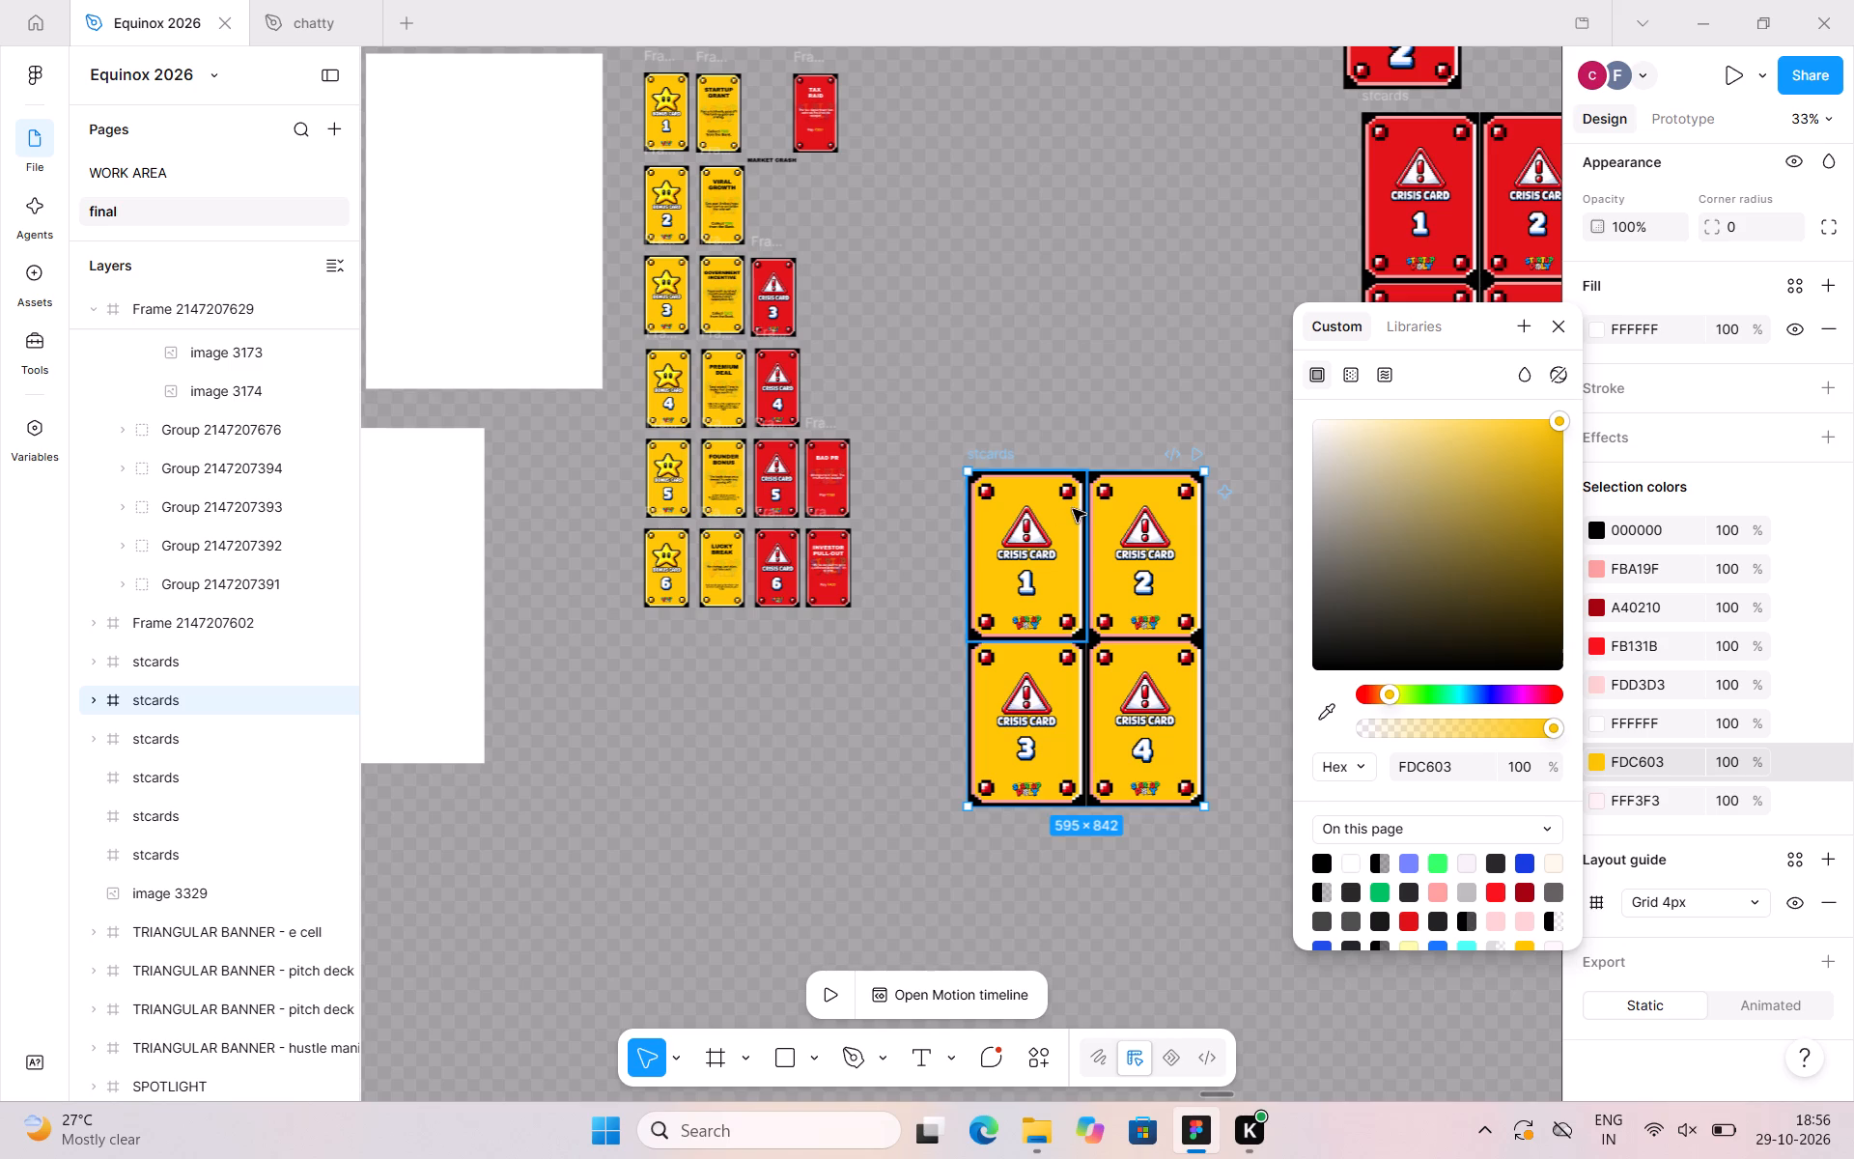
{"action": "left_click", "coordinate": [1559, 330]}
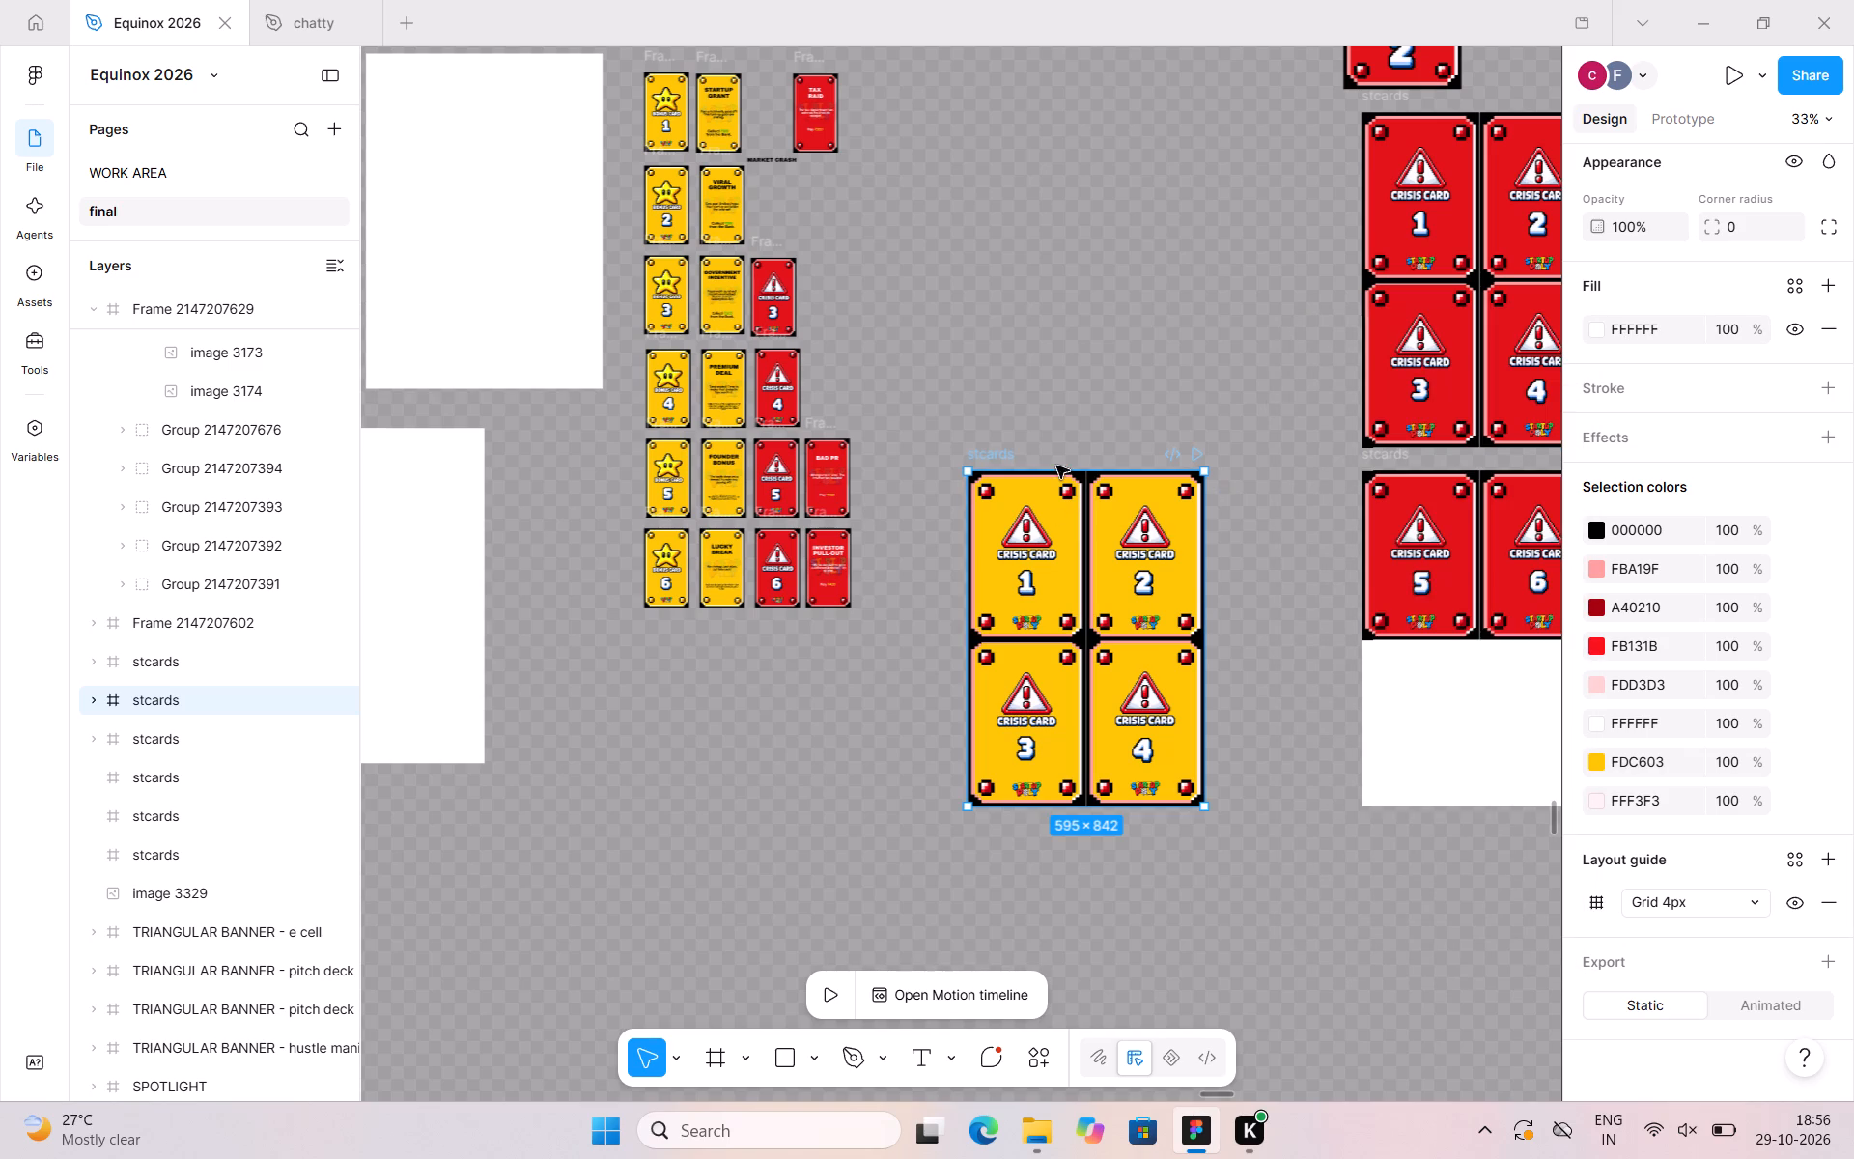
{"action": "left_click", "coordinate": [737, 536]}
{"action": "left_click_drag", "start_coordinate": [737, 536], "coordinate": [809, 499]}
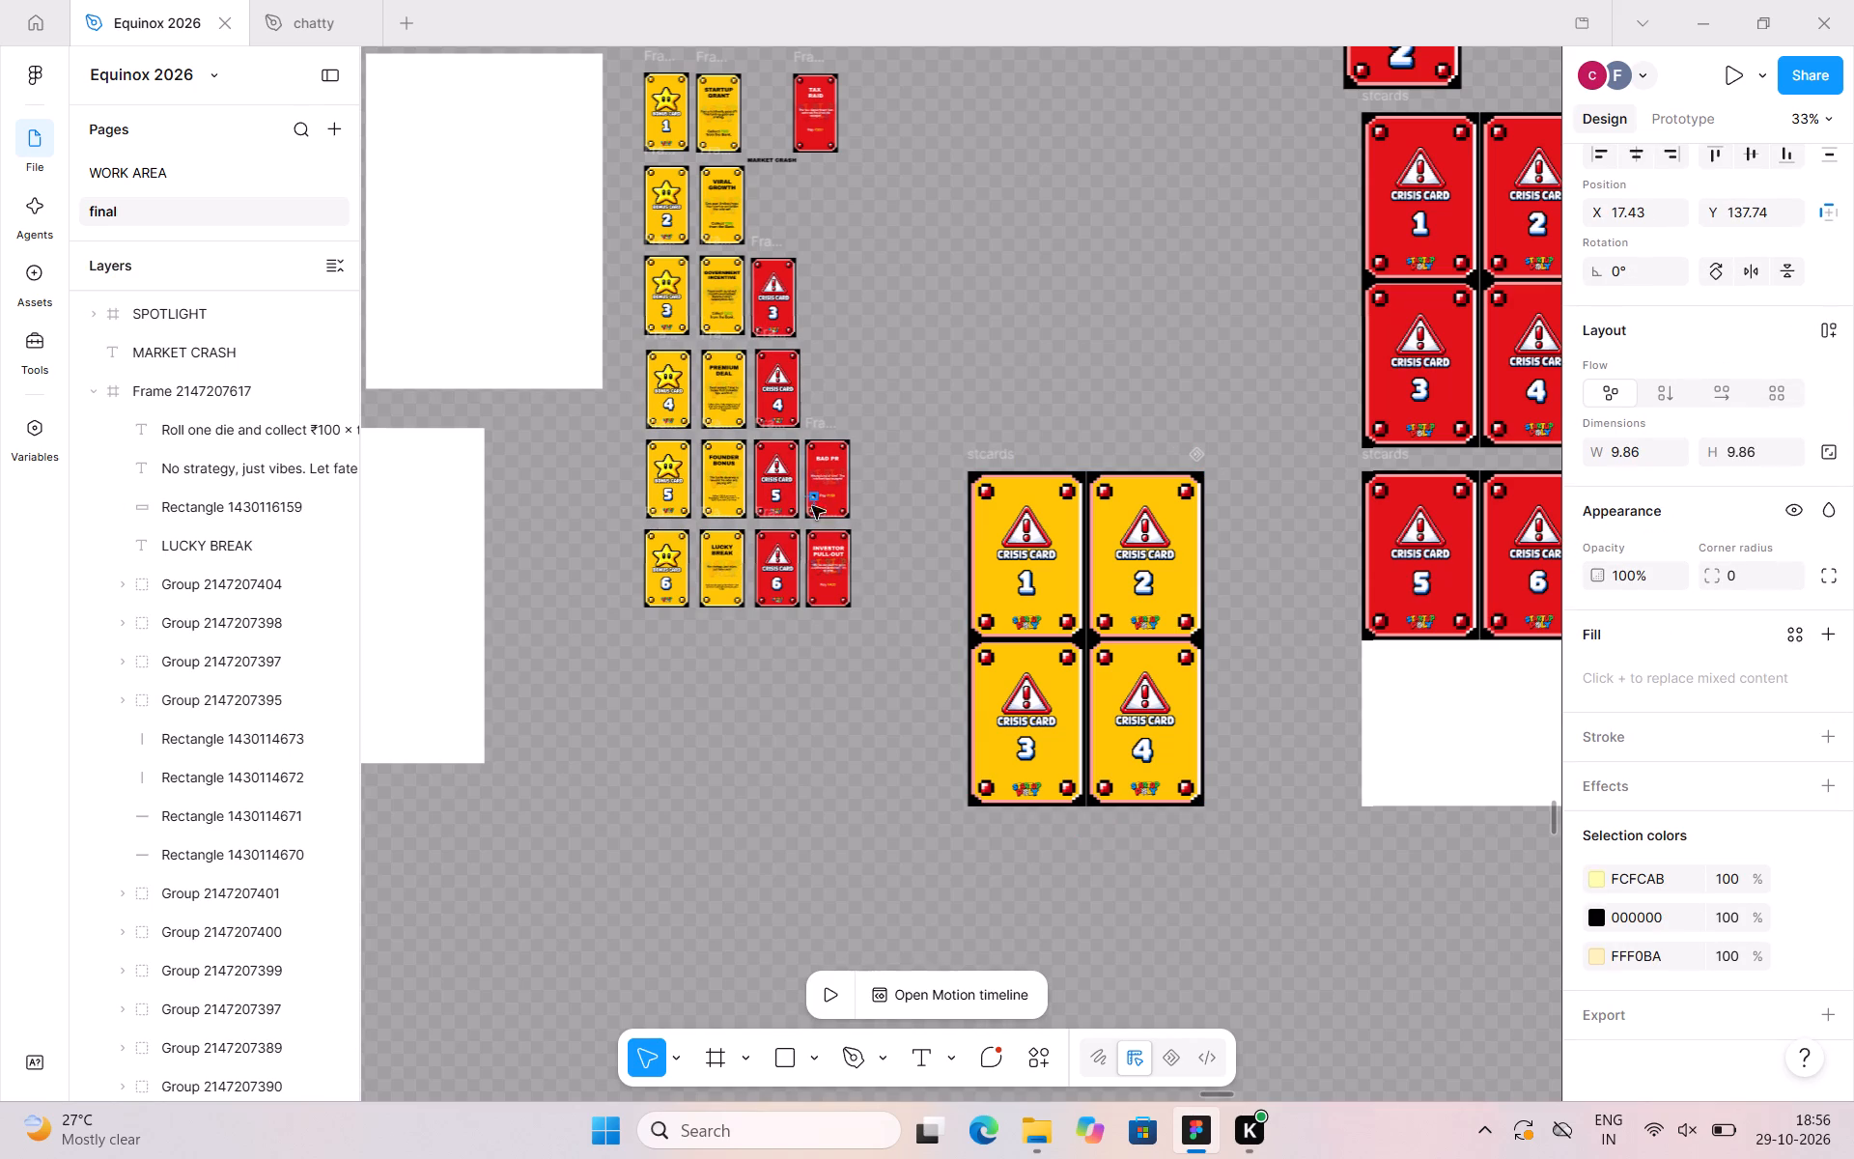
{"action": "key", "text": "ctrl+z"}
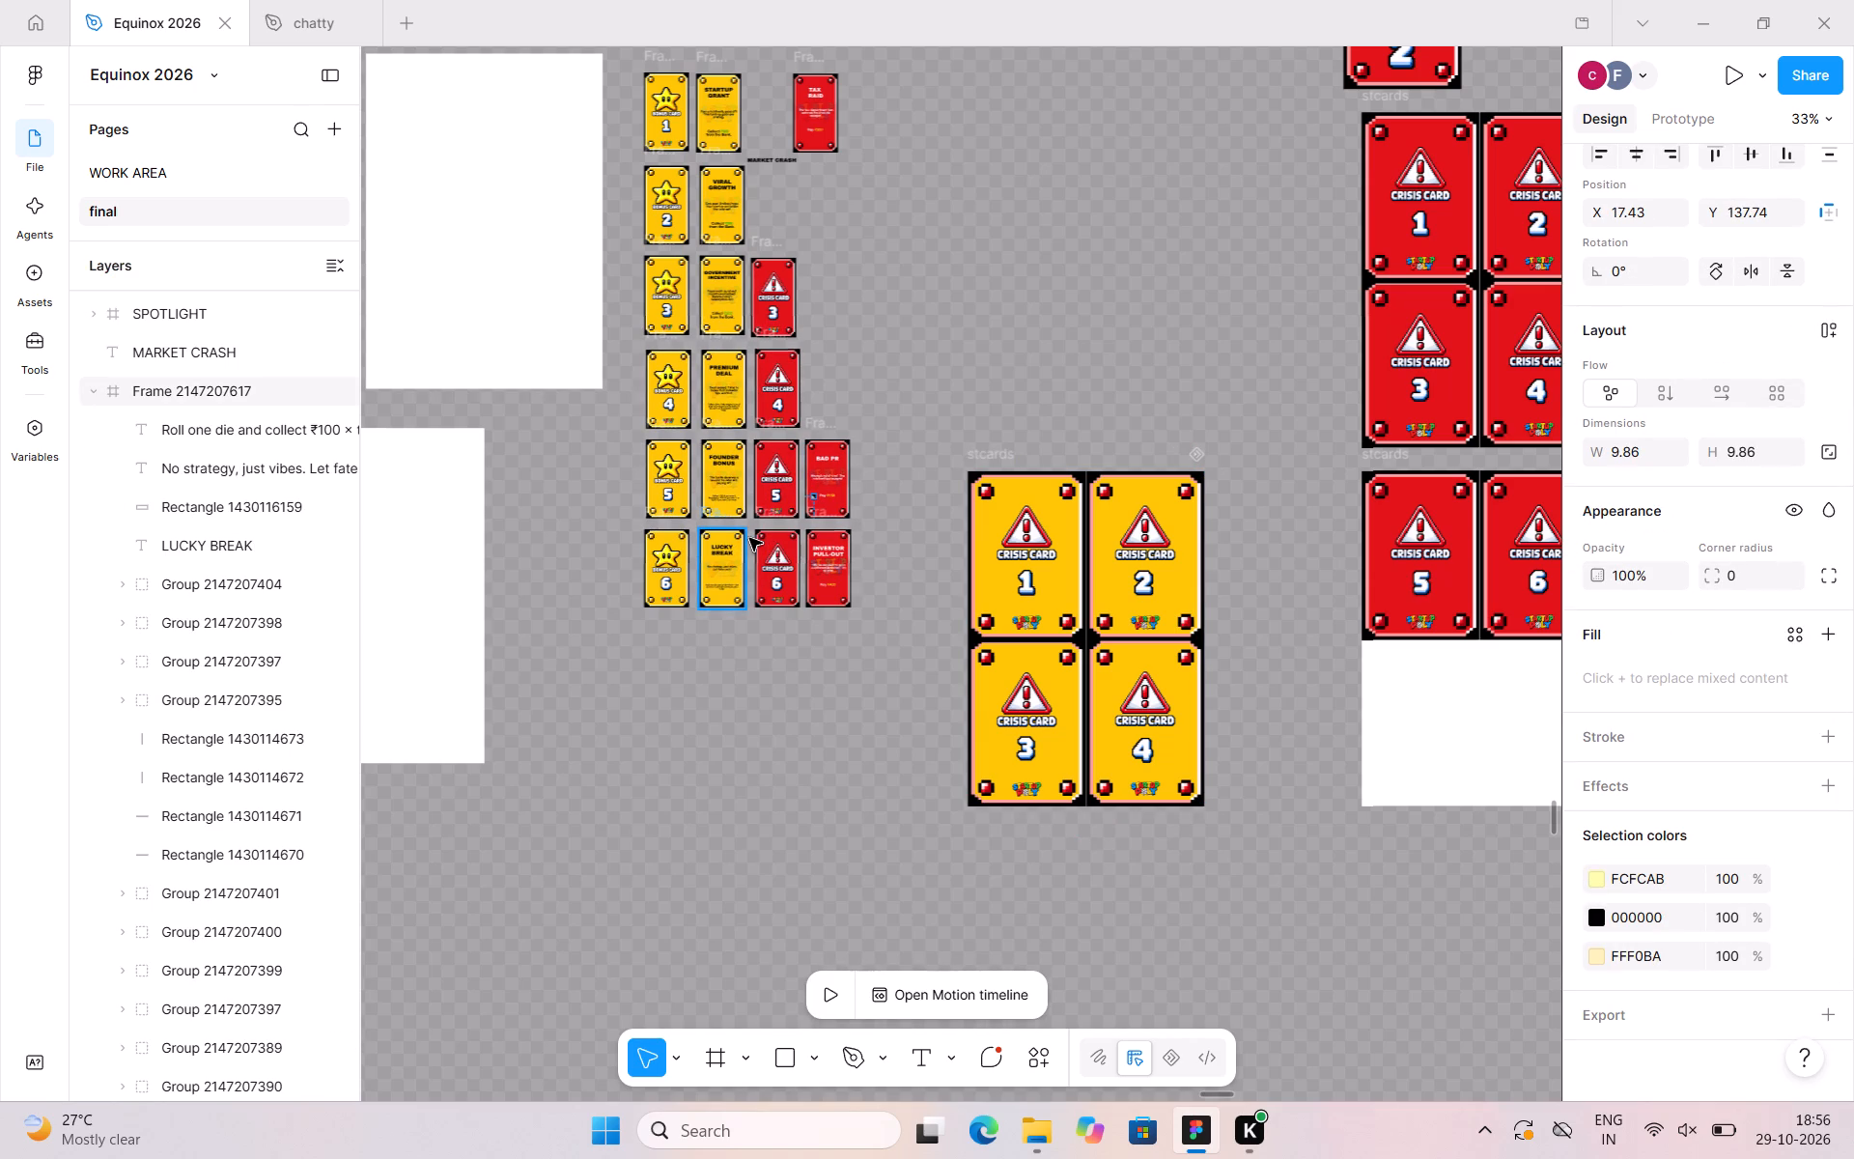
Duplicate the Lucky Break card's upper-left corner stud and place the copy on the empty canvas beside the yellow sheet, at X 696, Y 20294.
{"action": "scroll", "coordinate": [682, 546], "scroll_direction": "up", "scroll_amount": 1}
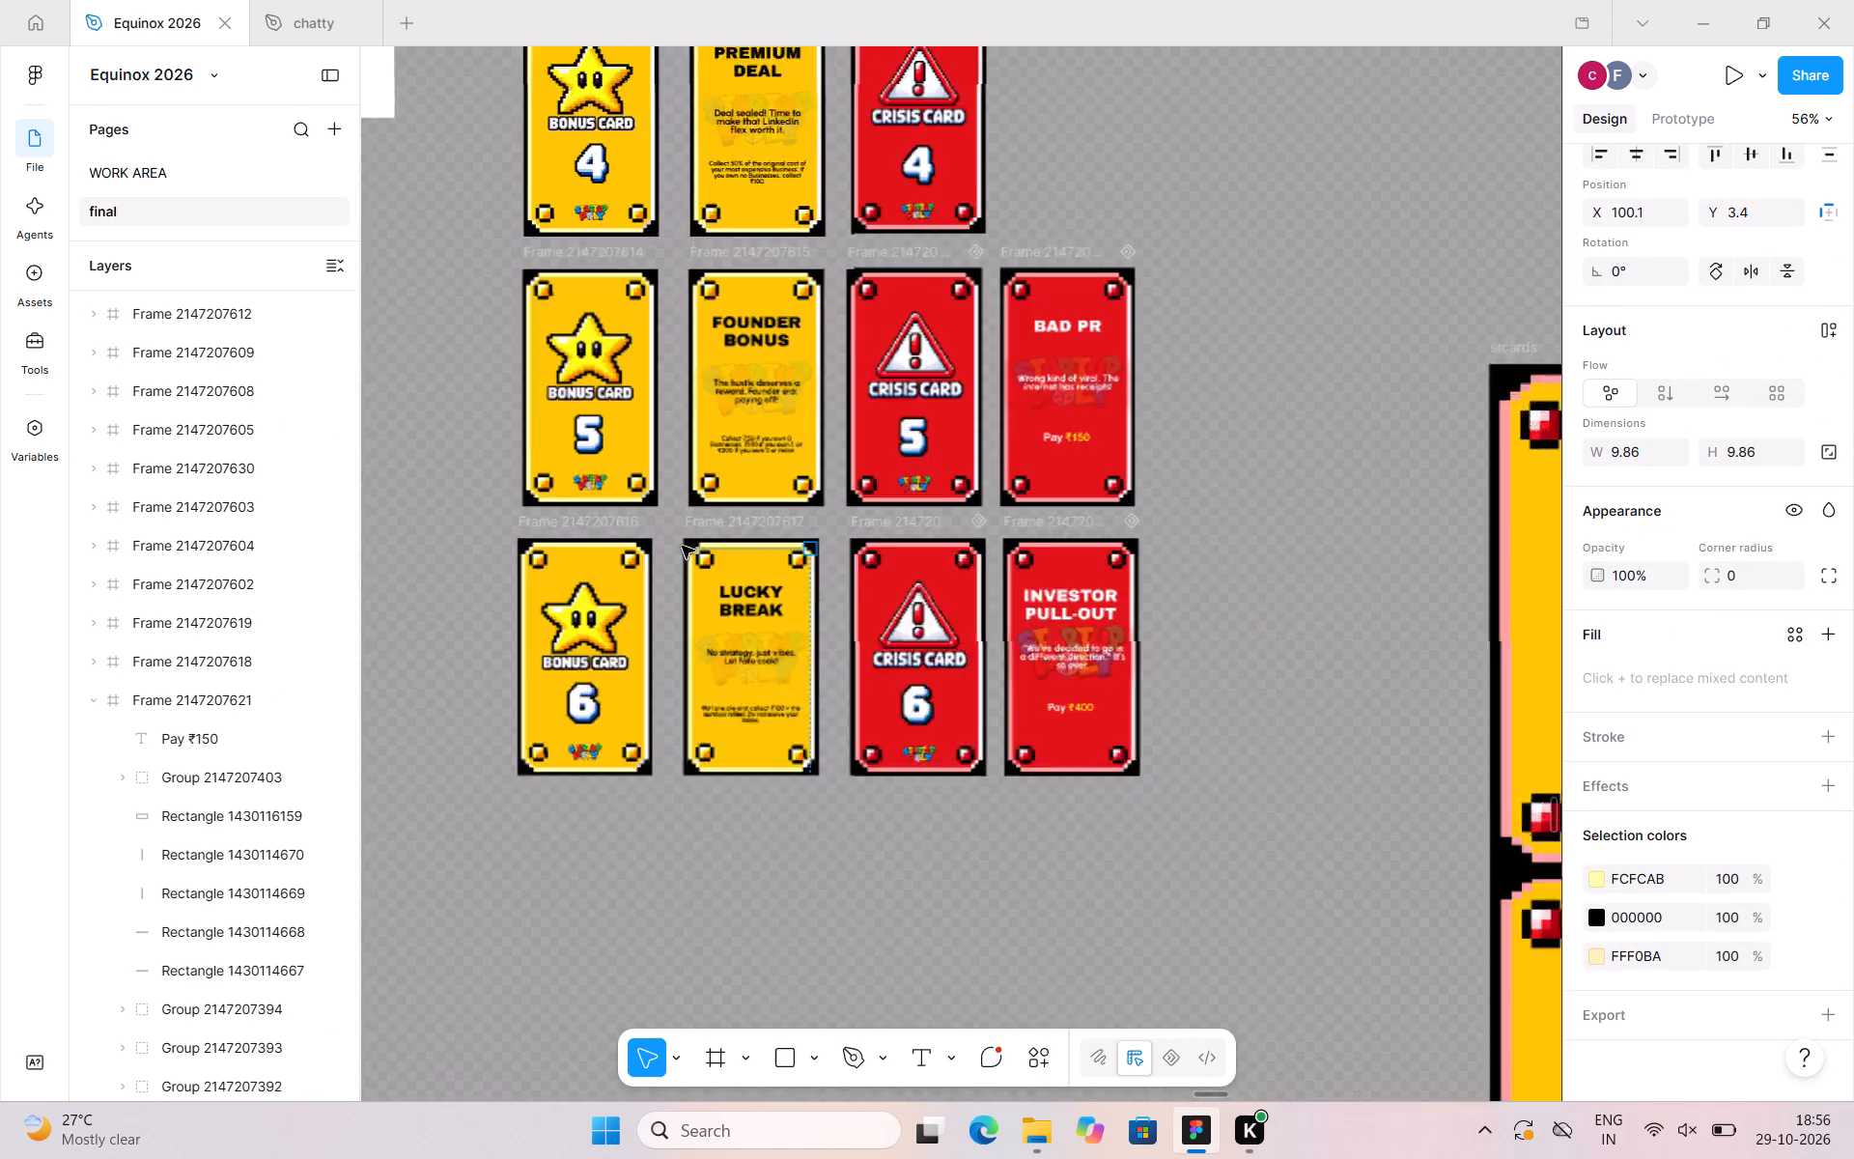
{"action": "left_click", "coordinate": [718, 564]}
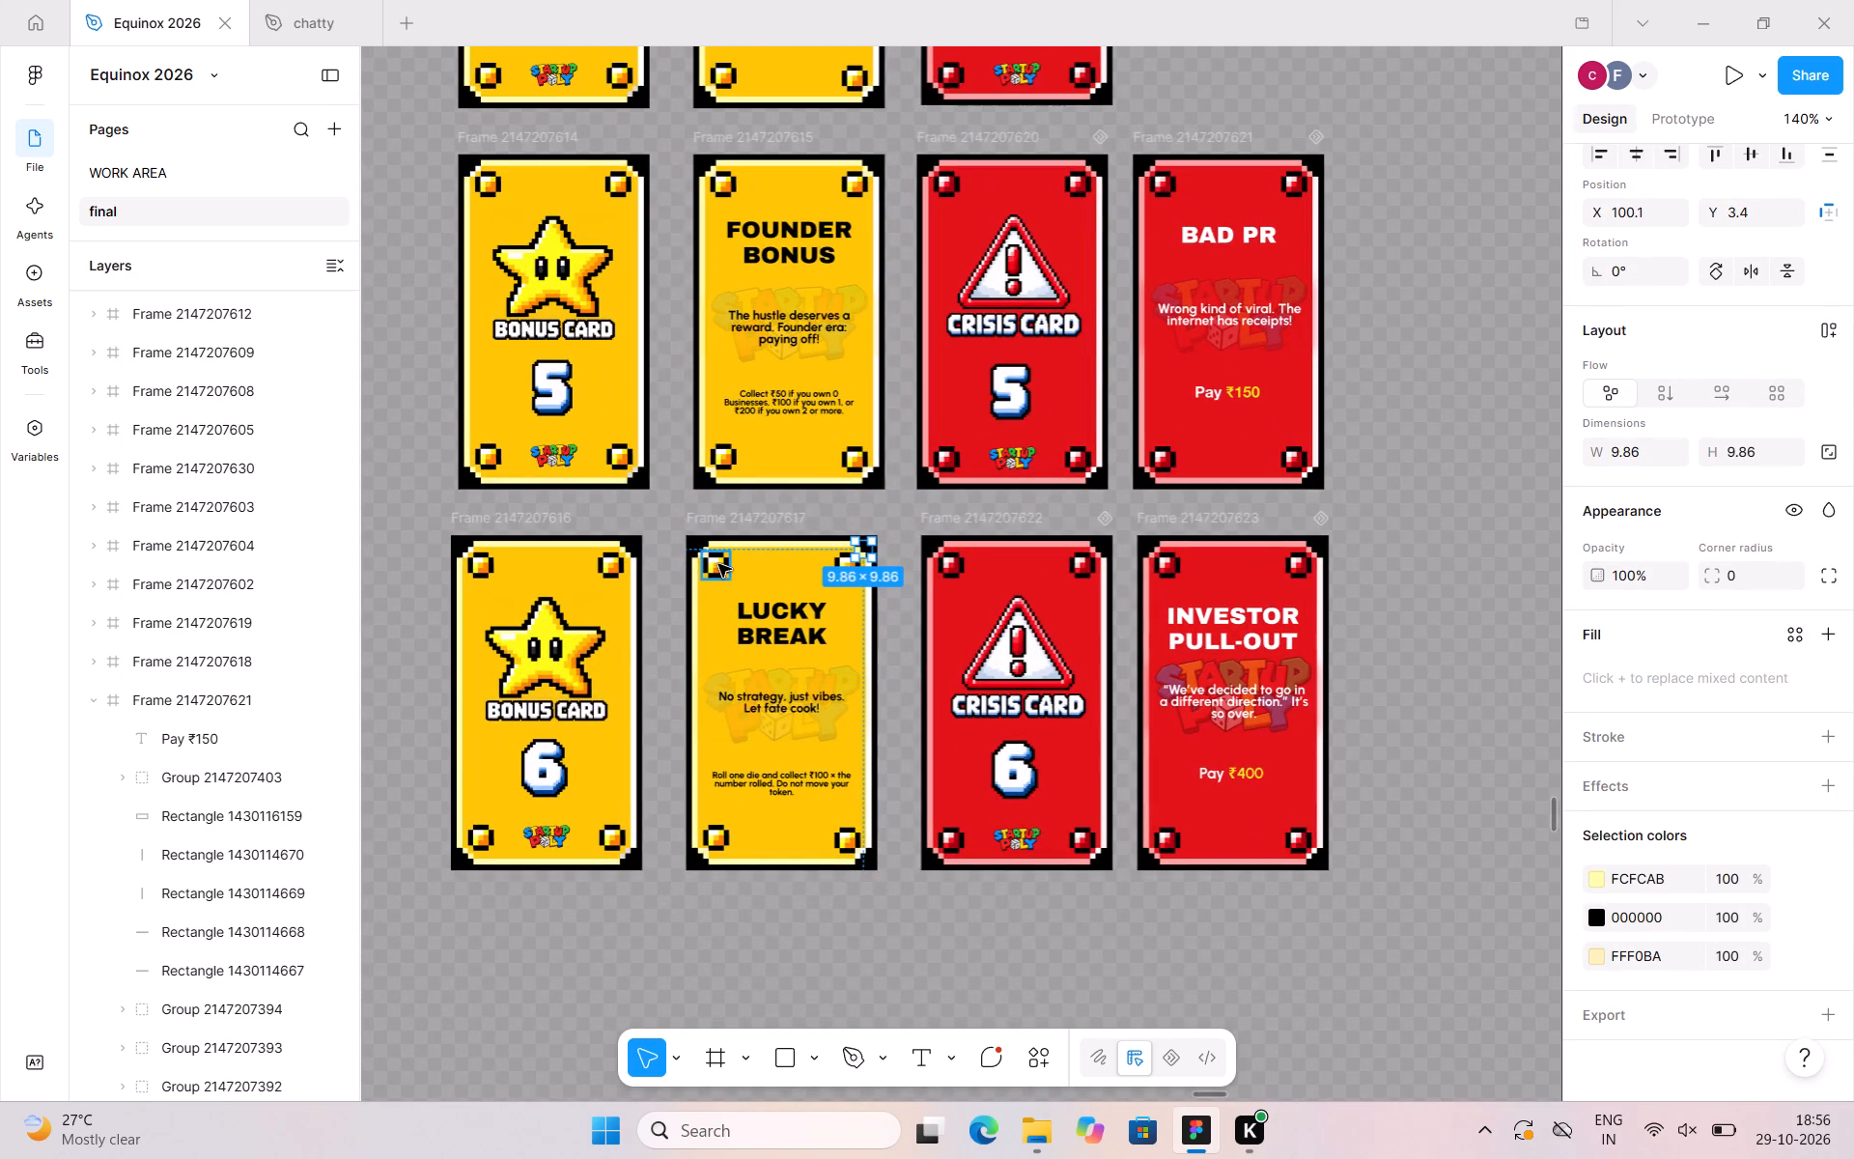
{"action": "key", "text": "ctrl+d"}
{"action": "left_click_drag", "start_coordinate": [718, 564], "coordinate": [932, 559]}
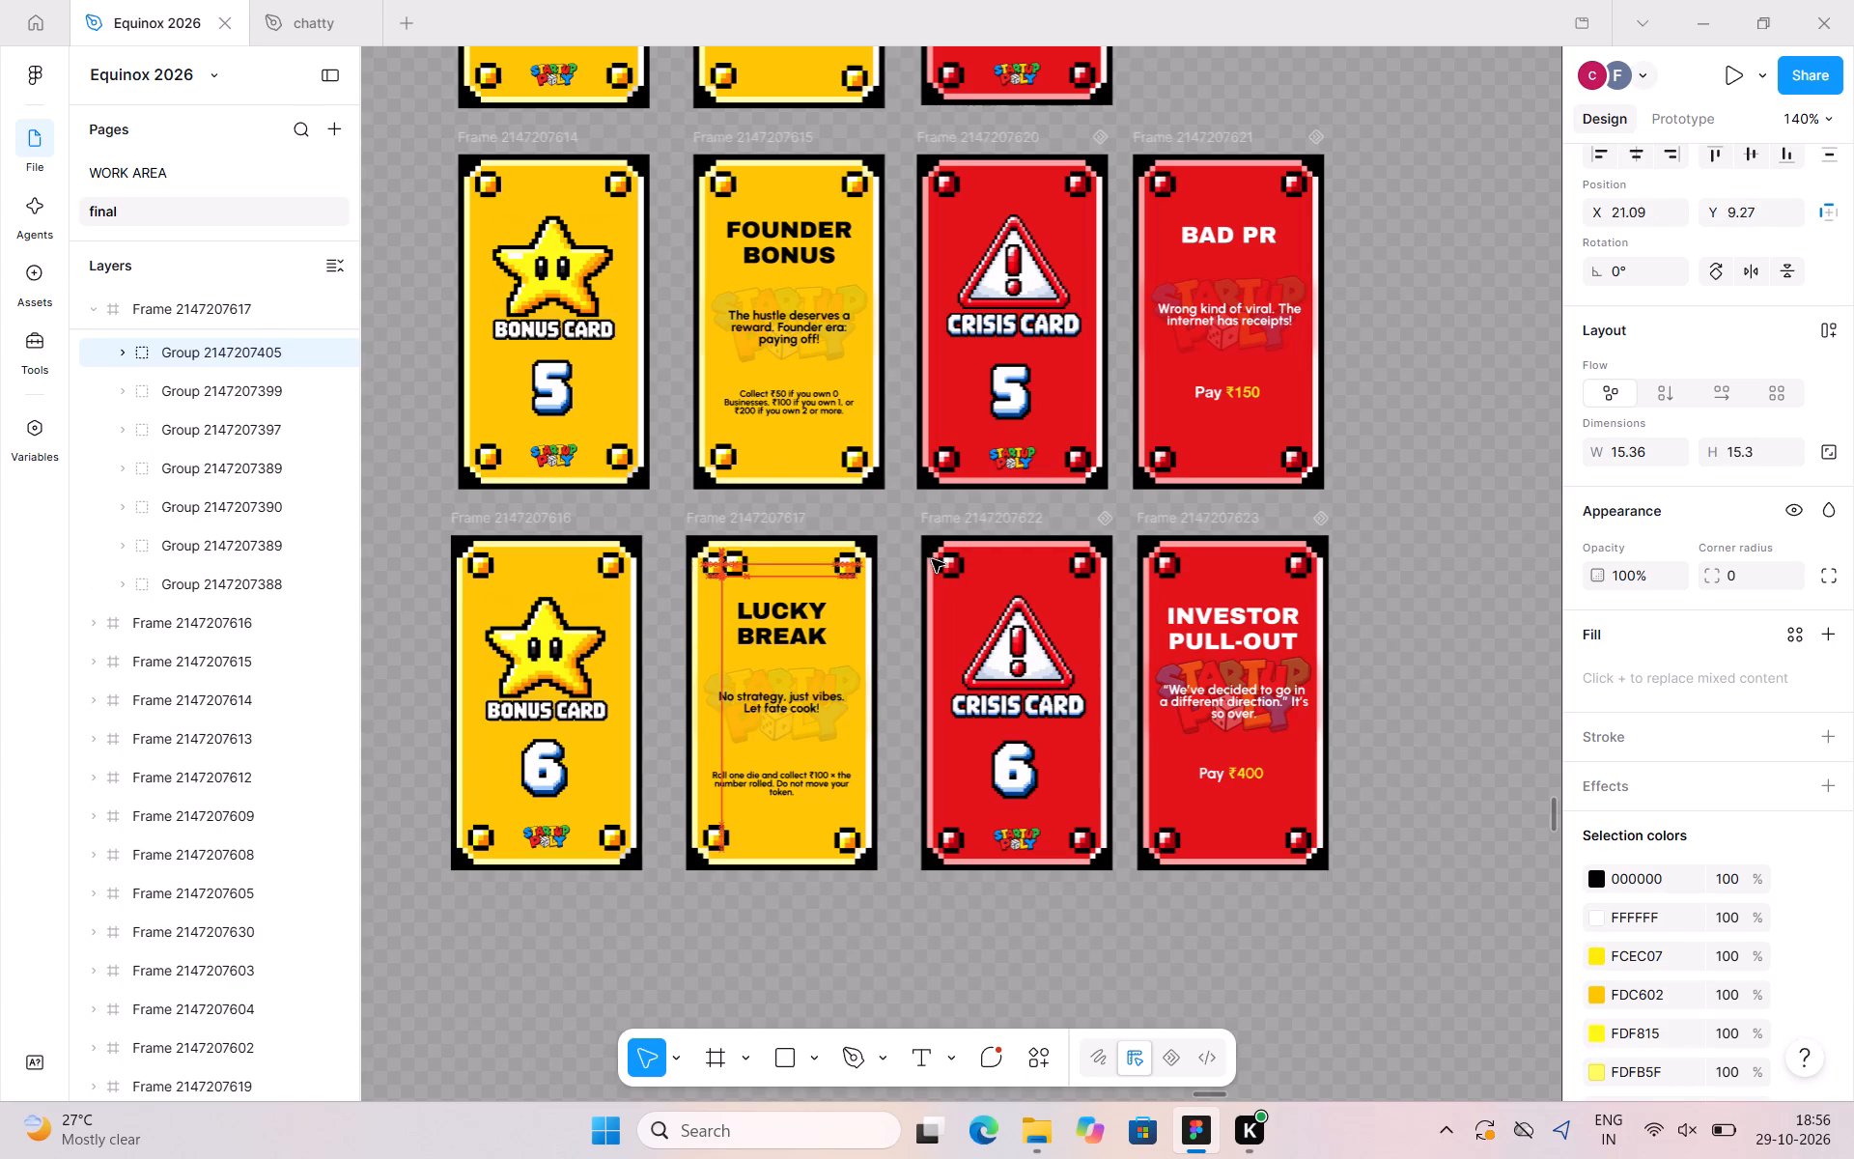
{"action": "left_click_drag", "start_coordinate": [932, 559], "coordinate": [1080, 475]}
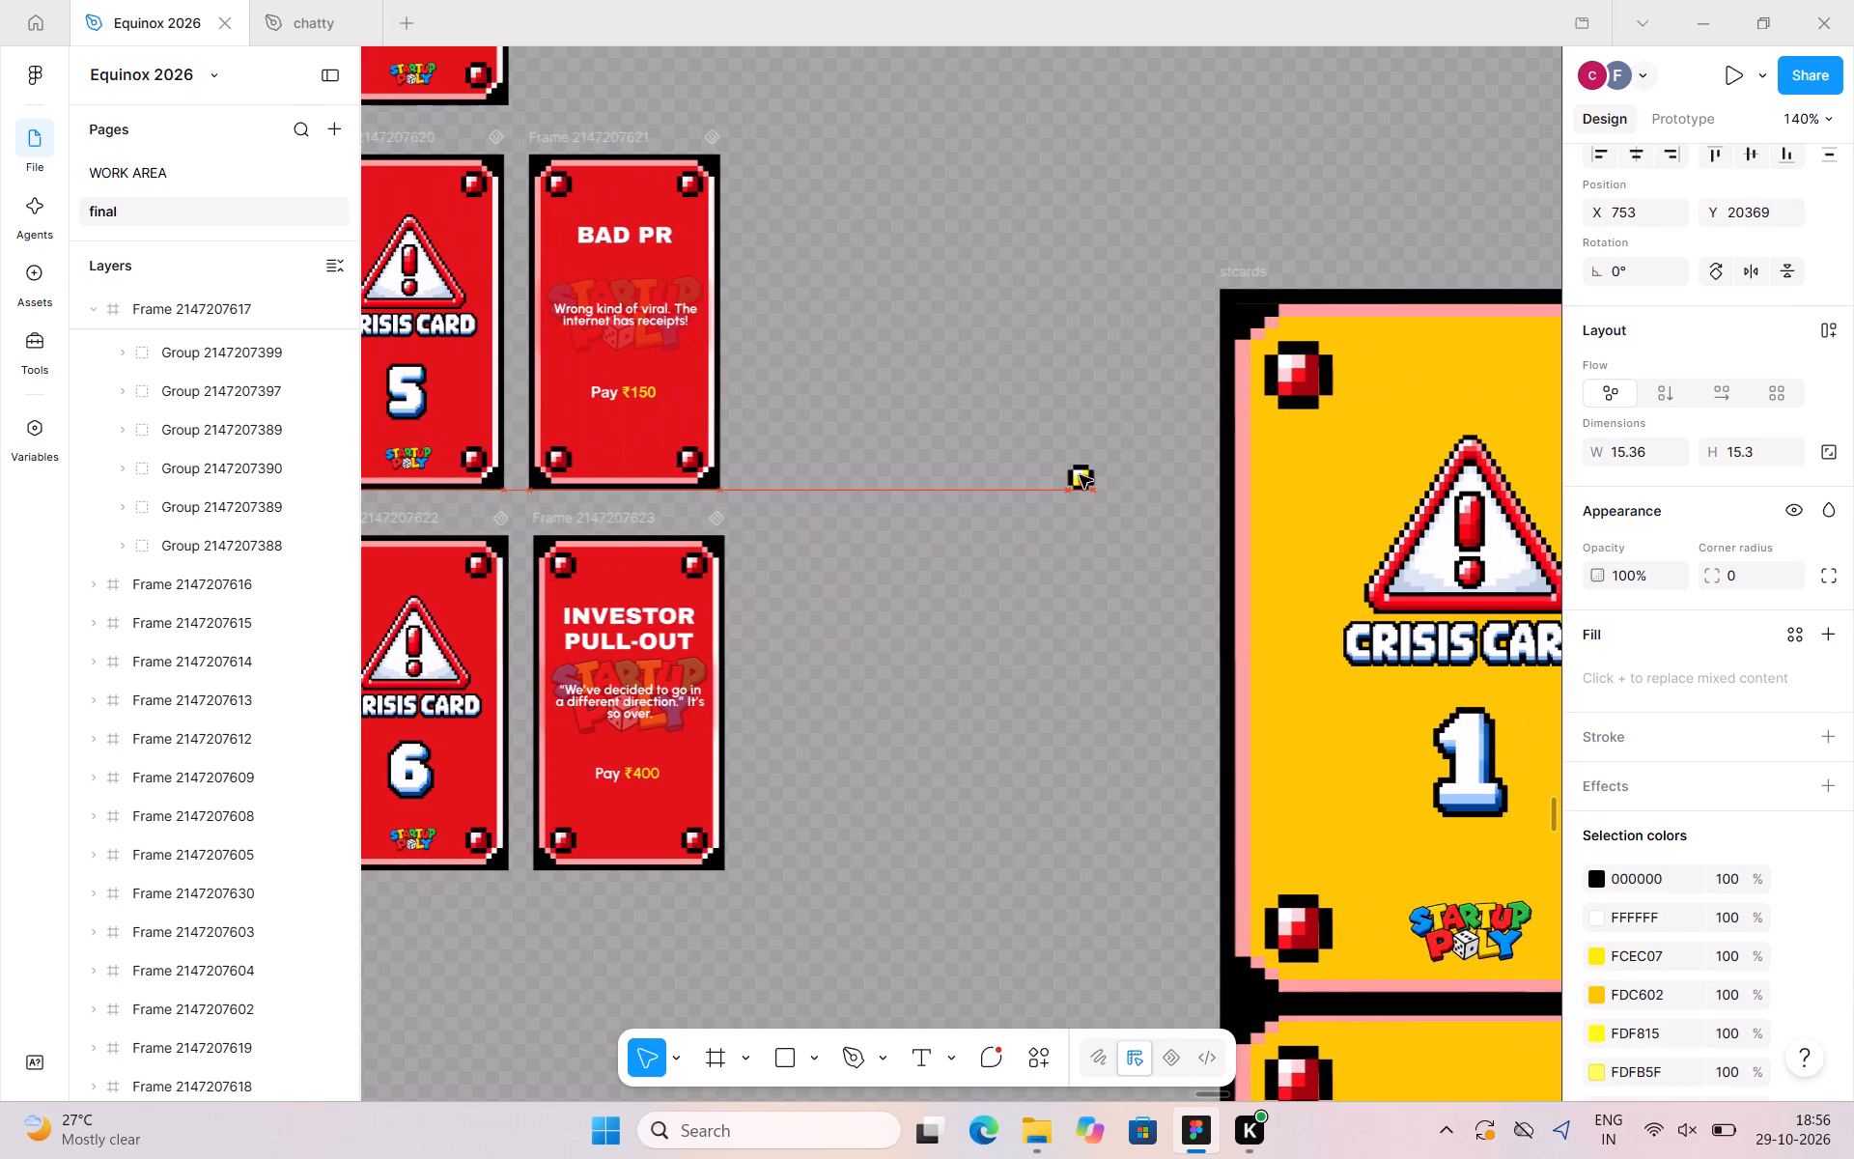
{"action": "left_click_drag", "start_coordinate": [1080, 475], "coordinate": [988, 350]}
Enlarge the copied corner stud to about 127 × 117 and reposition it at X 686, Y 20284, clear of the yellow sheet.
{"action": "left_click_drag", "start_coordinate": [998, 367], "coordinate": [1165, 494]}
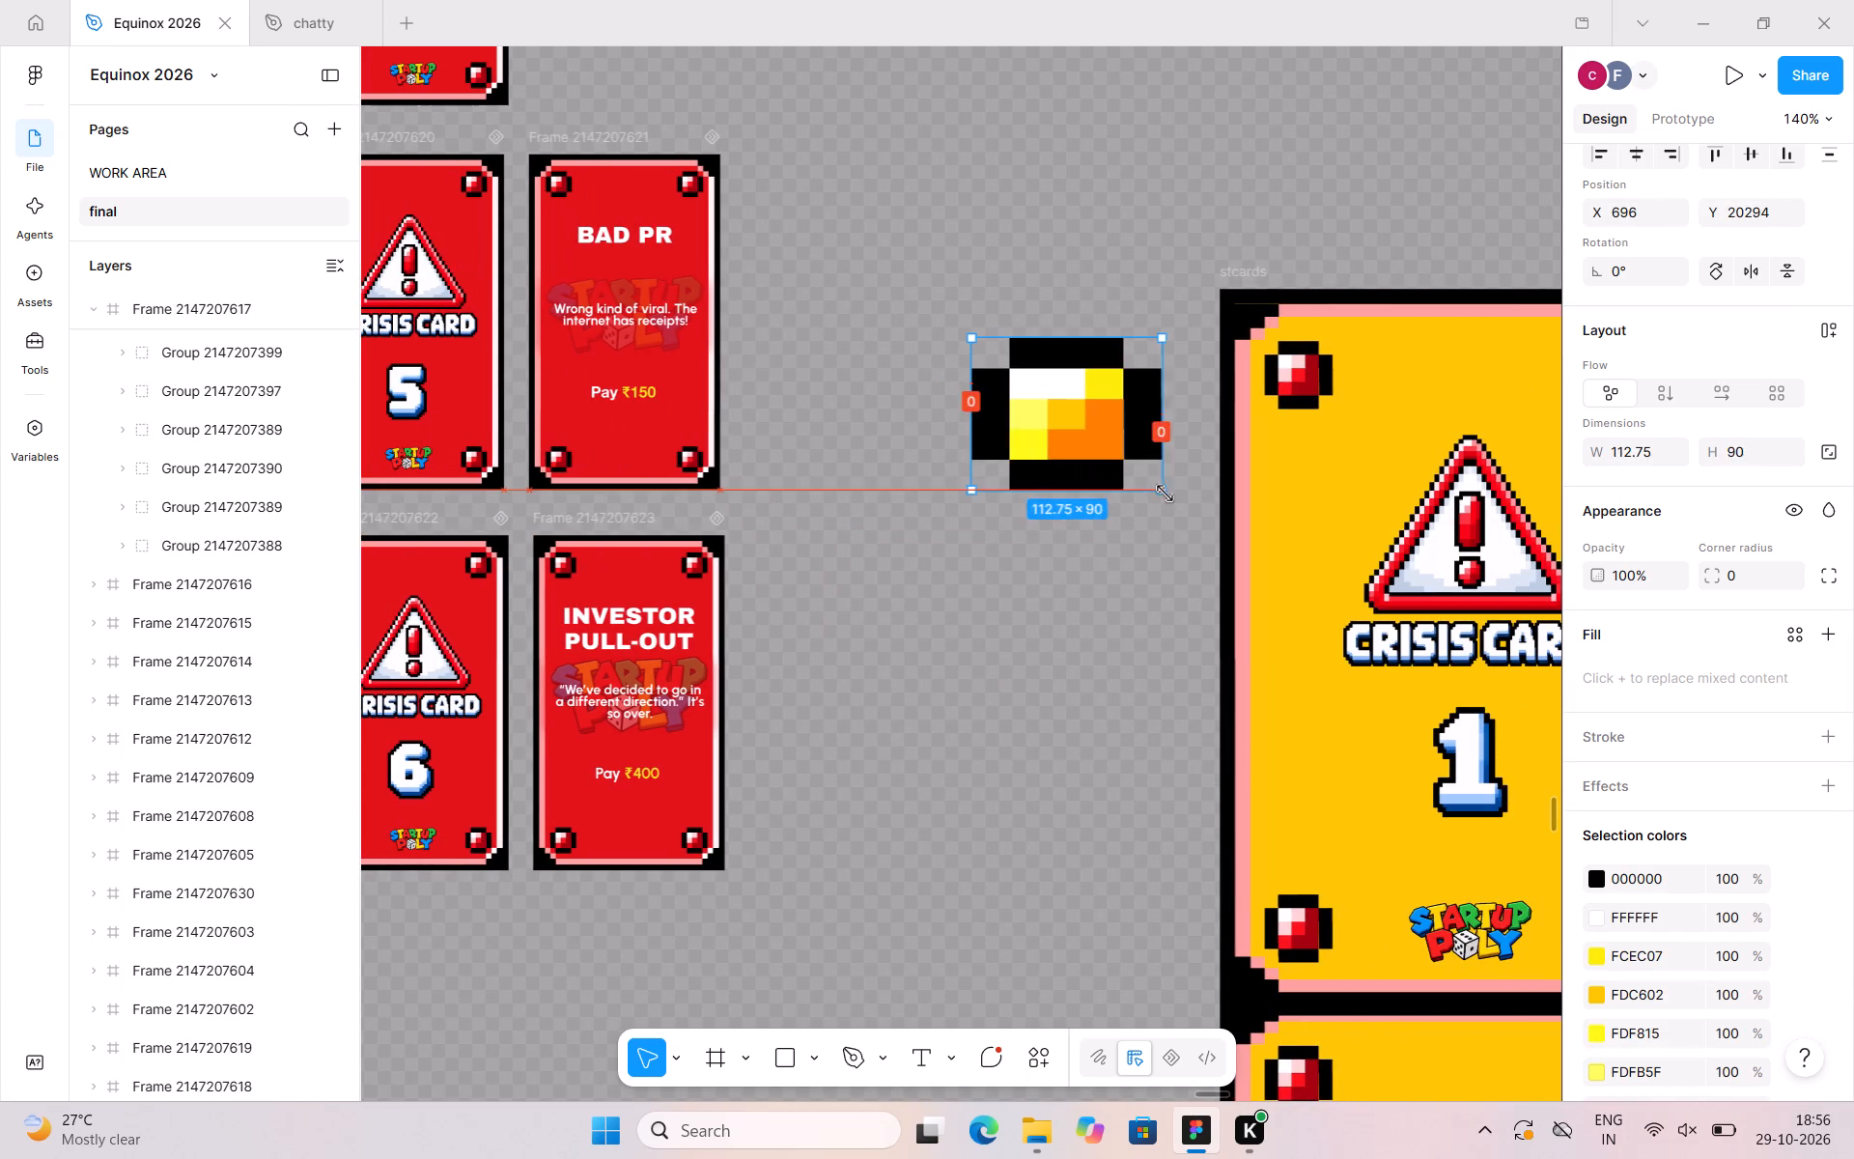
{"action": "left_click_drag", "start_coordinate": [1165, 494], "coordinate": [1192, 535]}
{"action": "left_click_drag", "start_coordinate": [1126, 466], "coordinate": [1110, 447]}
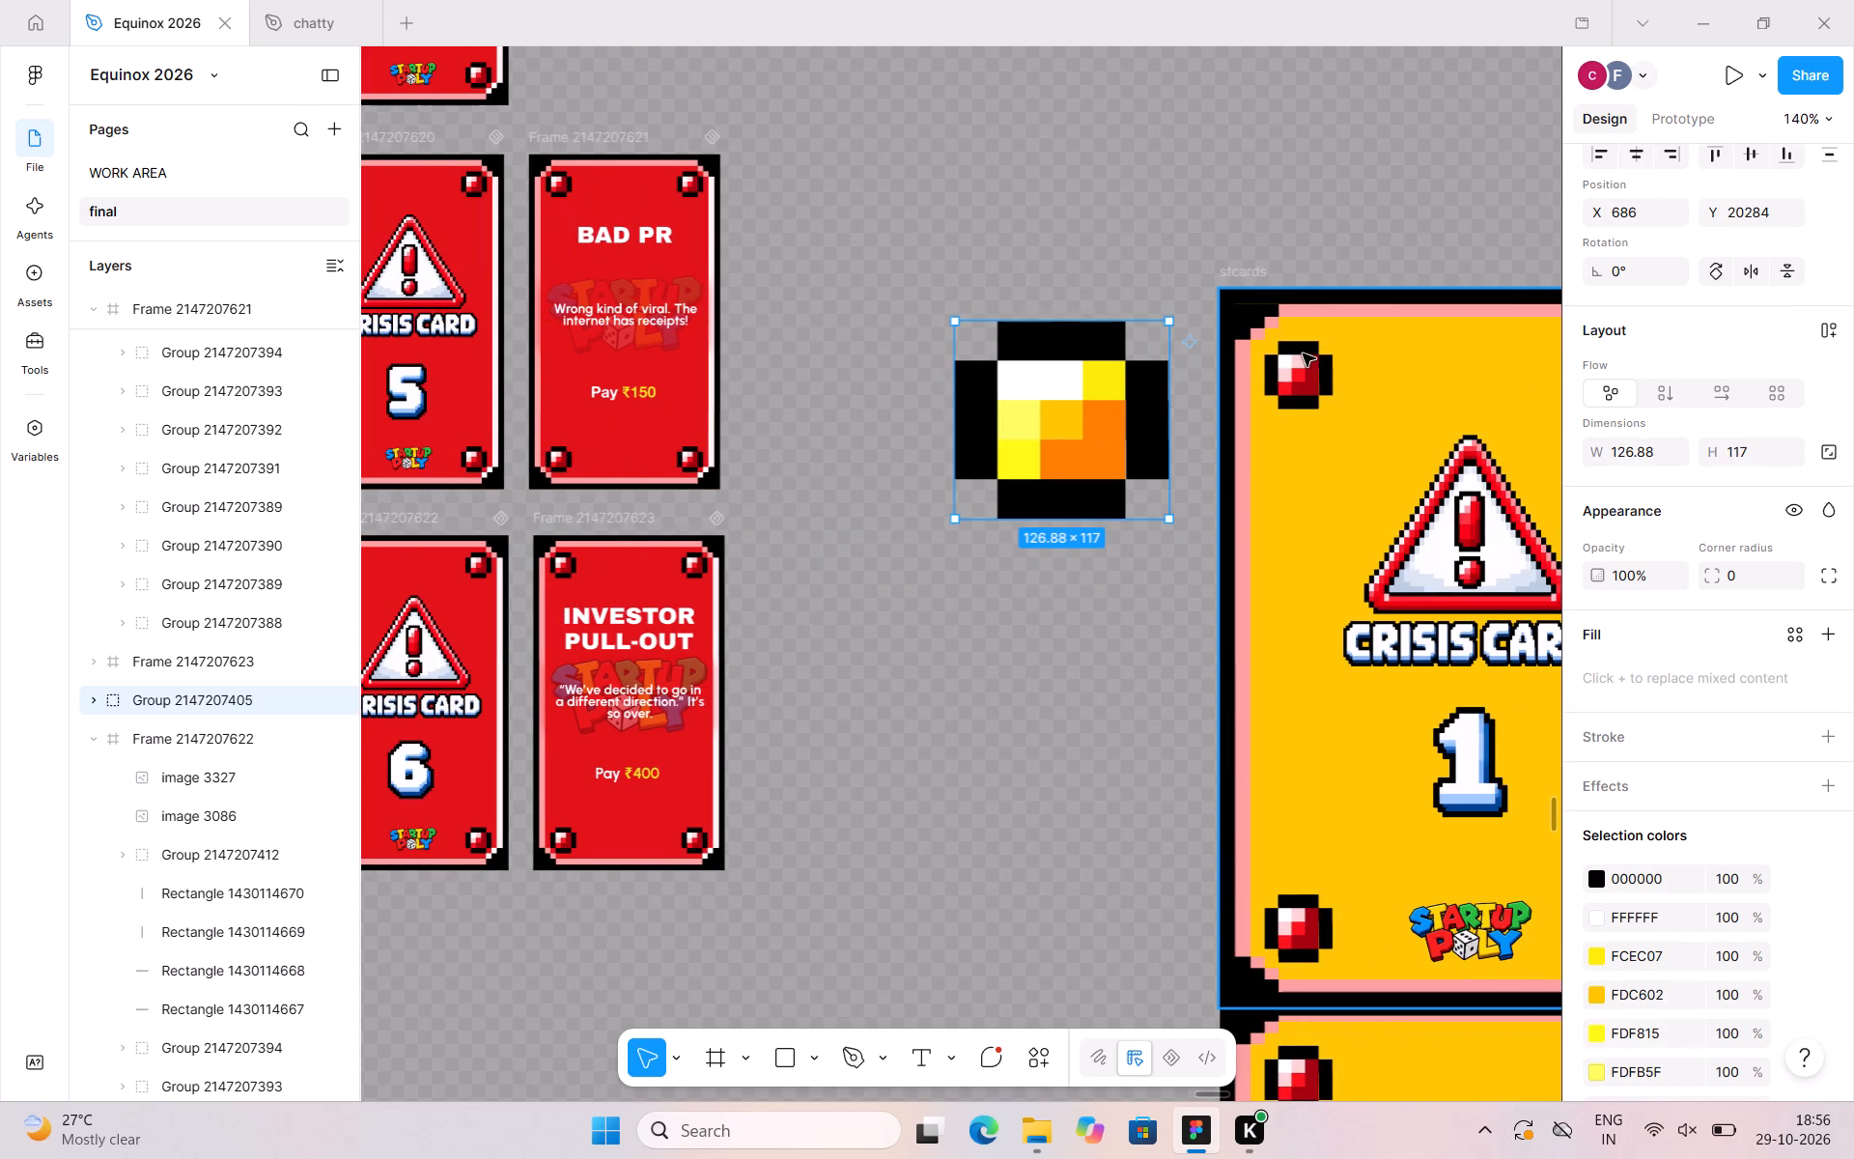
Recolour the pink border of Crisis Card 1 on the yellow sheet to pale yellow FCF491, sampled from the Lucky Break card's border.
{"action": "left_click", "coordinate": [1303, 354]}
{"action": "left_click", "coordinate": [1300, 370]}
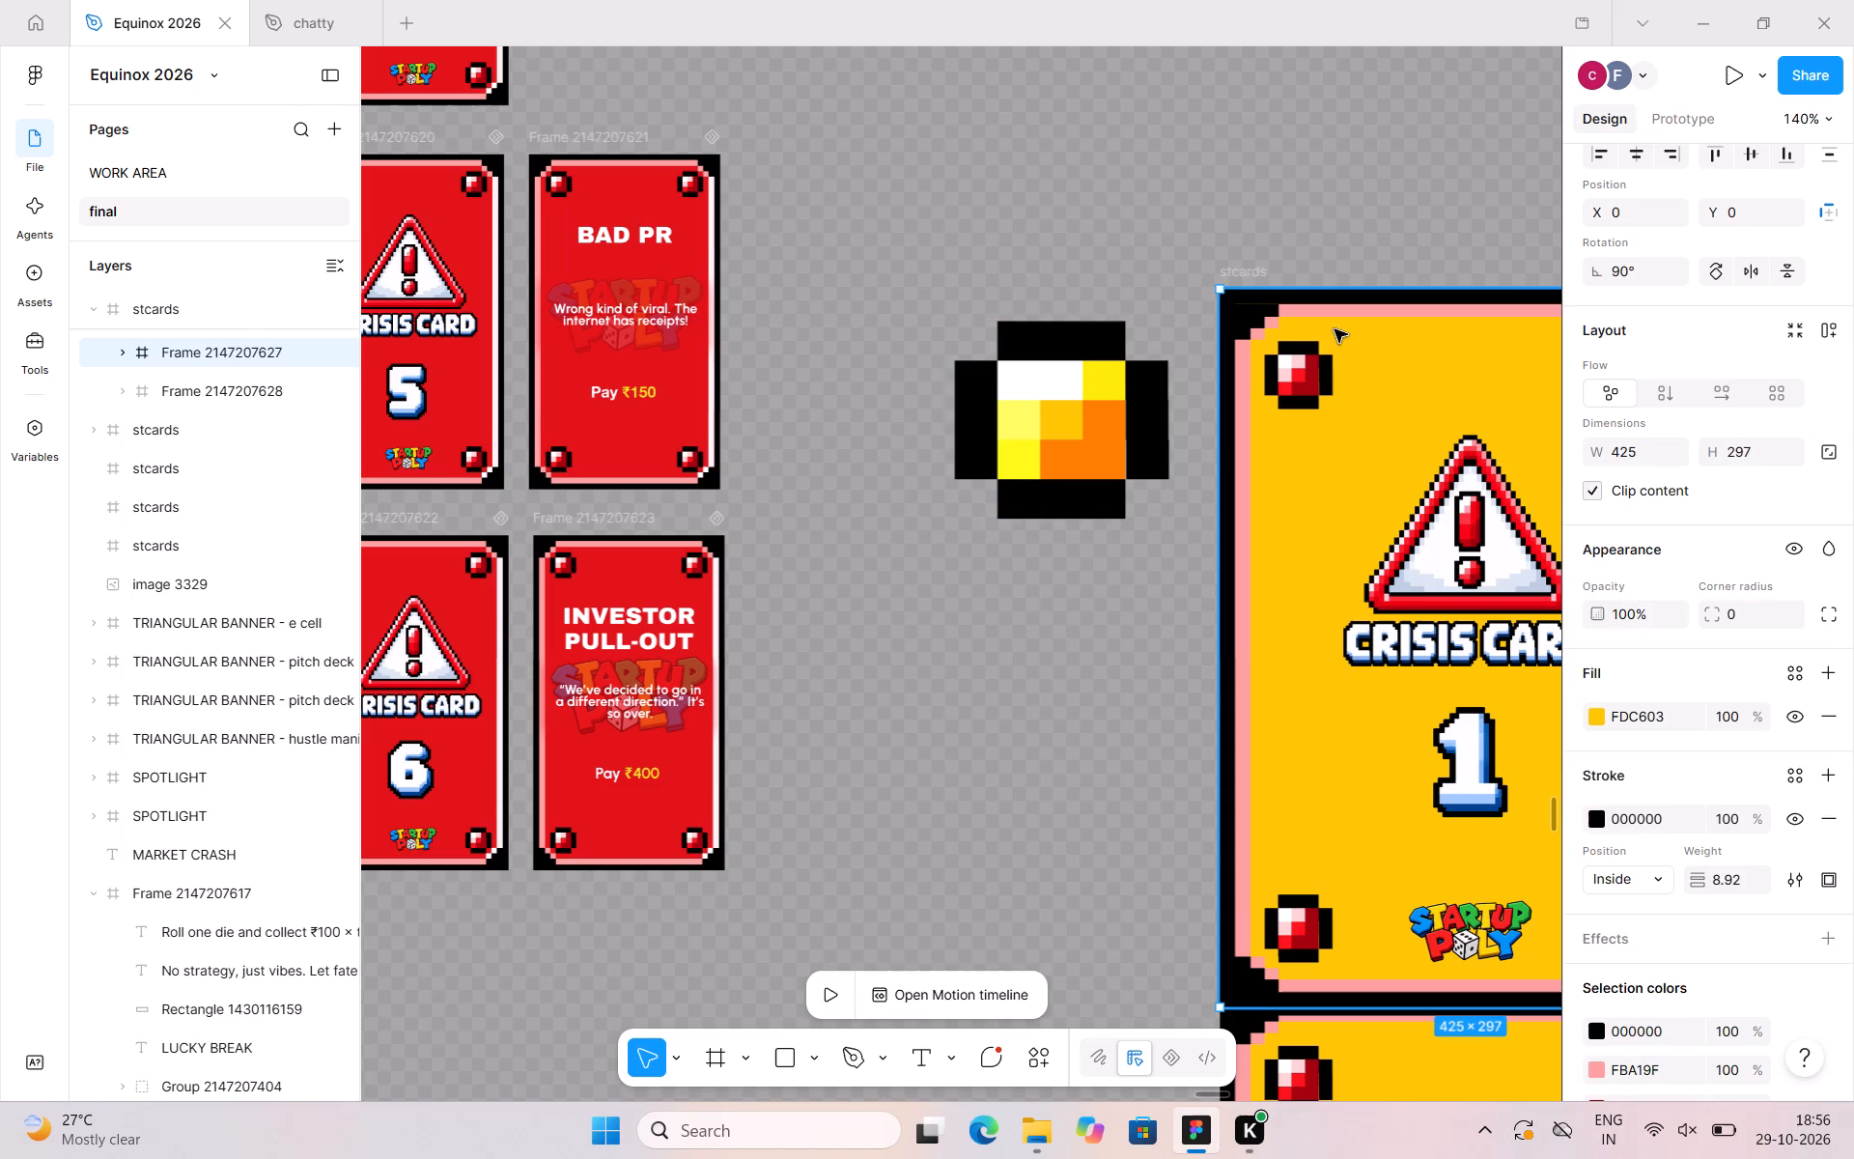
{"action": "scroll", "coordinate": [1660, 675], "scroll_direction": "down", "scroll_amount": 2}
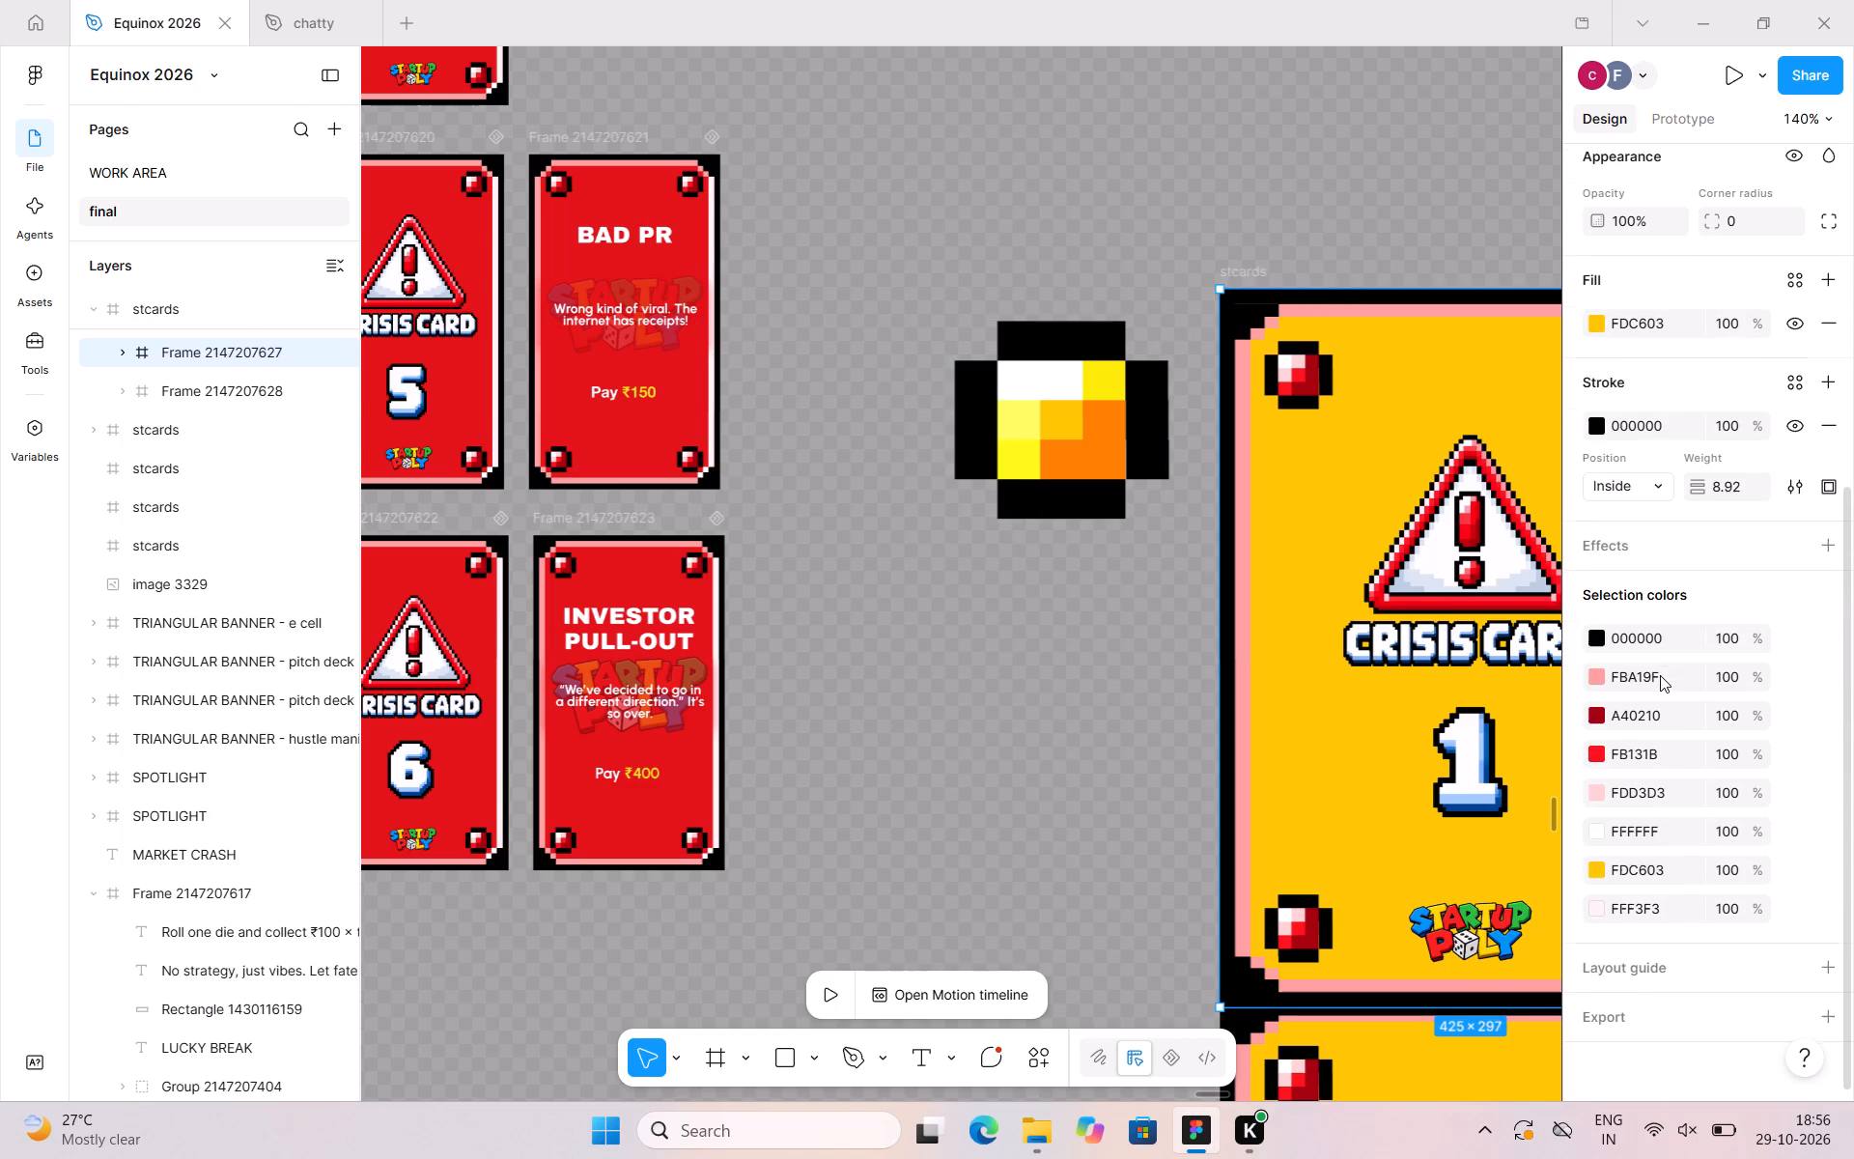
{"action": "scroll", "coordinate": [1660, 675], "scroll_direction": "down", "scroll_amount": 1}
{"action": "left_click", "coordinate": [1598, 796]}
{"action": "left_click", "coordinate": [1312, 845]}
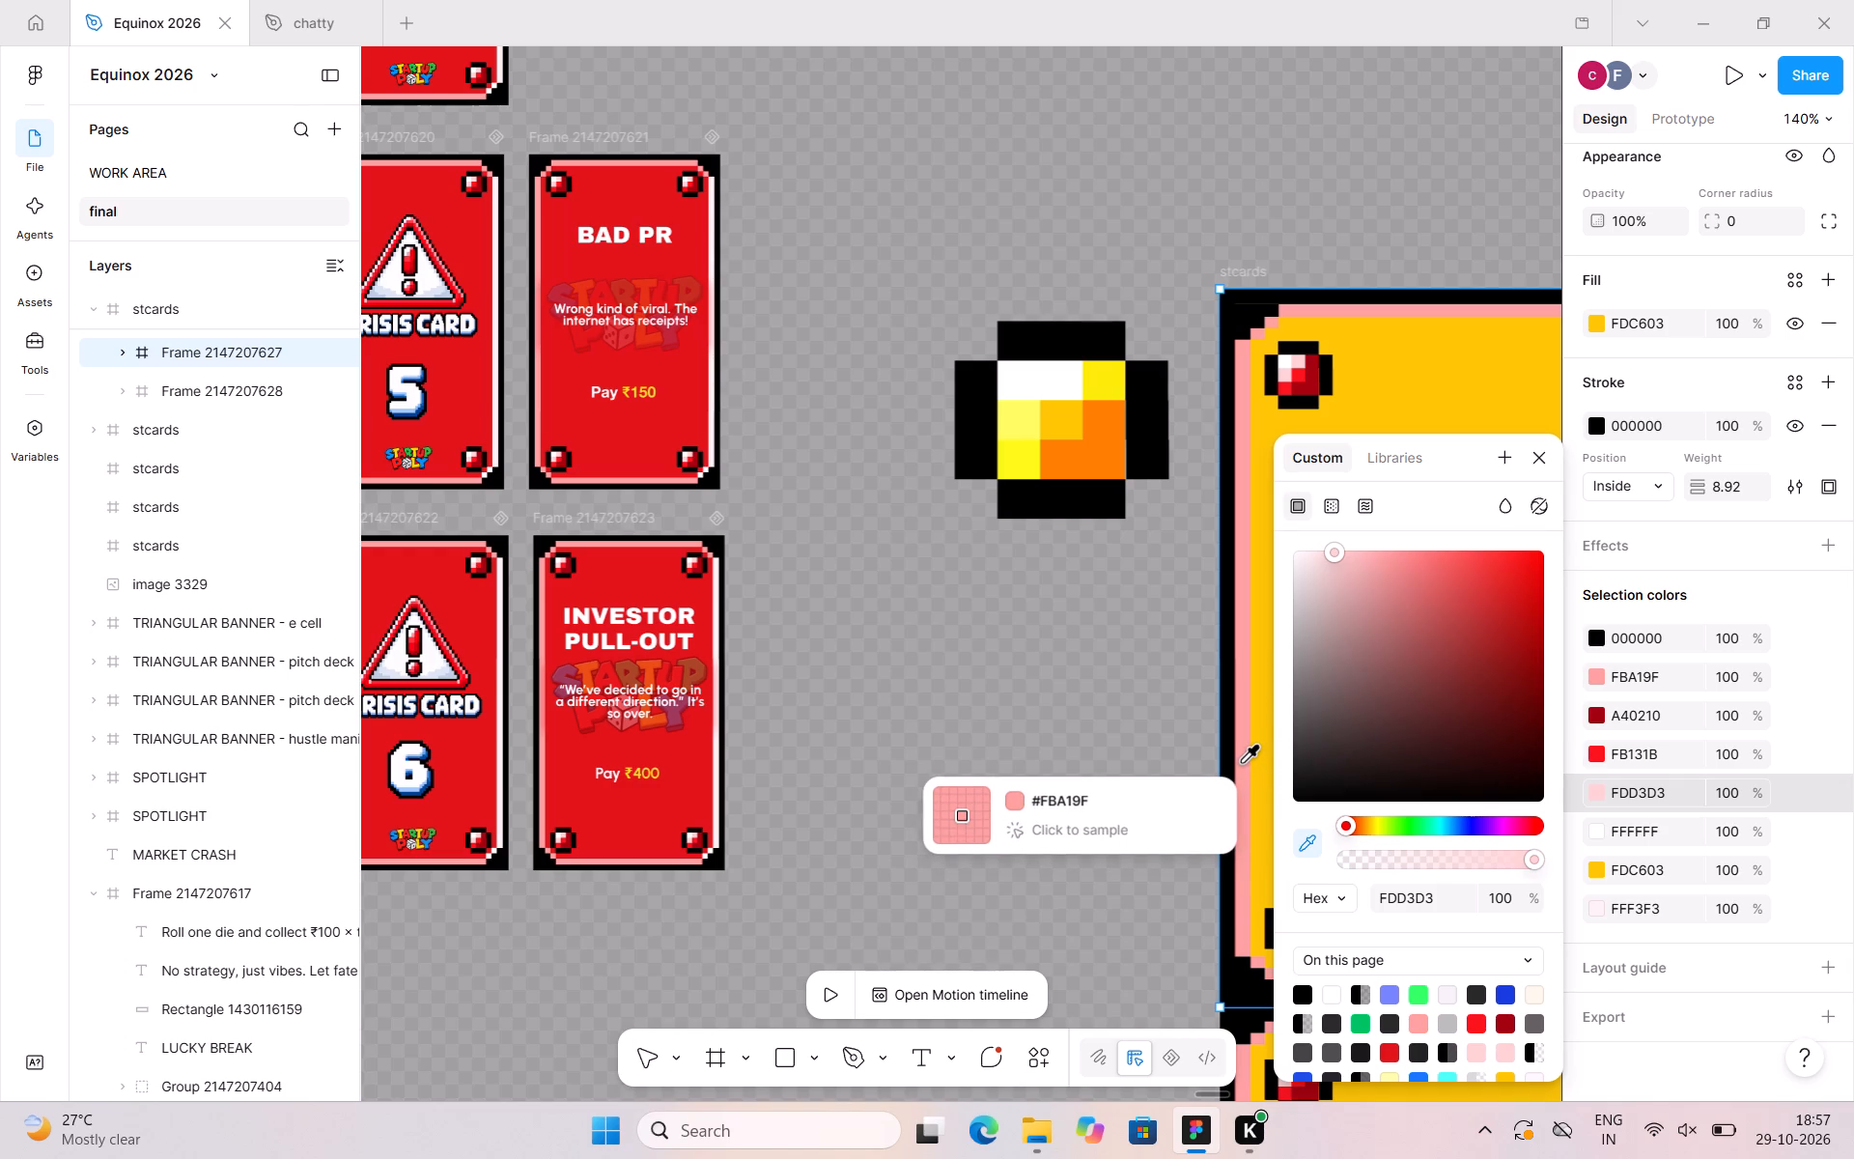
{"action": "left_click", "coordinate": [1600, 679]}
{"action": "left_click", "coordinate": [1301, 844]}
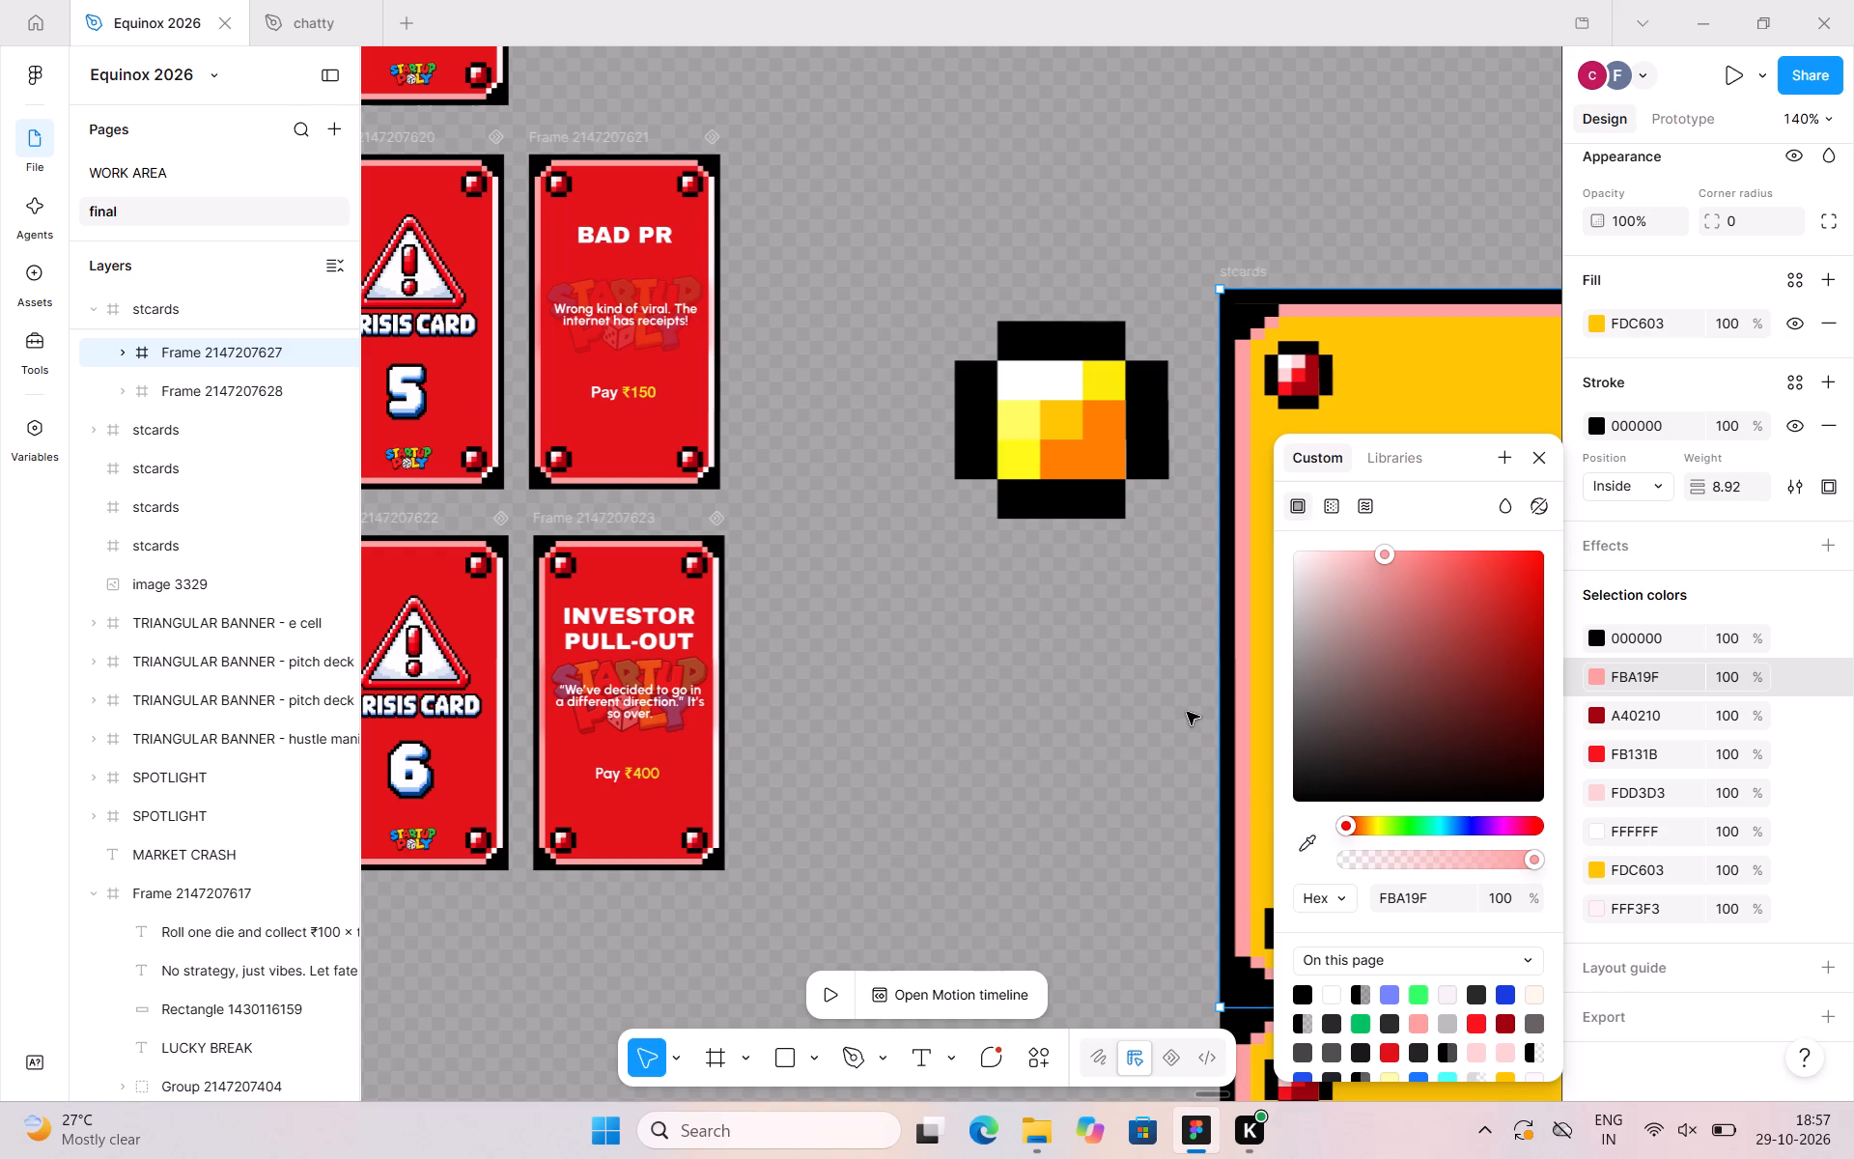
{"action": "left_click", "coordinate": [1311, 837]}
{"action": "scroll", "coordinate": [836, 724], "scroll_direction": "right", "scroll_amount": 1}
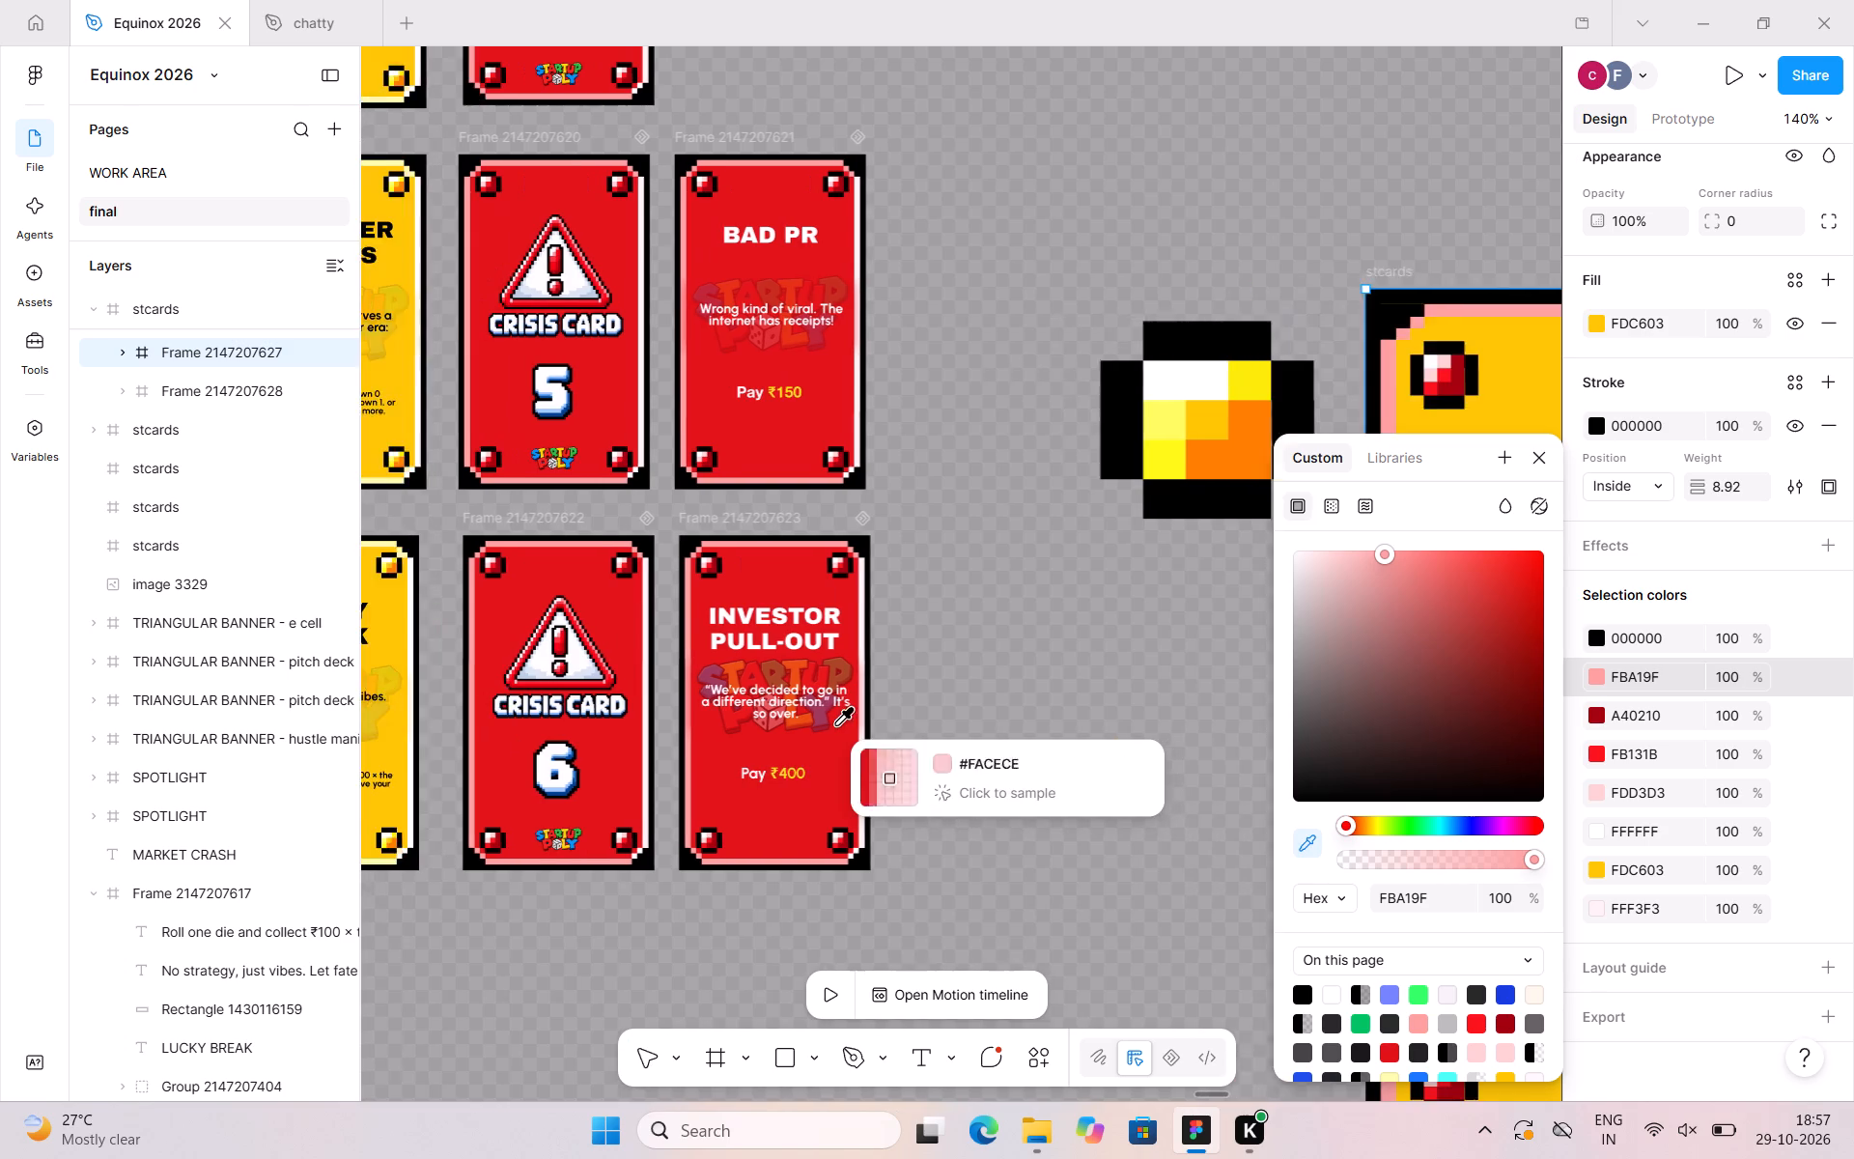
{"action": "scroll", "coordinate": [836, 724], "scroll_direction": "right", "scroll_amount": 3}
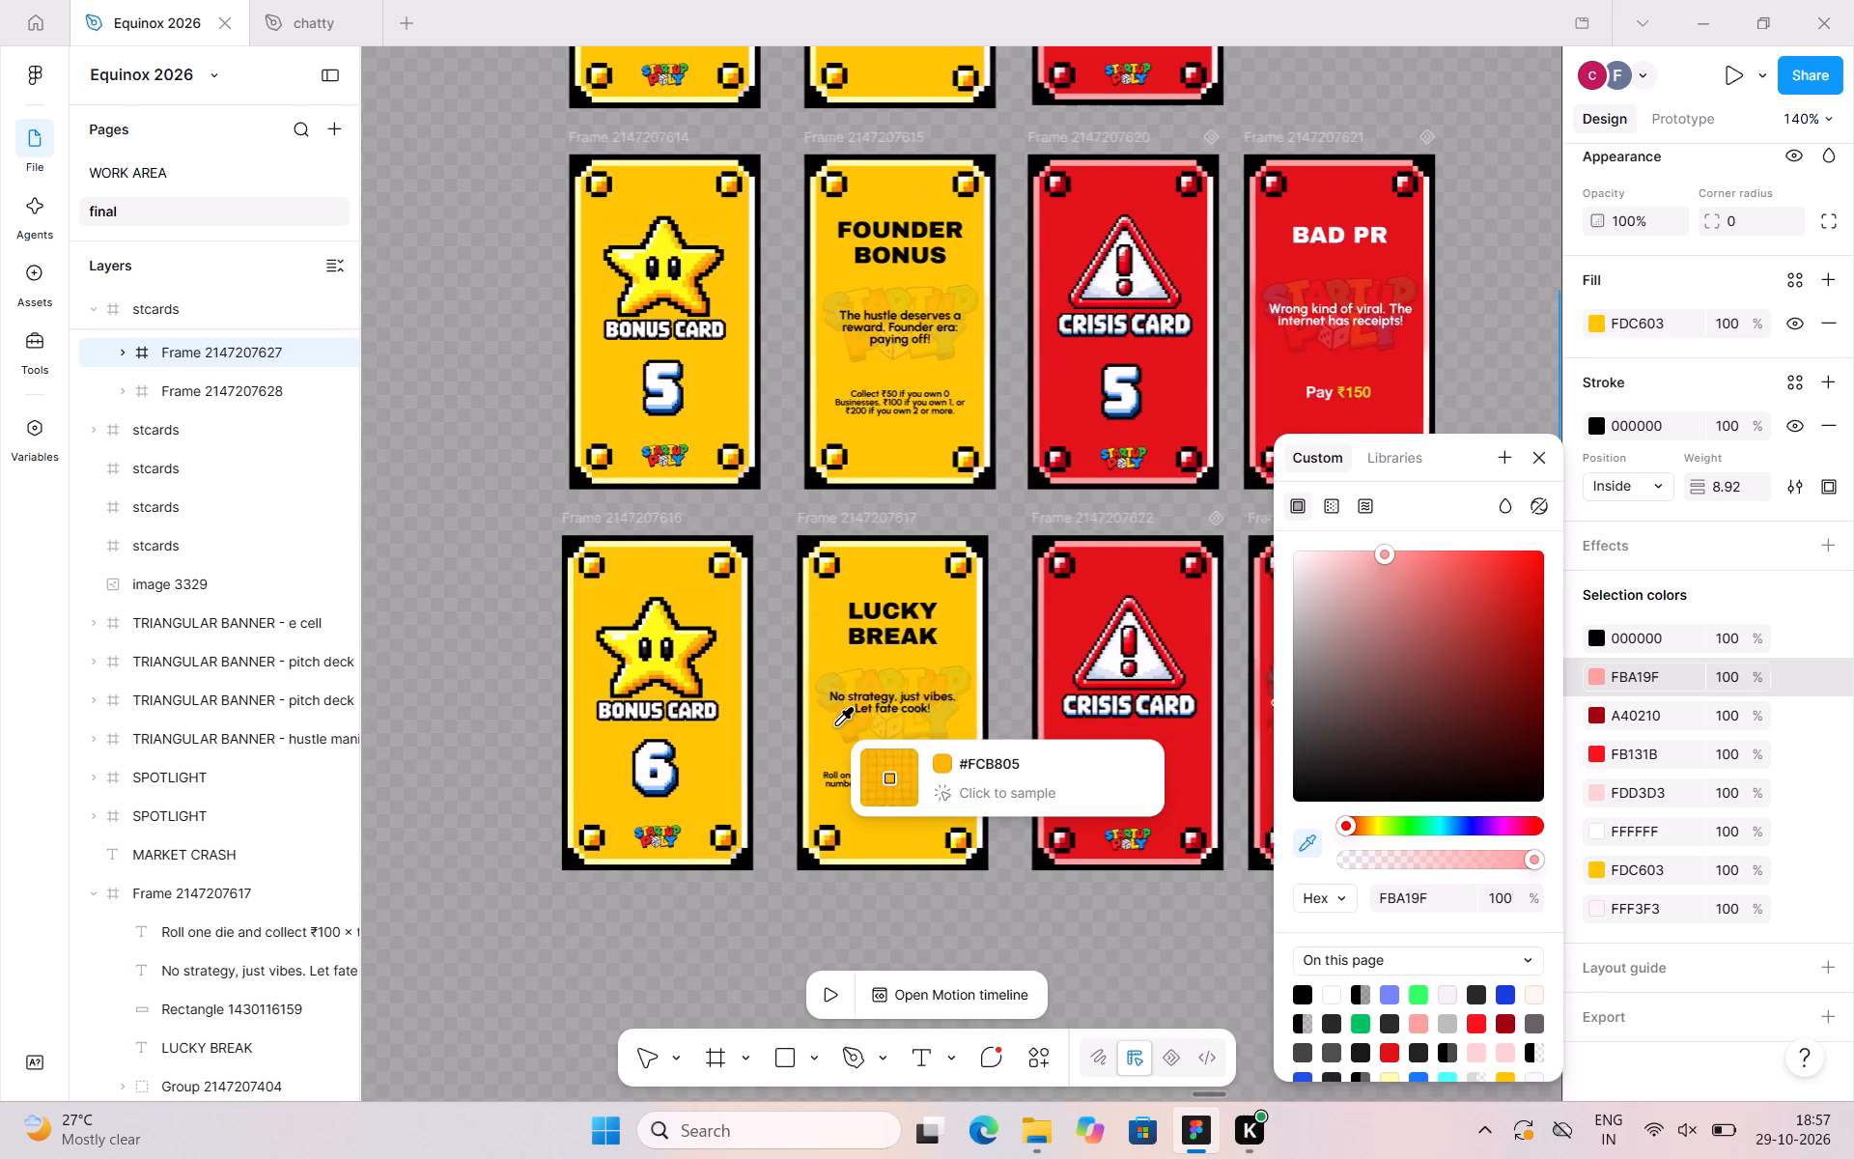
{"action": "scroll", "coordinate": [836, 724], "scroll_direction": "right", "scroll_amount": 1}
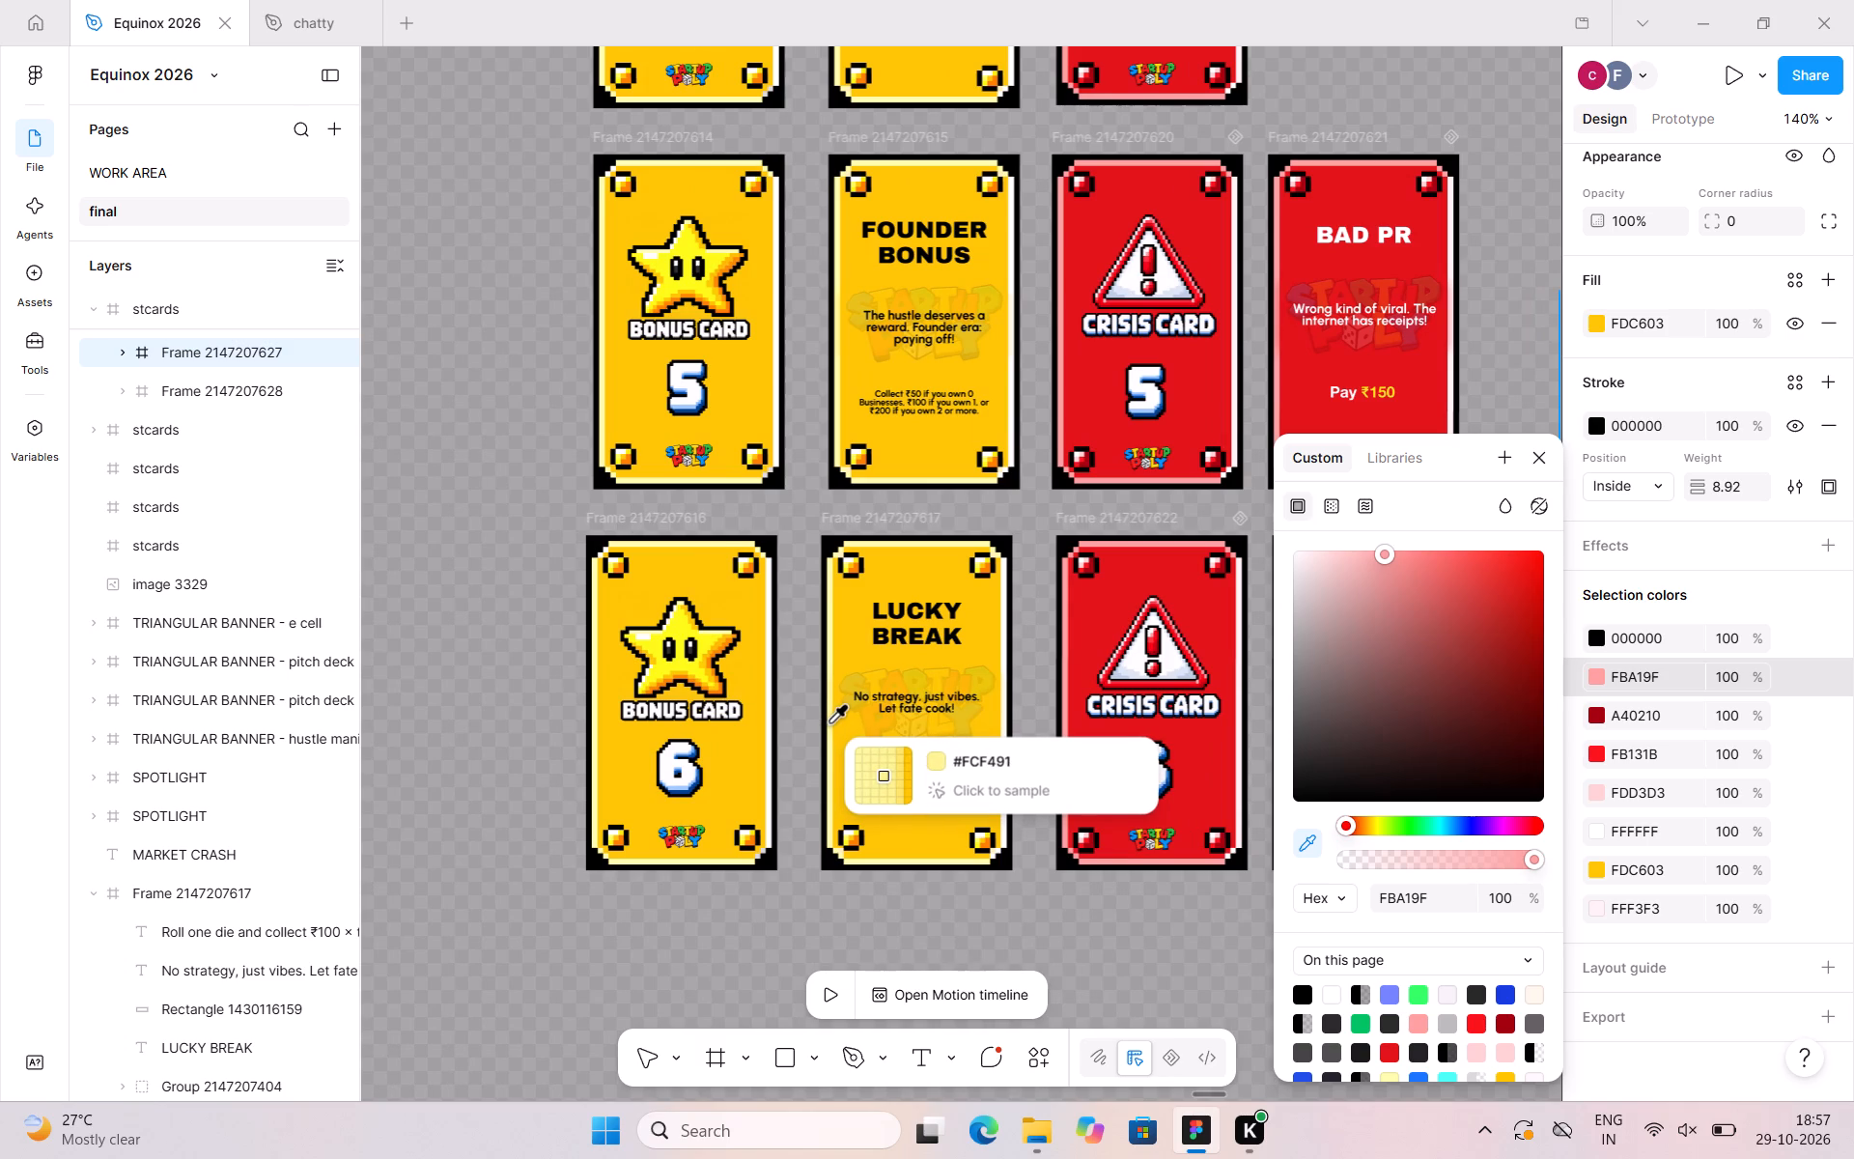
{"action": "left_click", "coordinate": [830, 722]}
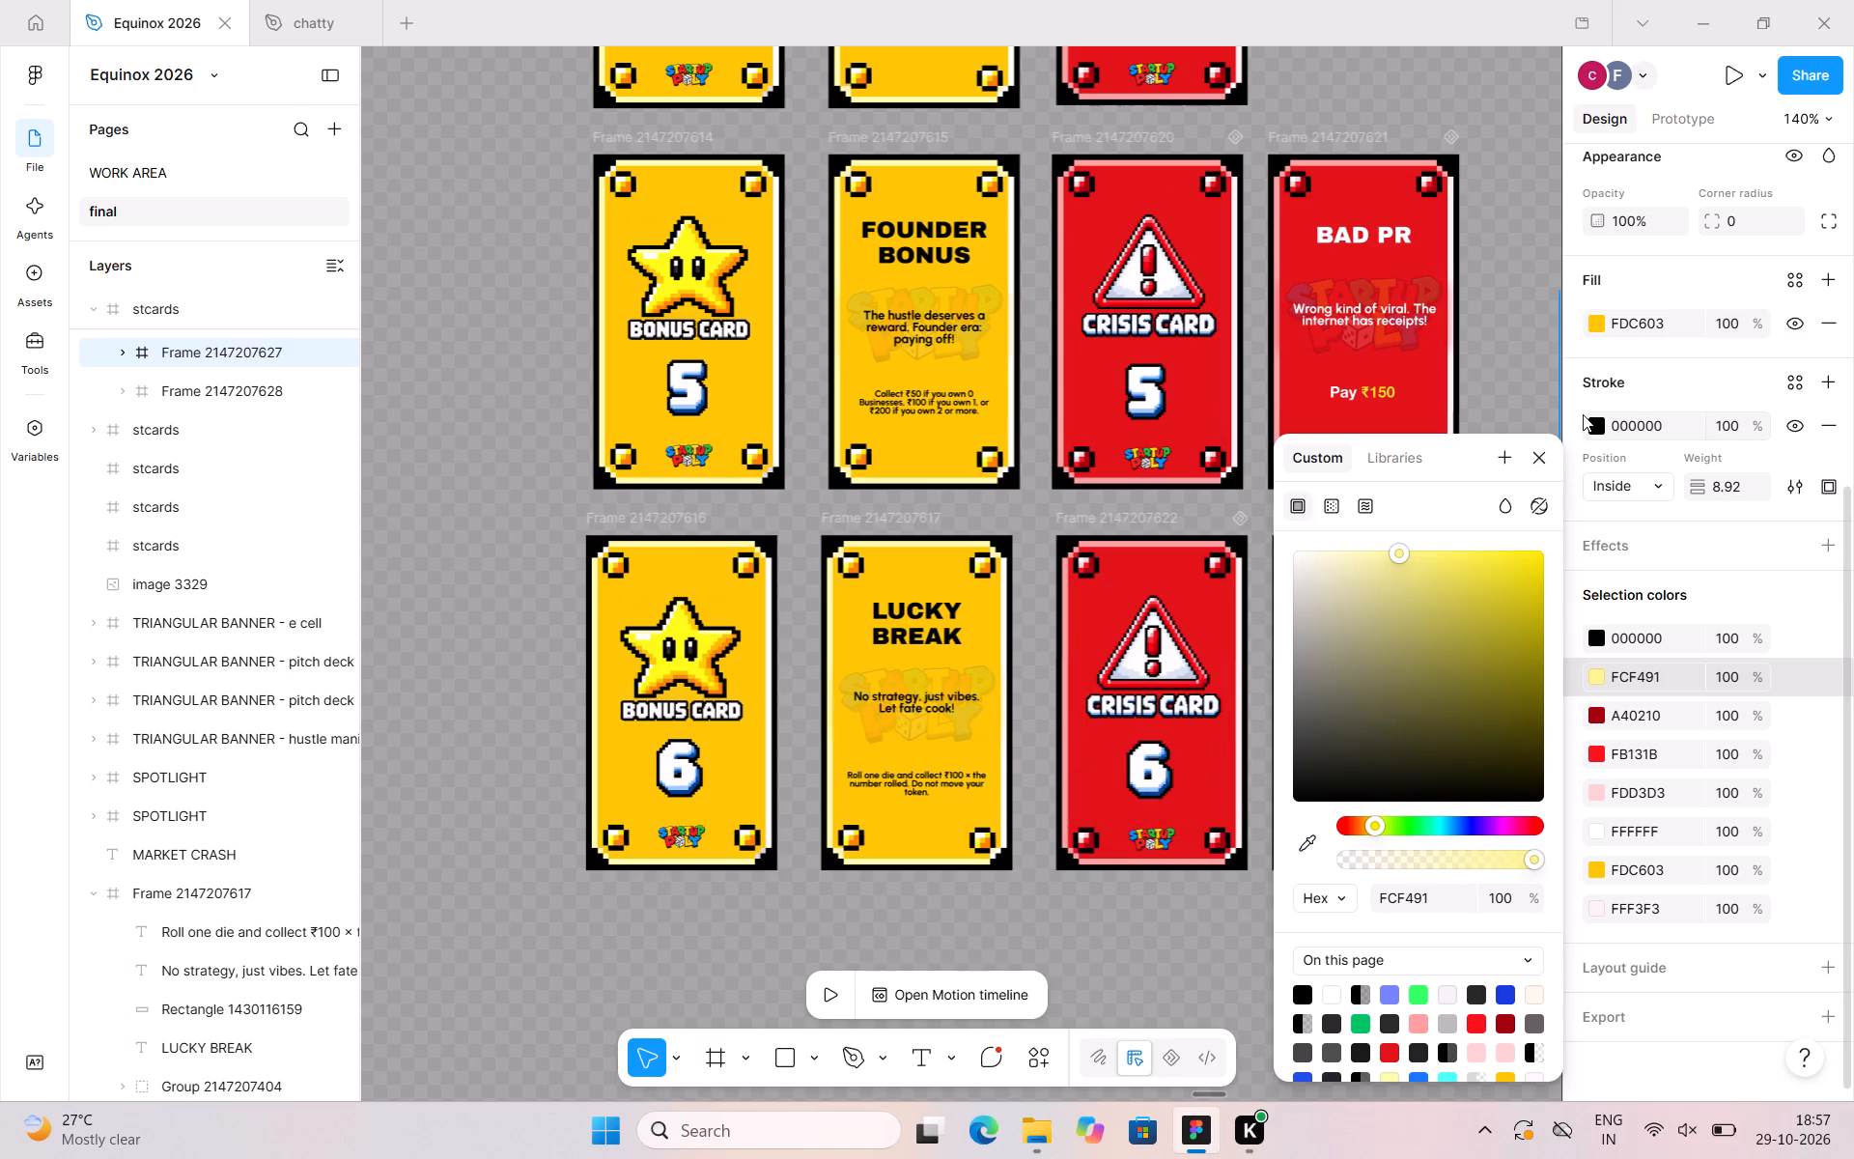
{"action": "left_click", "coordinate": [1543, 455]}
Replace the dark red in the yellow Crisis Card 1's corner studs with FCEC07, sampled from the enlarged yellow stud.
{"action": "scroll", "coordinate": [1519, 557], "scroll_direction": "left", "scroll_amount": 1}
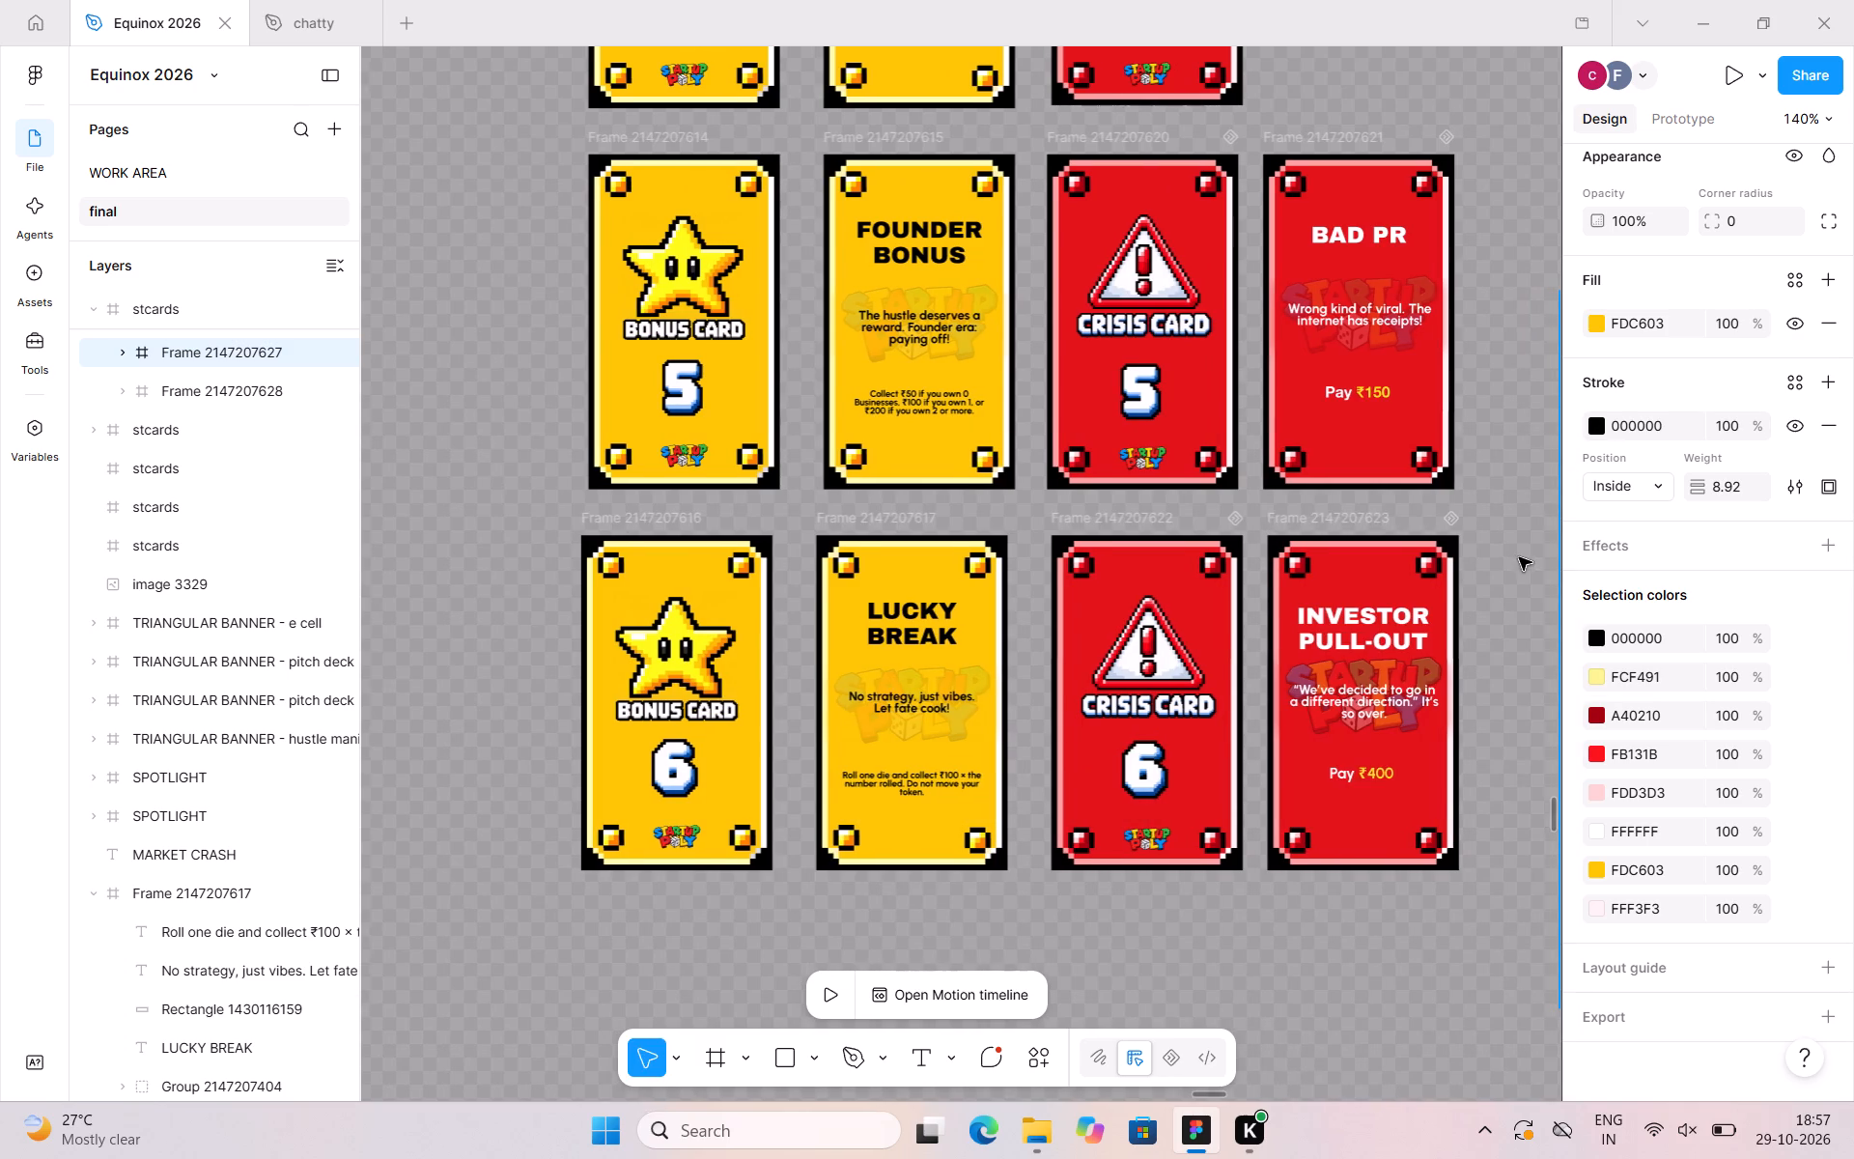
{"action": "scroll", "coordinate": [1519, 557], "scroll_direction": "left", "scroll_amount": 5}
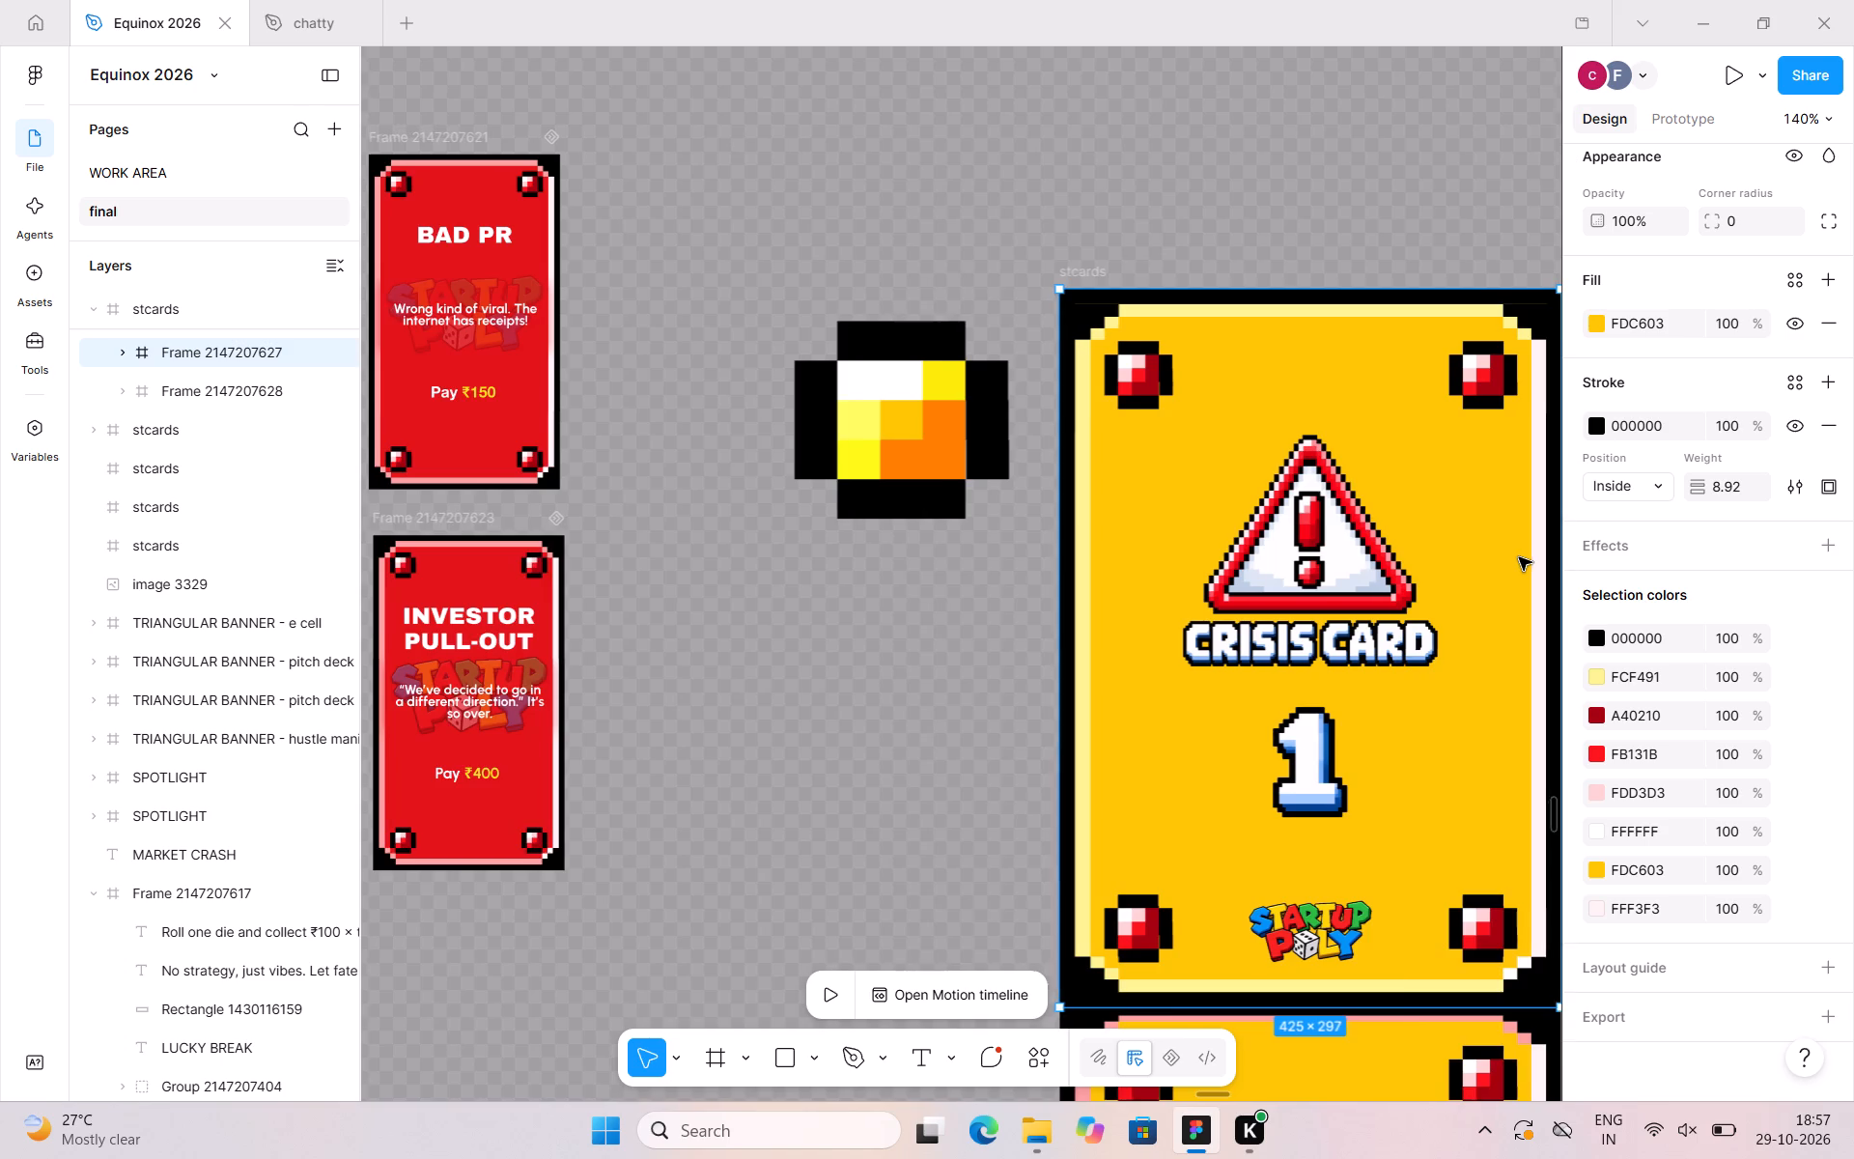
{"action": "scroll", "coordinate": [1519, 557], "scroll_direction": "right", "scroll_amount": 1}
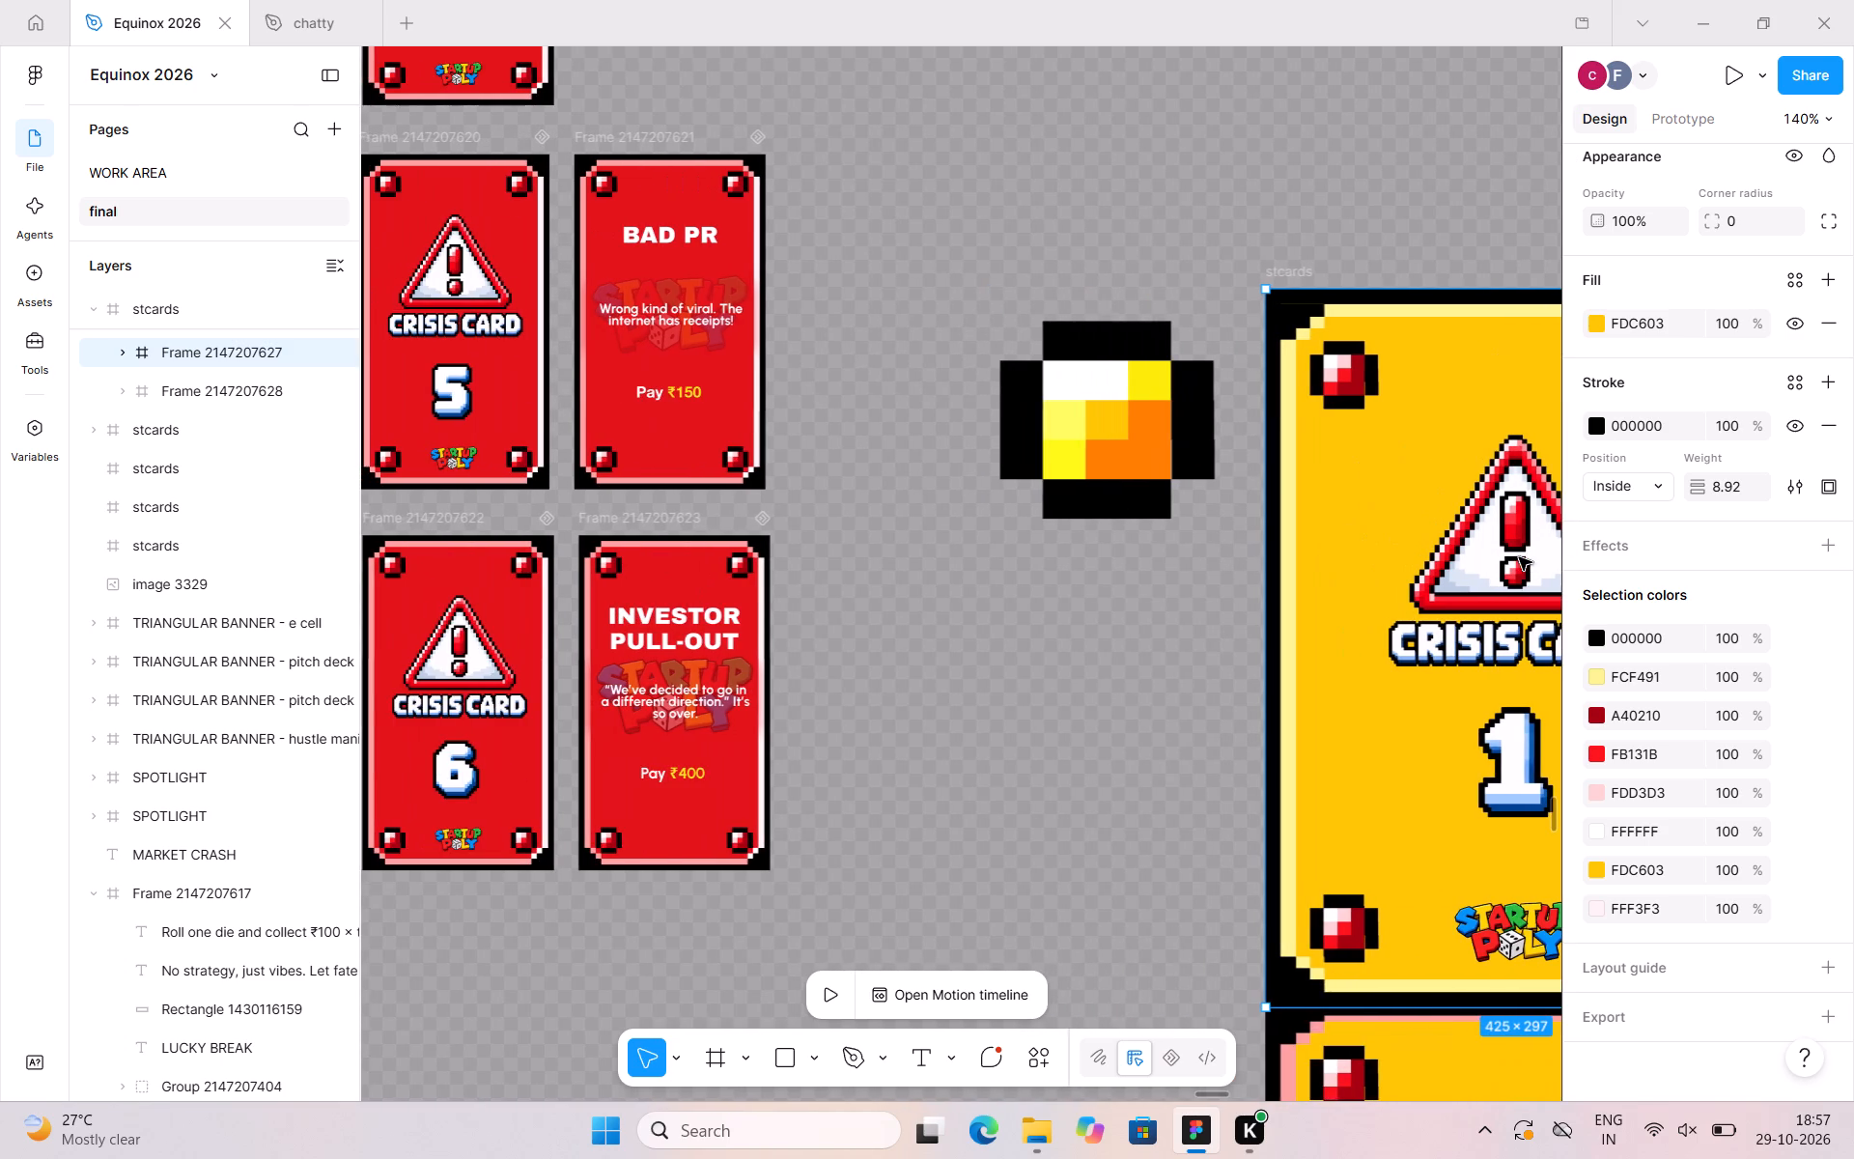
{"action": "left_click", "coordinate": [1592, 713]}
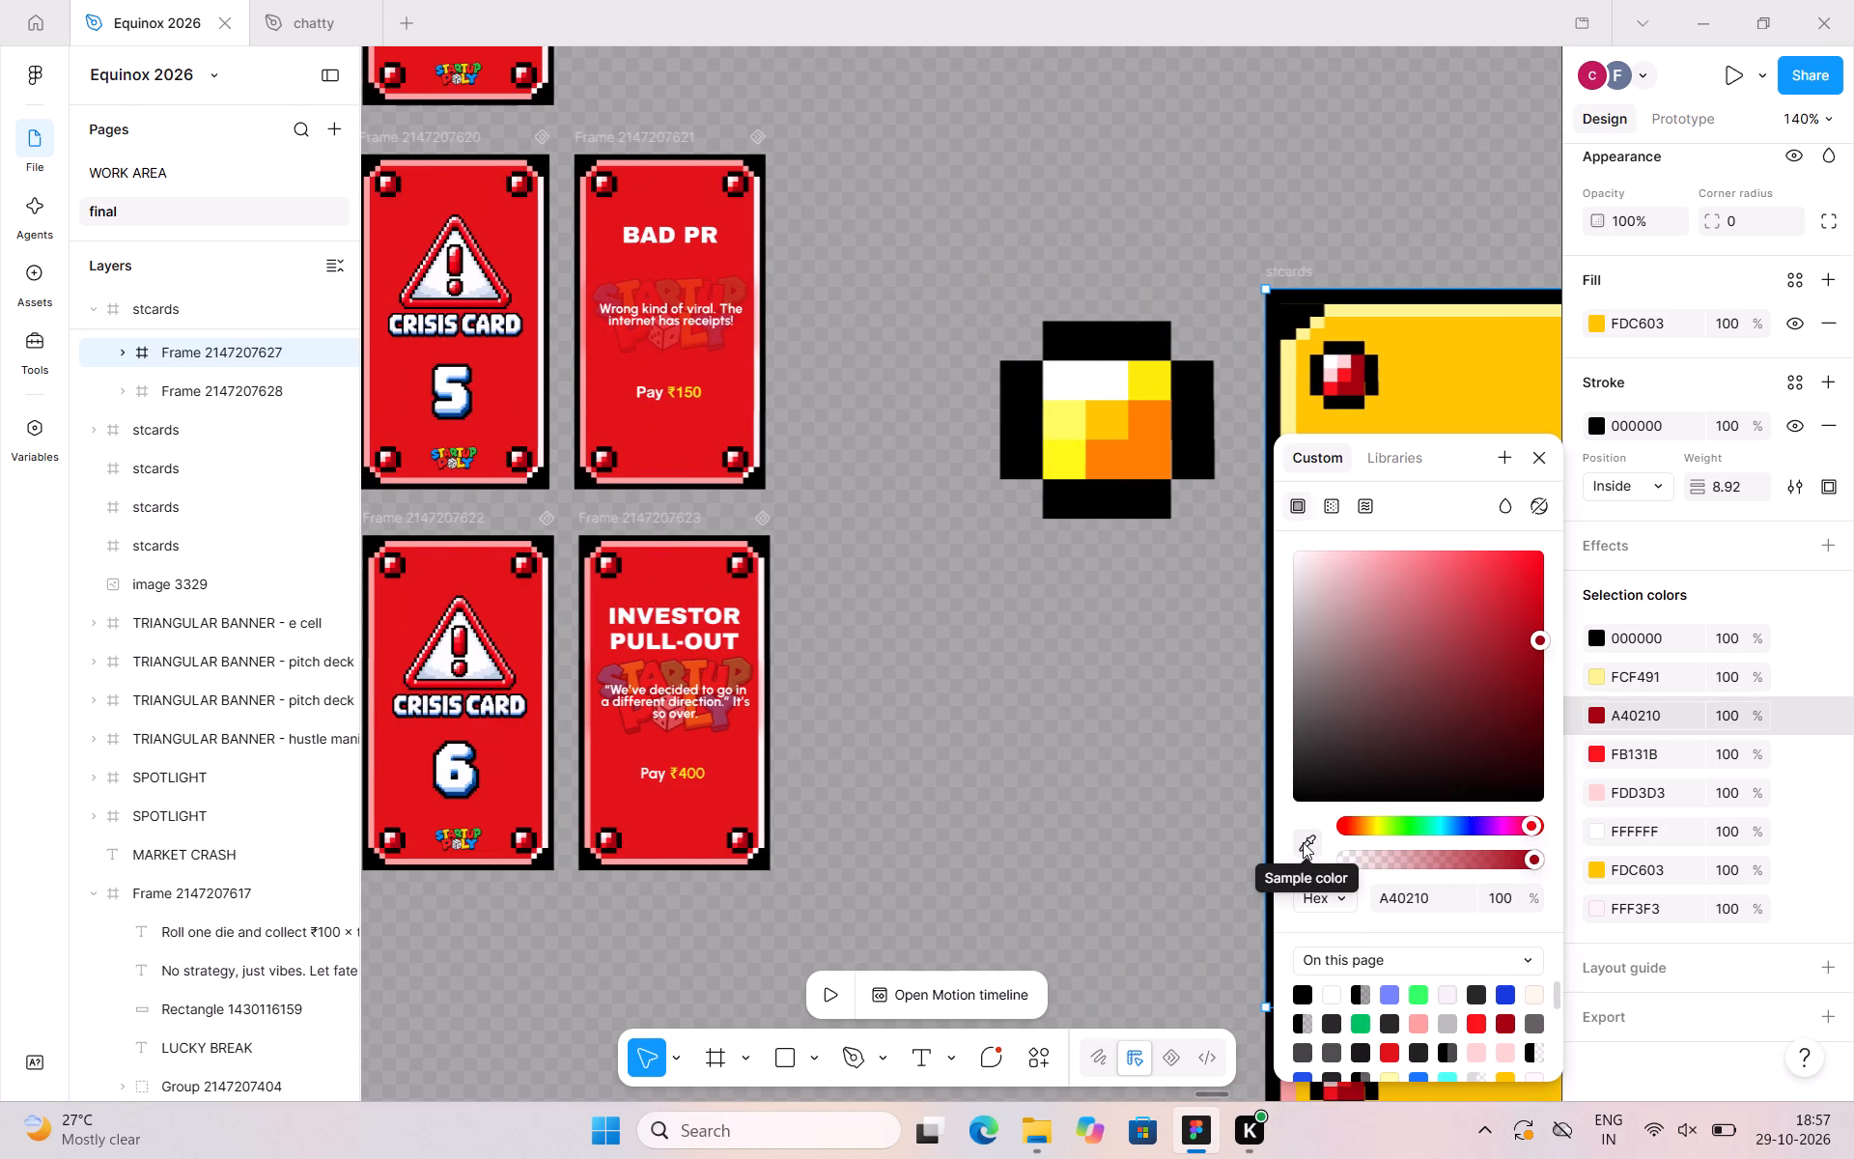
{"action": "left_click", "coordinate": [1303, 842]}
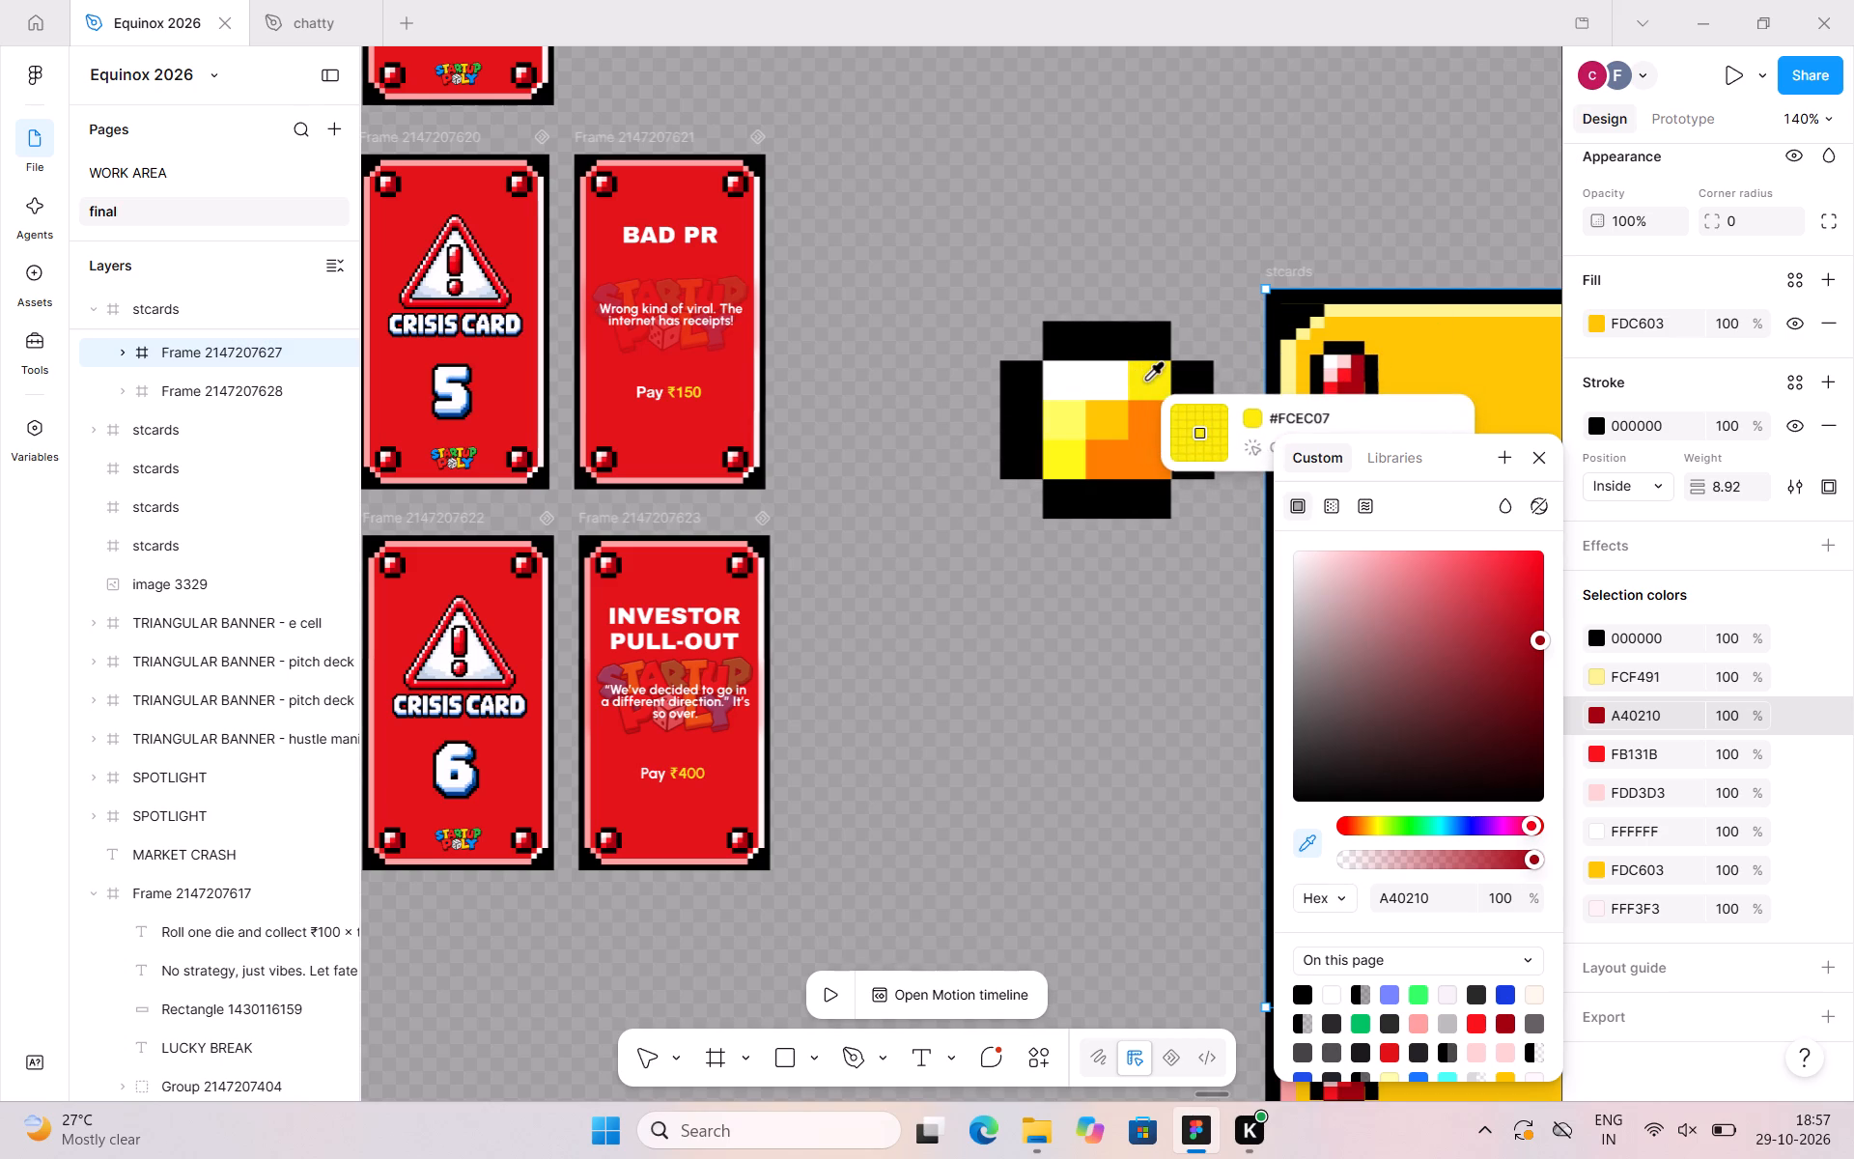
{"action": "left_click", "coordinate": [1145, 379]}
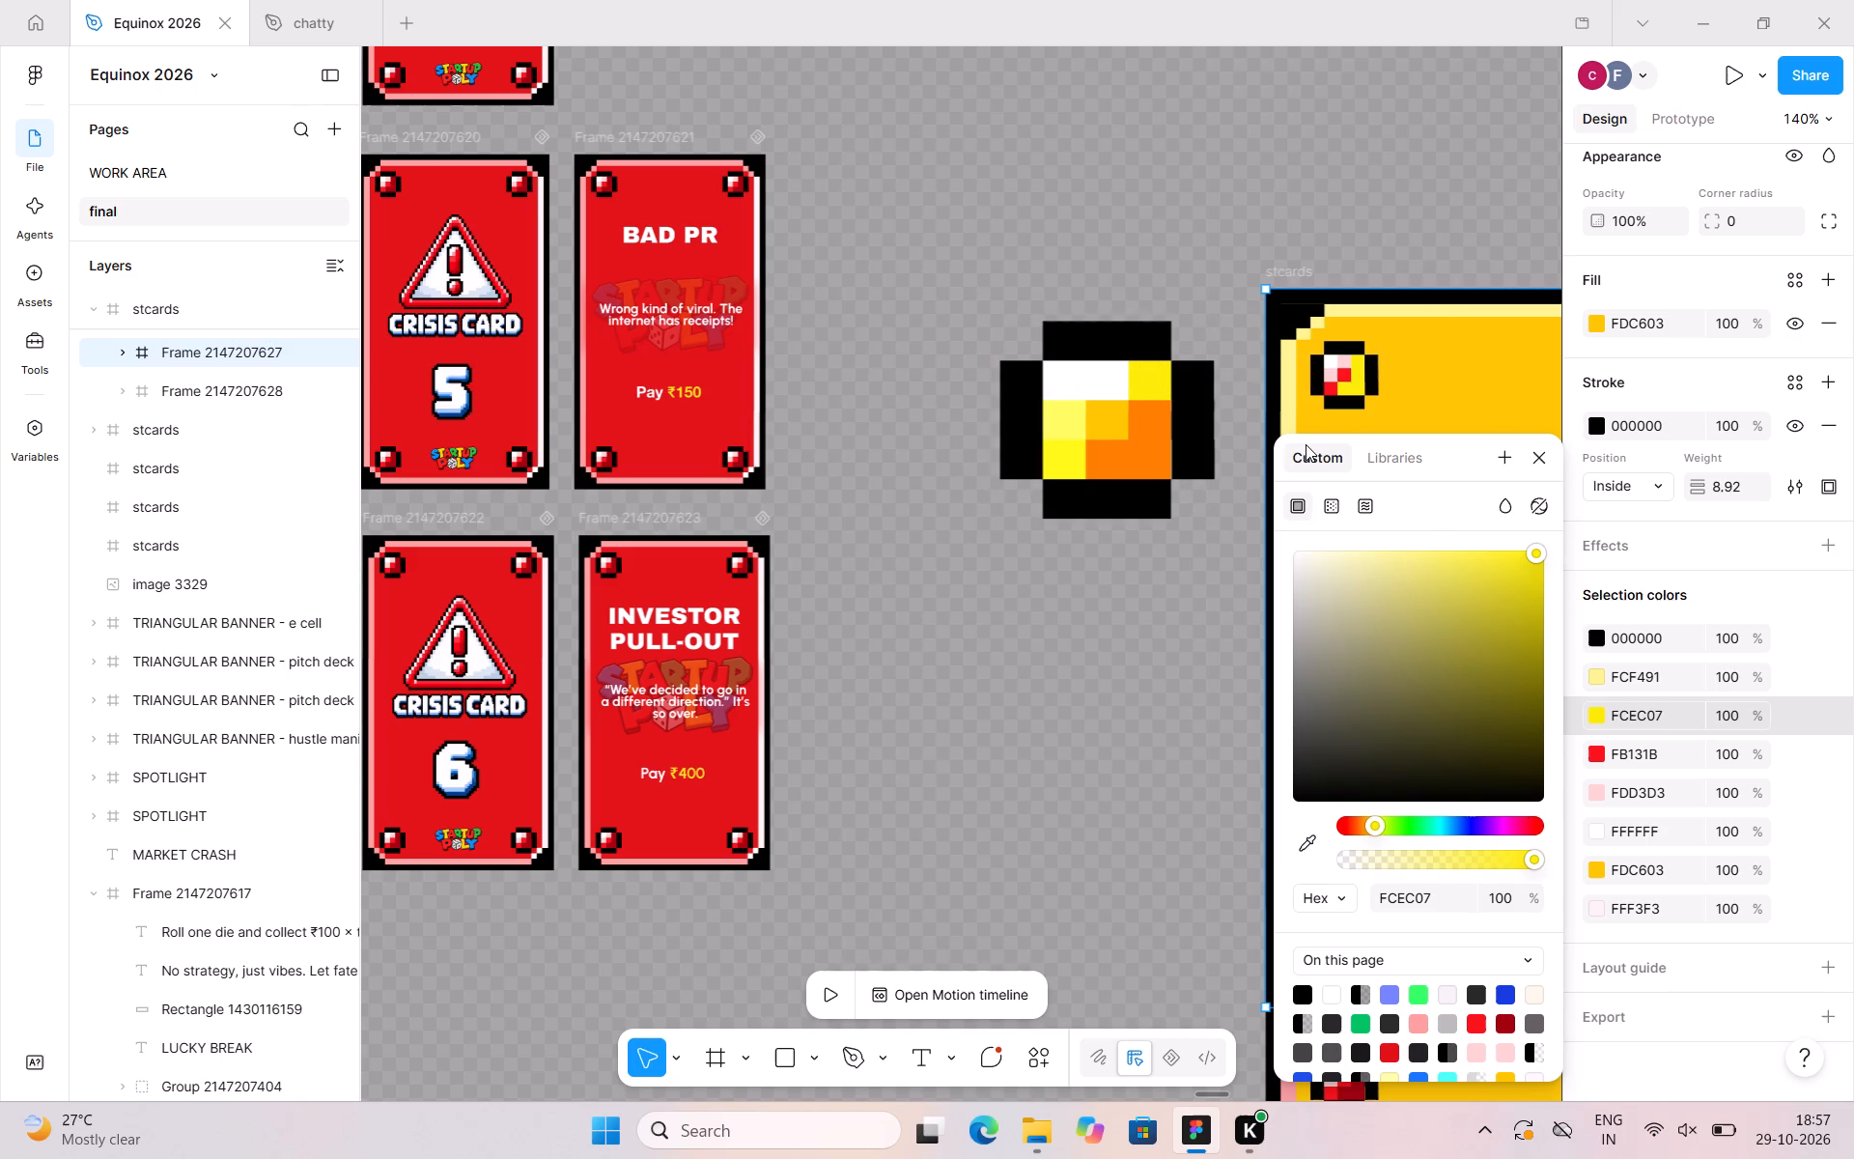
Replace the bright red FB131B in the yellow Crisis Card 1's corner studs with FDC602, sampled from the enlarged yellow stud.
{"action": "left_click", "coordinate": [1594, 752]}
{"action": "left_click", "coordinate": [1315, 847]}
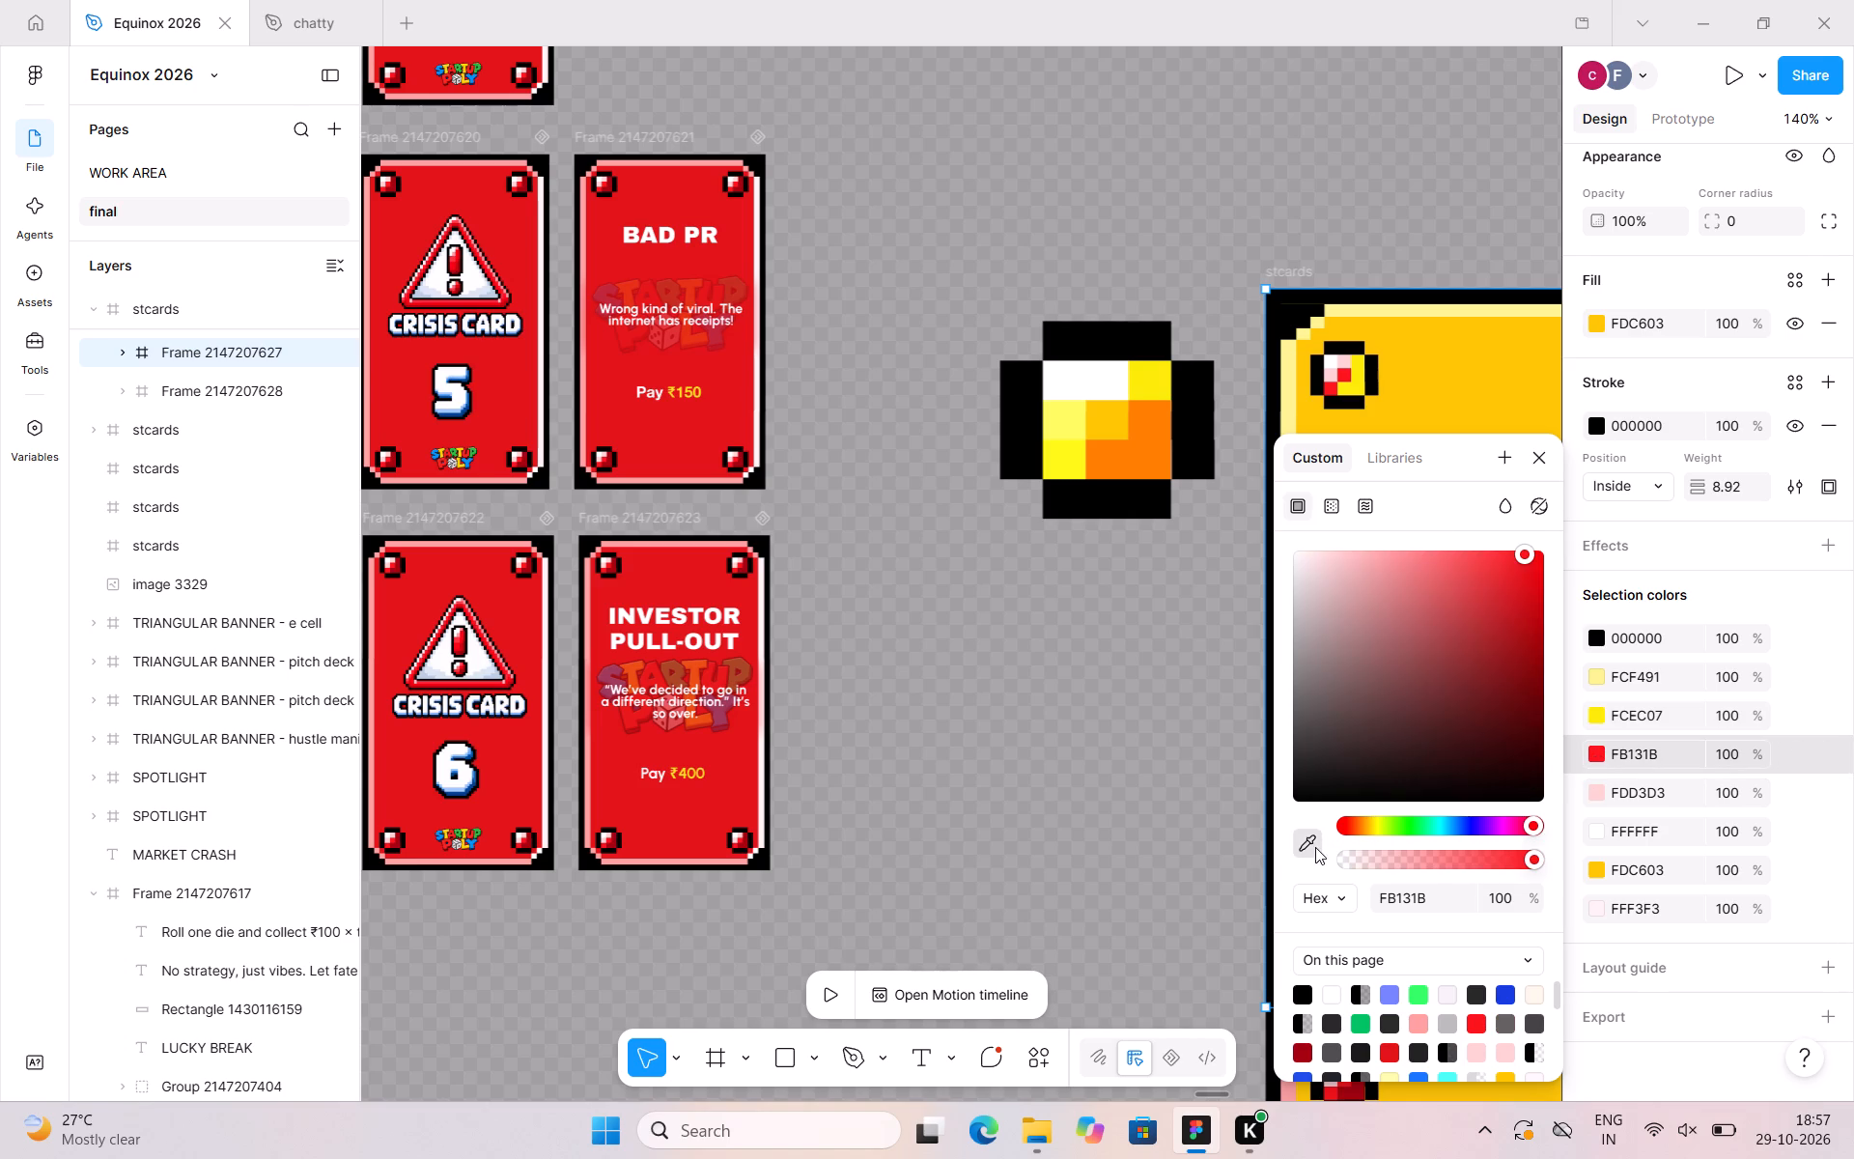
{"action": "left_click", "coordinate": [1111, 425]}
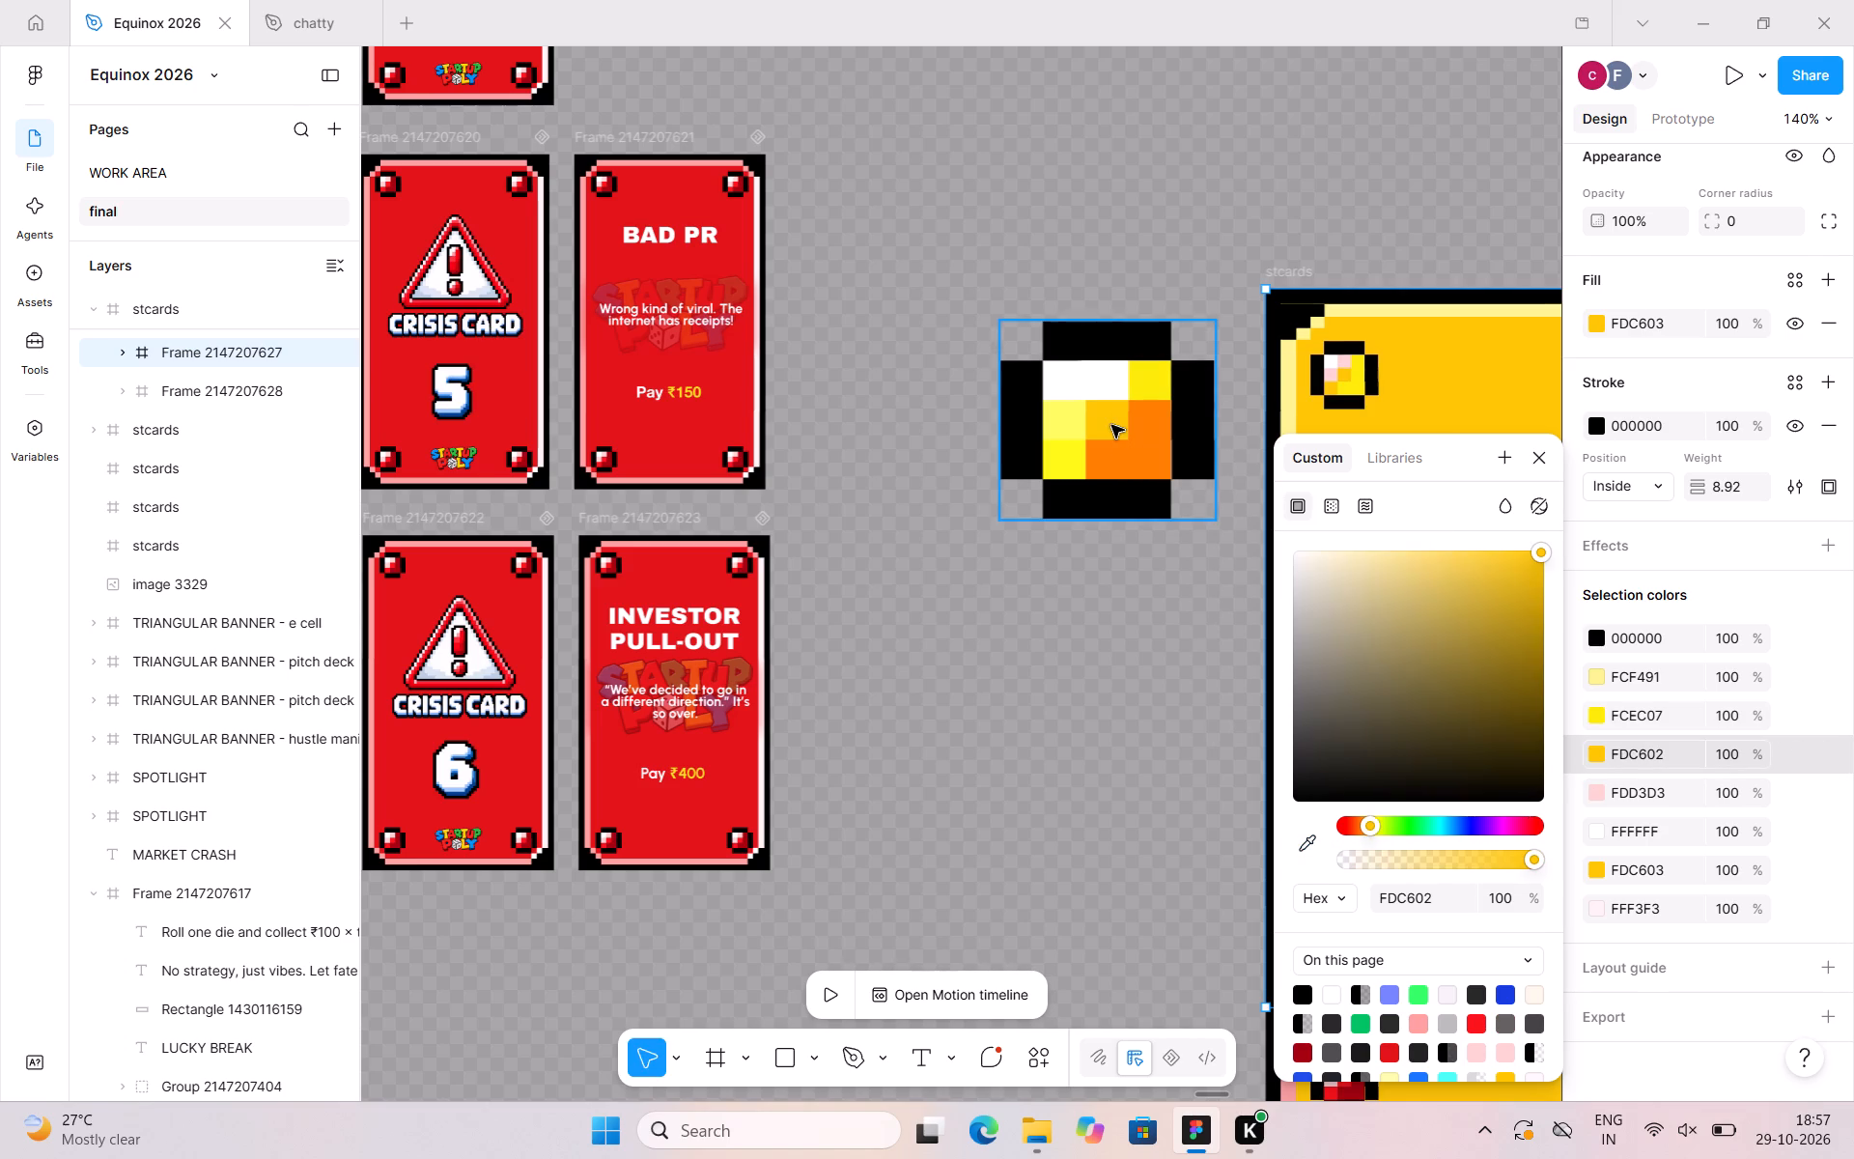
{"action": "left_click", "coordinate": [1547, 451]}
Move the warning-triangle Crisis Card emblem out of yellow card 1 onto the empty canvas above the sheet.
{"action": "scroll", "coordinate": [1118, 615], "scroll_direction": "left", "scroll_amount": 1}
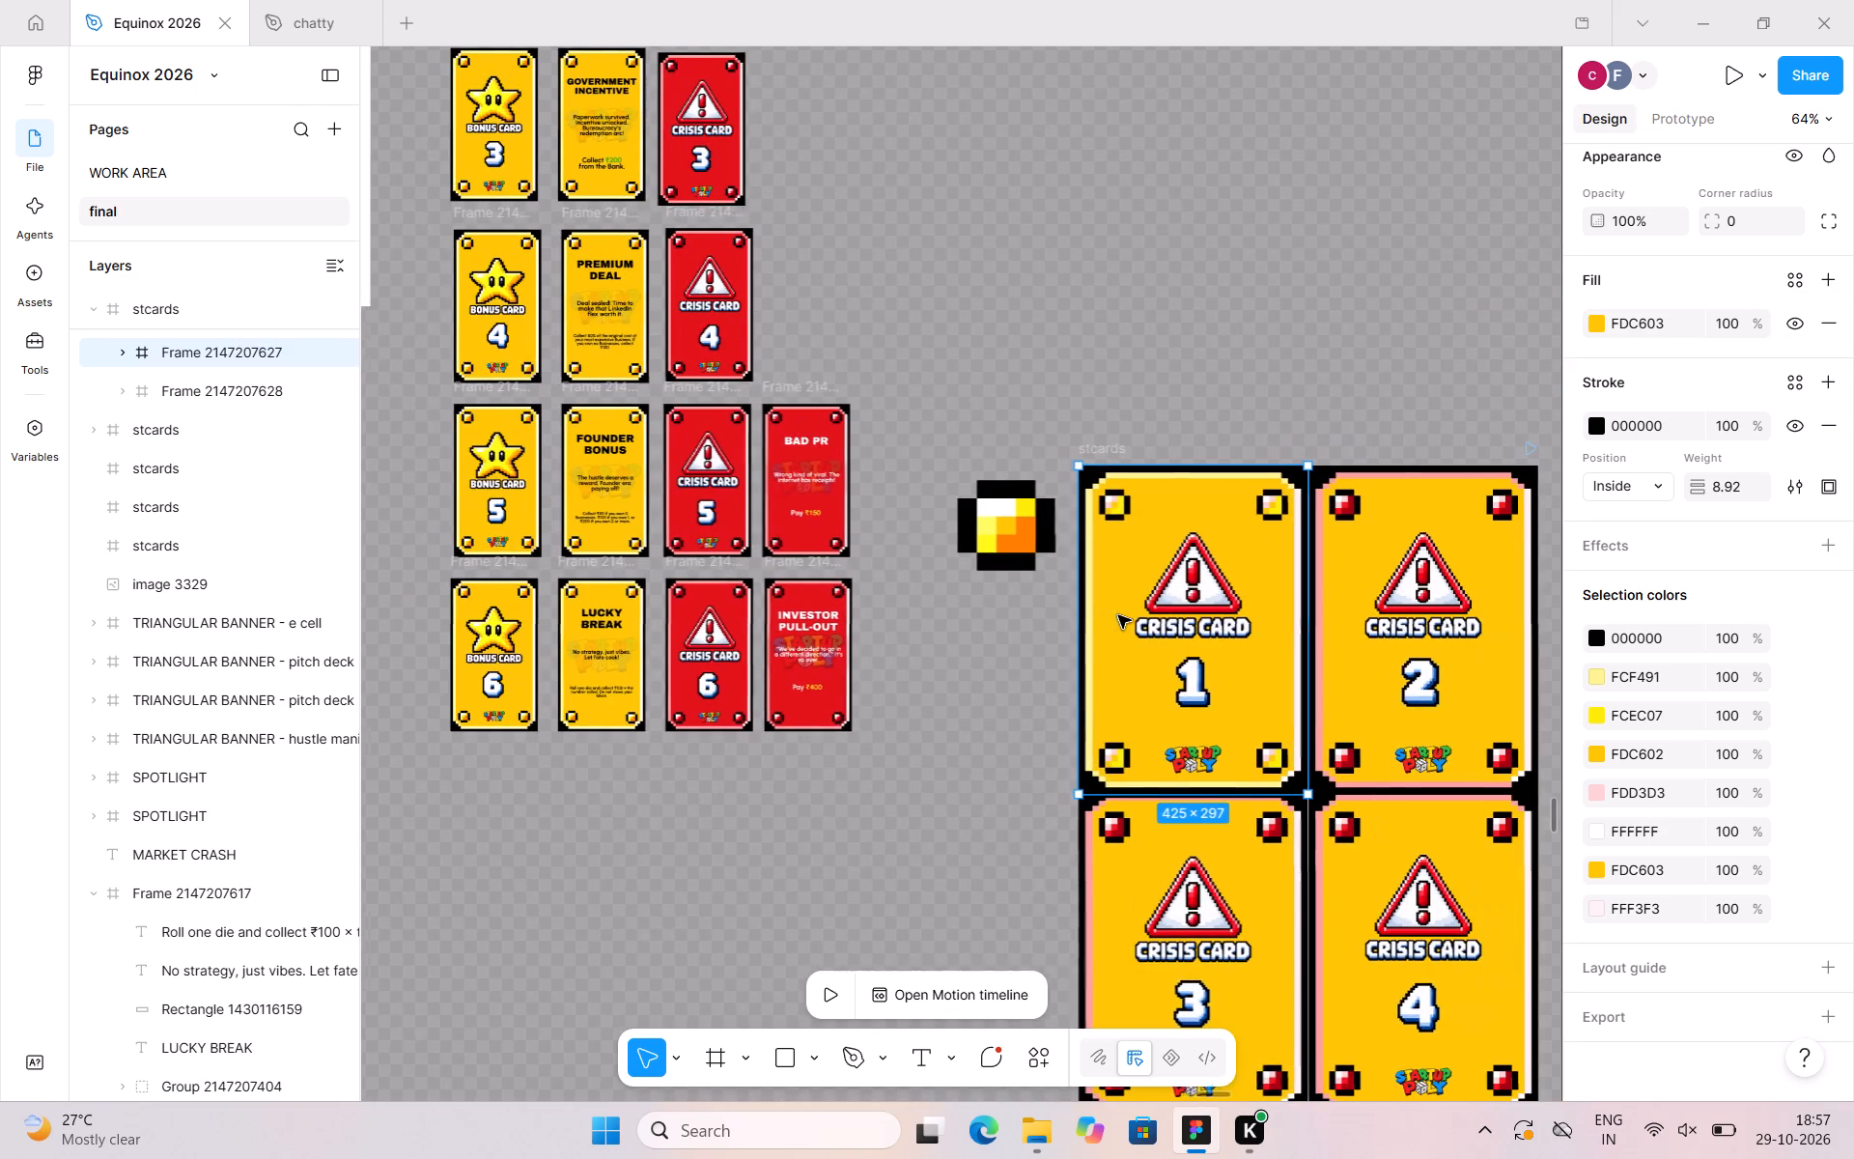
{"action": "scroll", "coordinate": [1118, 615], "scroll_direction": "left", "scroll_amount": 1}
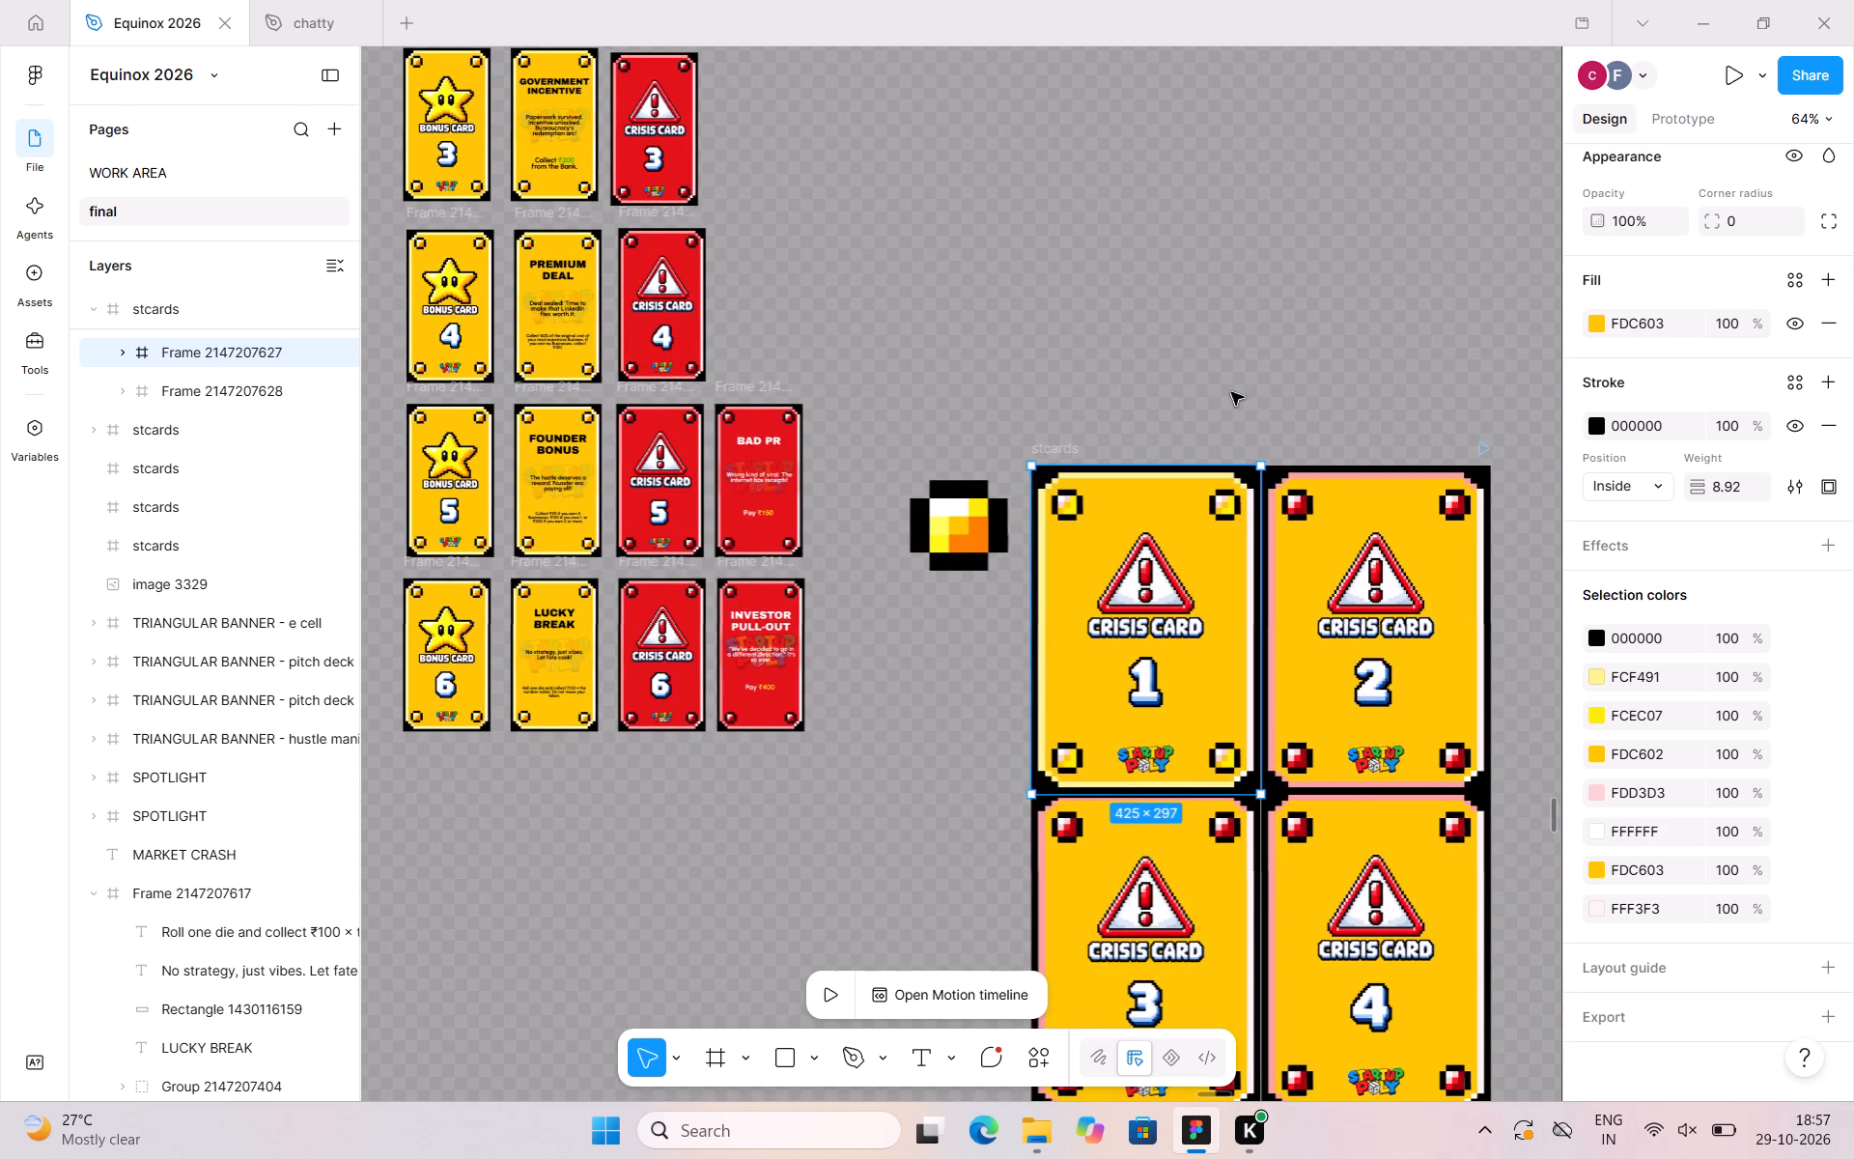
{"action": "scroll", "coordinate": [1231, 392], "scroll_direction": "down", "scroll_amount": 1}
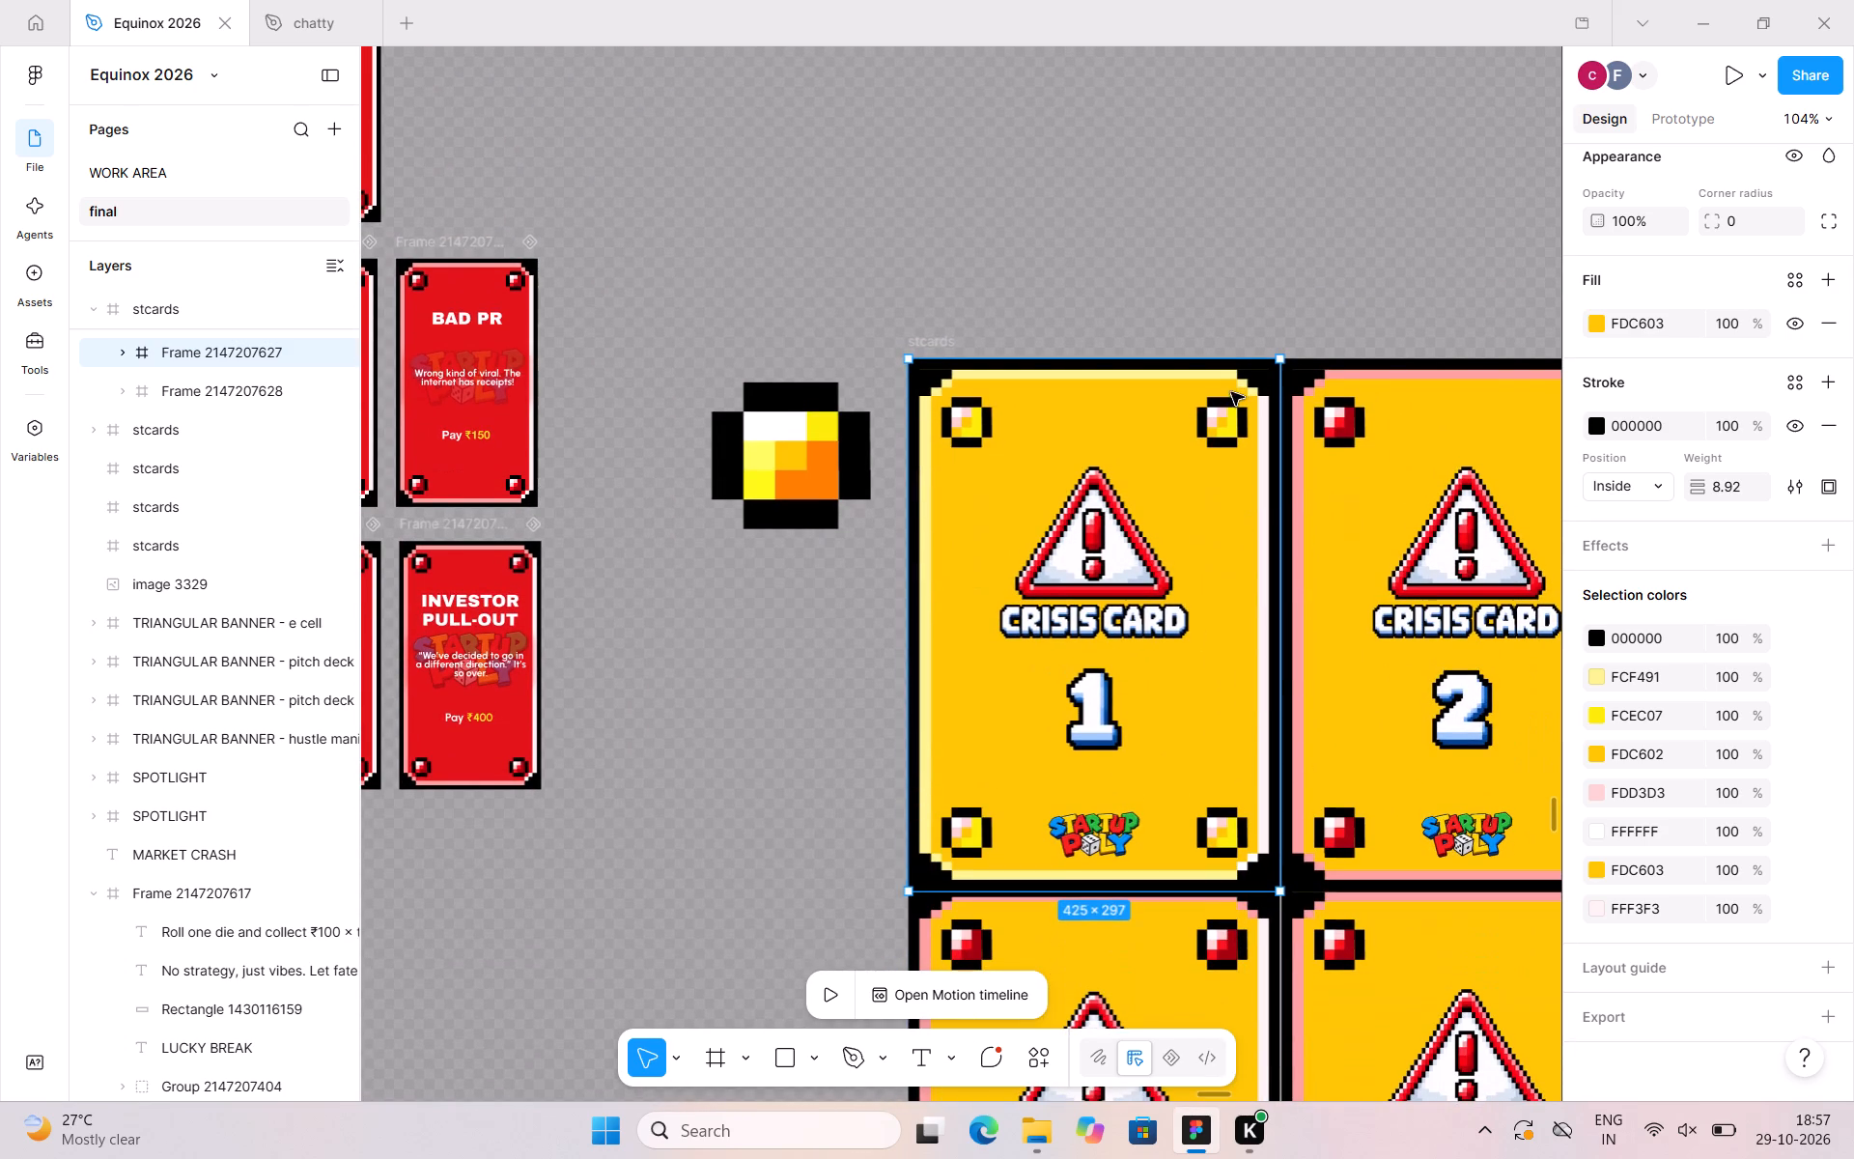
{"action": "double_click", "coordinate": [1080, 591]}
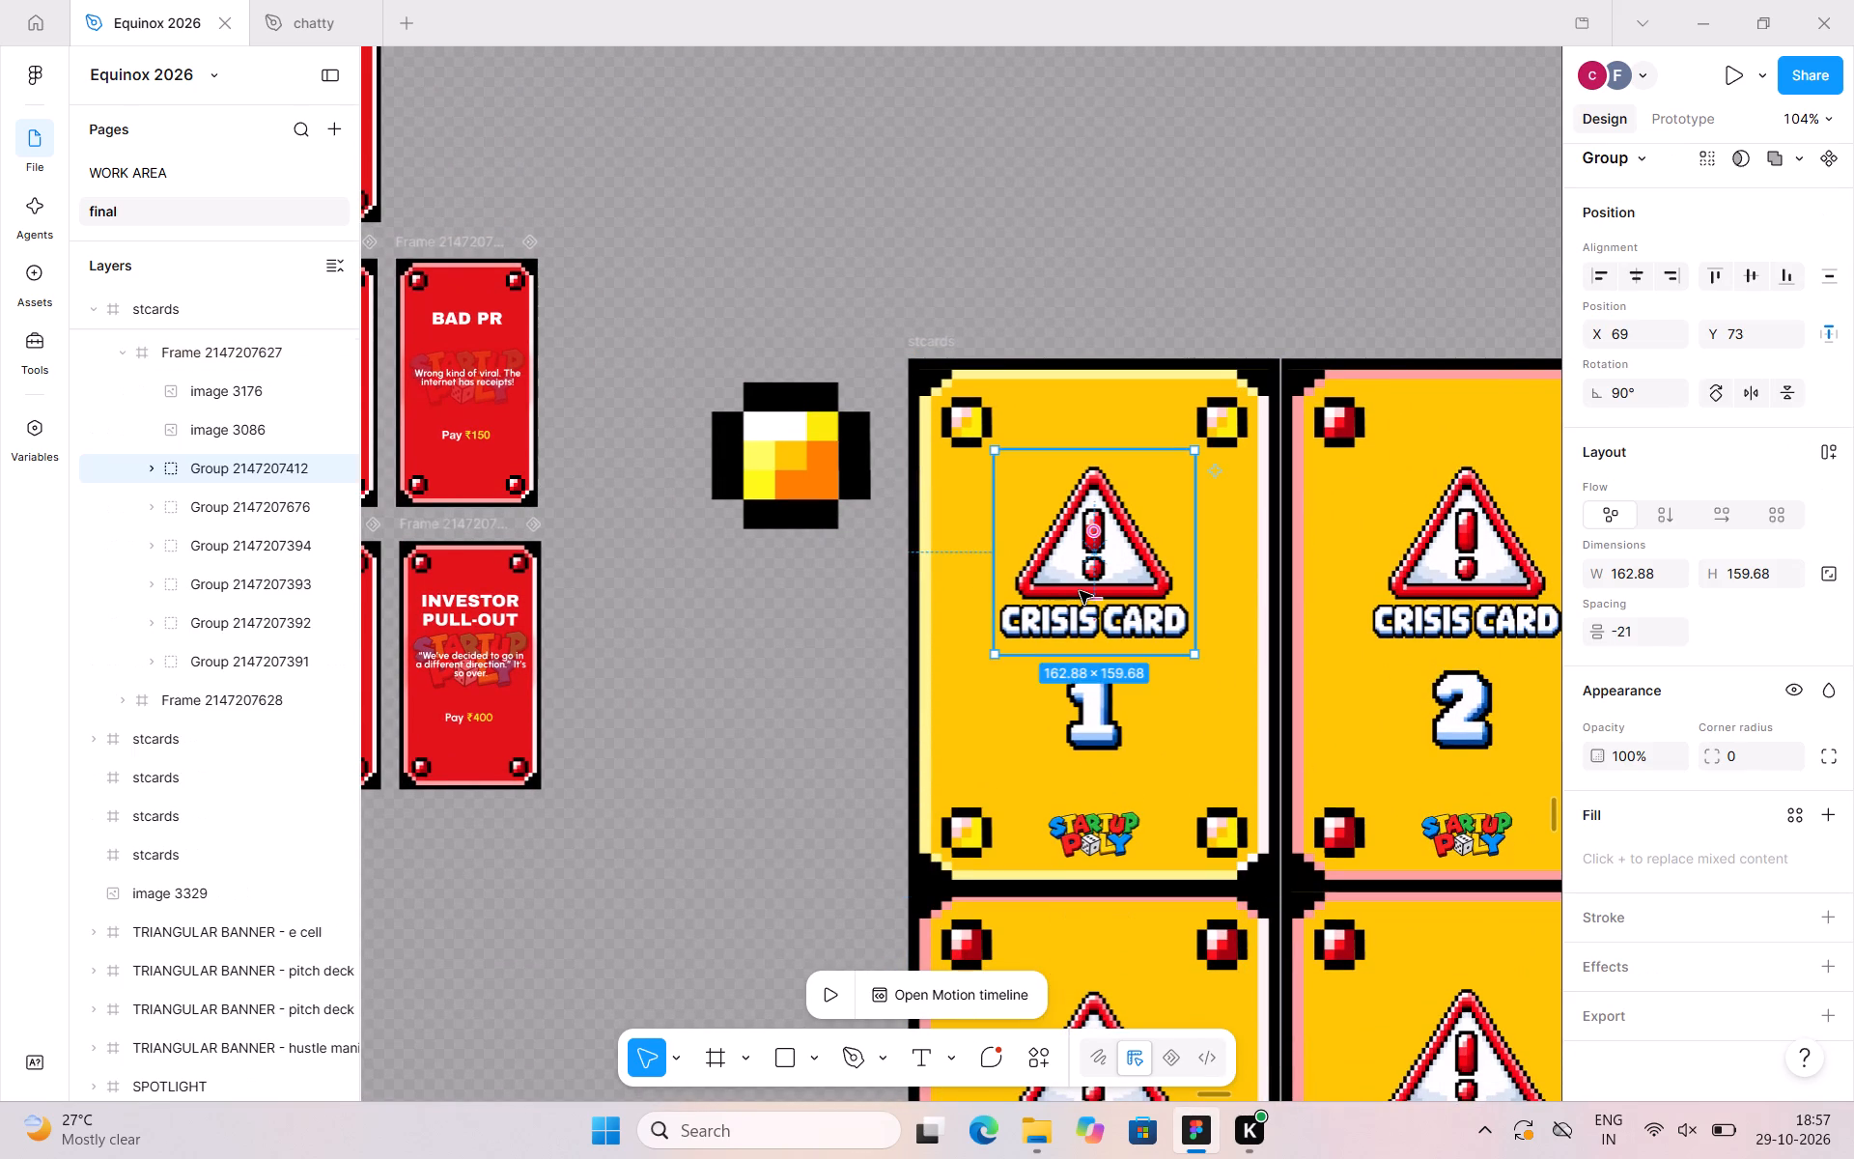
{"action": "left_click_drag", "start_coordinate": [1080, 591], "coordinate": [1055, 217]}
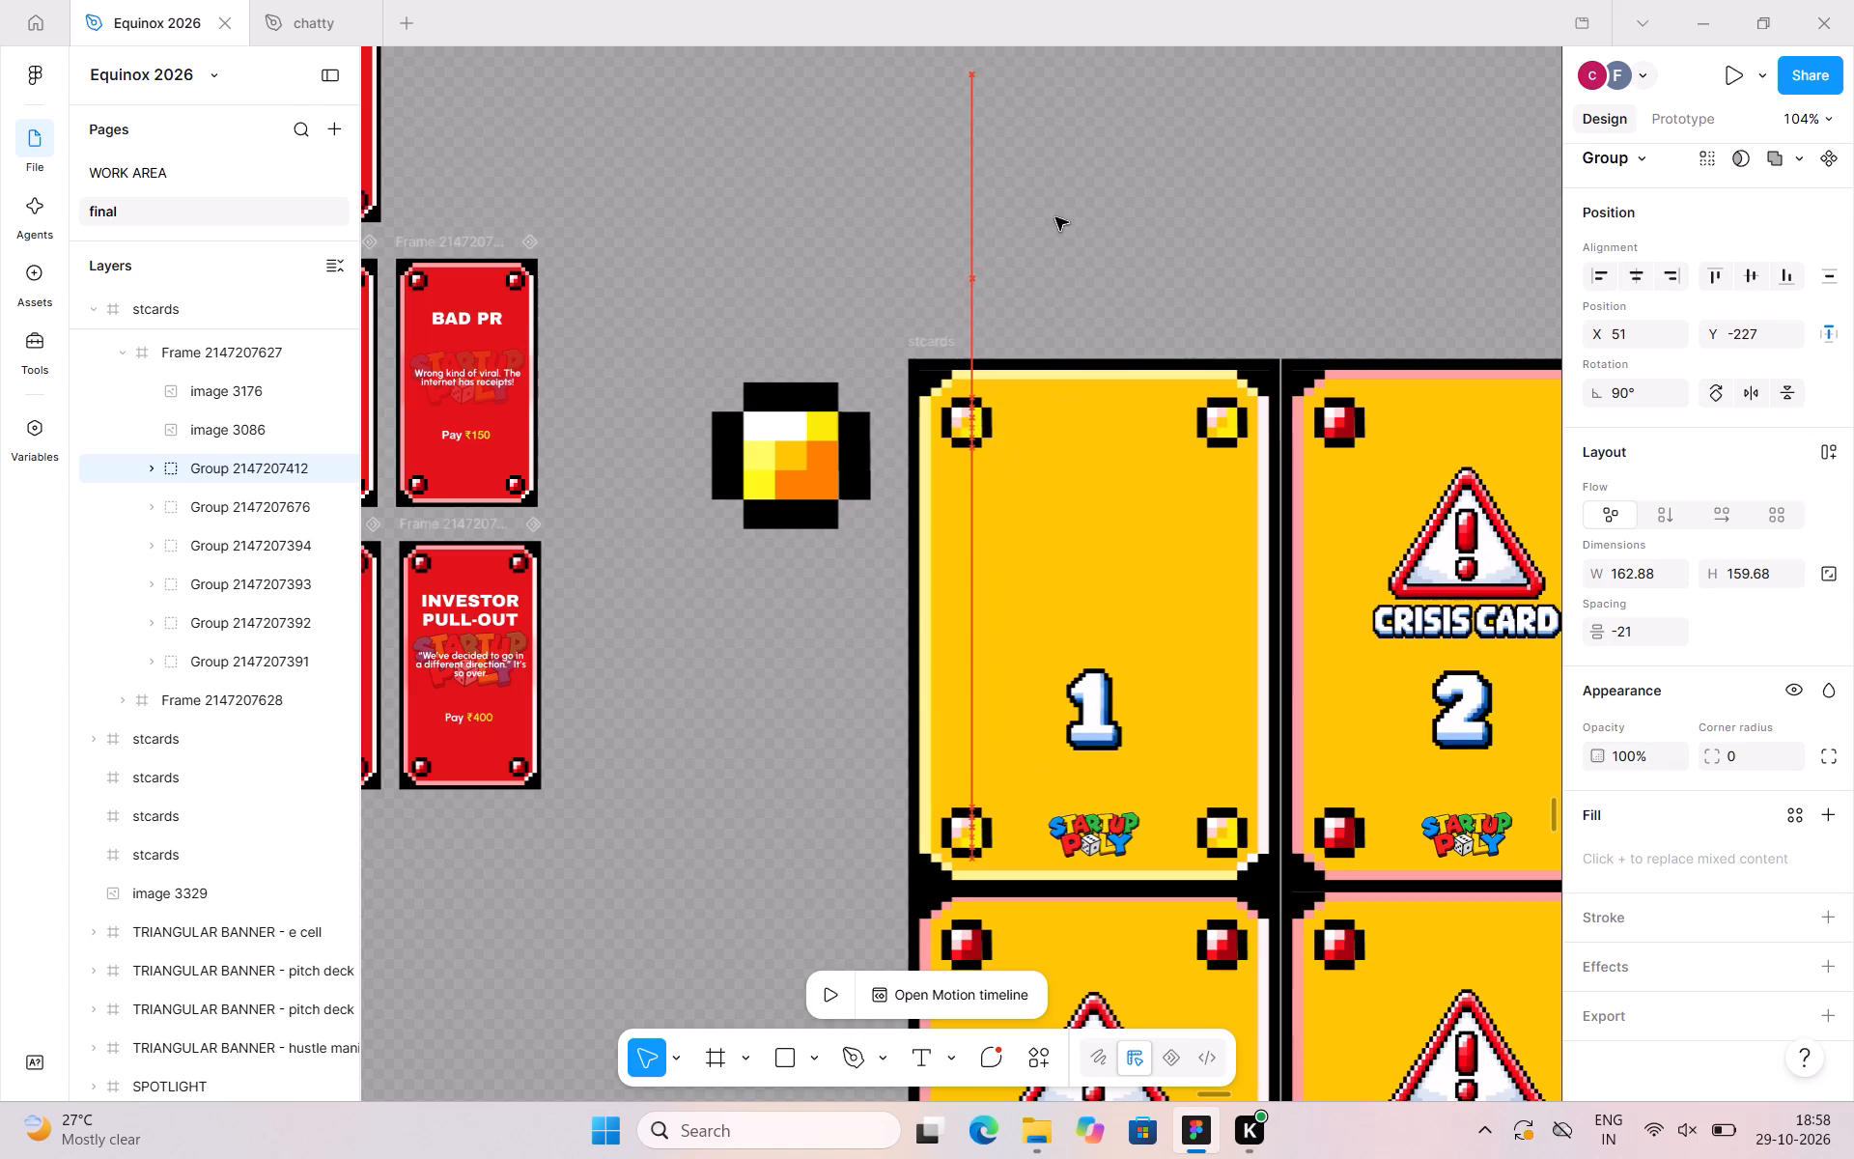
{"action": "left_click", "coordinate": [881, 246]}
Duplicate the star and Bonus Card lettering from Bonus Card 5 and place the copies above the number on yellow card 1.
{"action": "scroll", "coordinate": [881, 246], "scroll_direction": "right", "scroll_amount": 4}
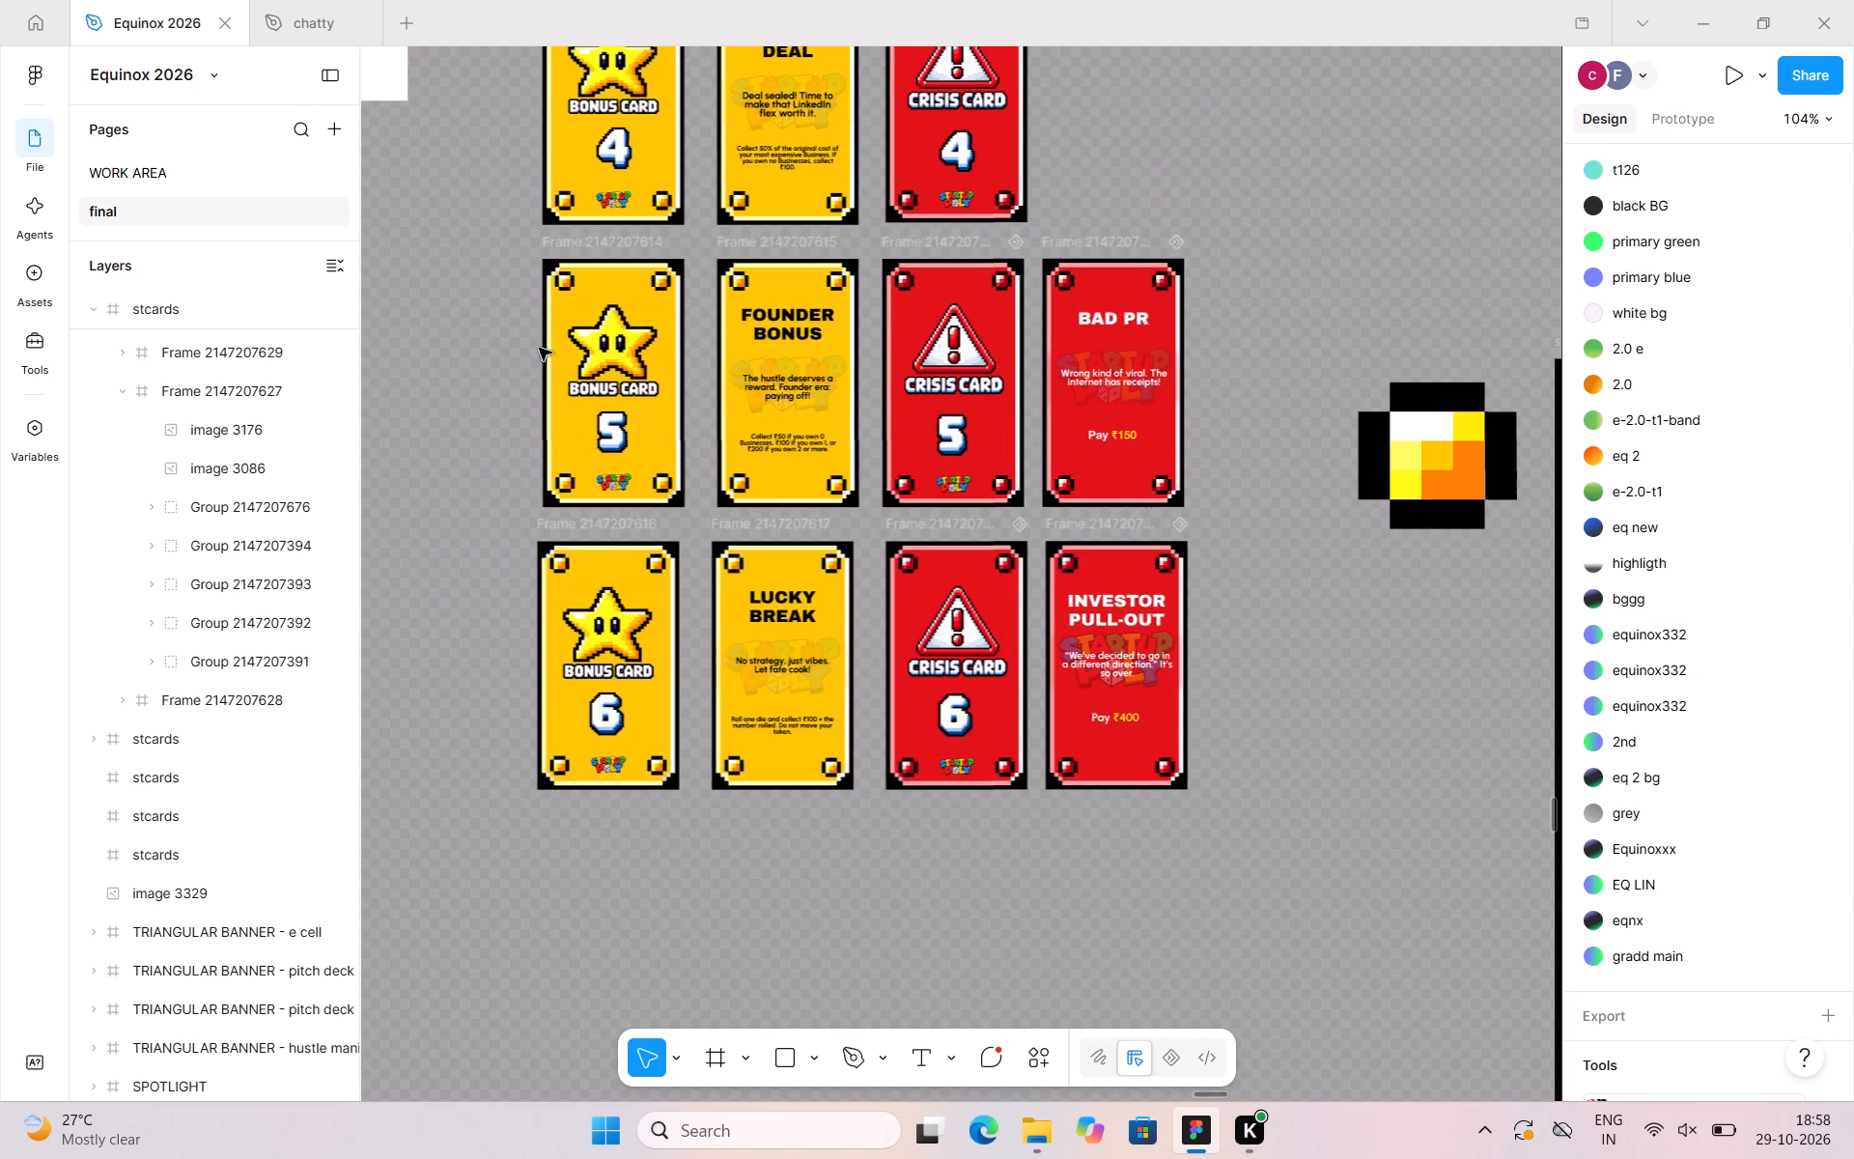
{"action": "left_click", "coordinate": [605, 349]}
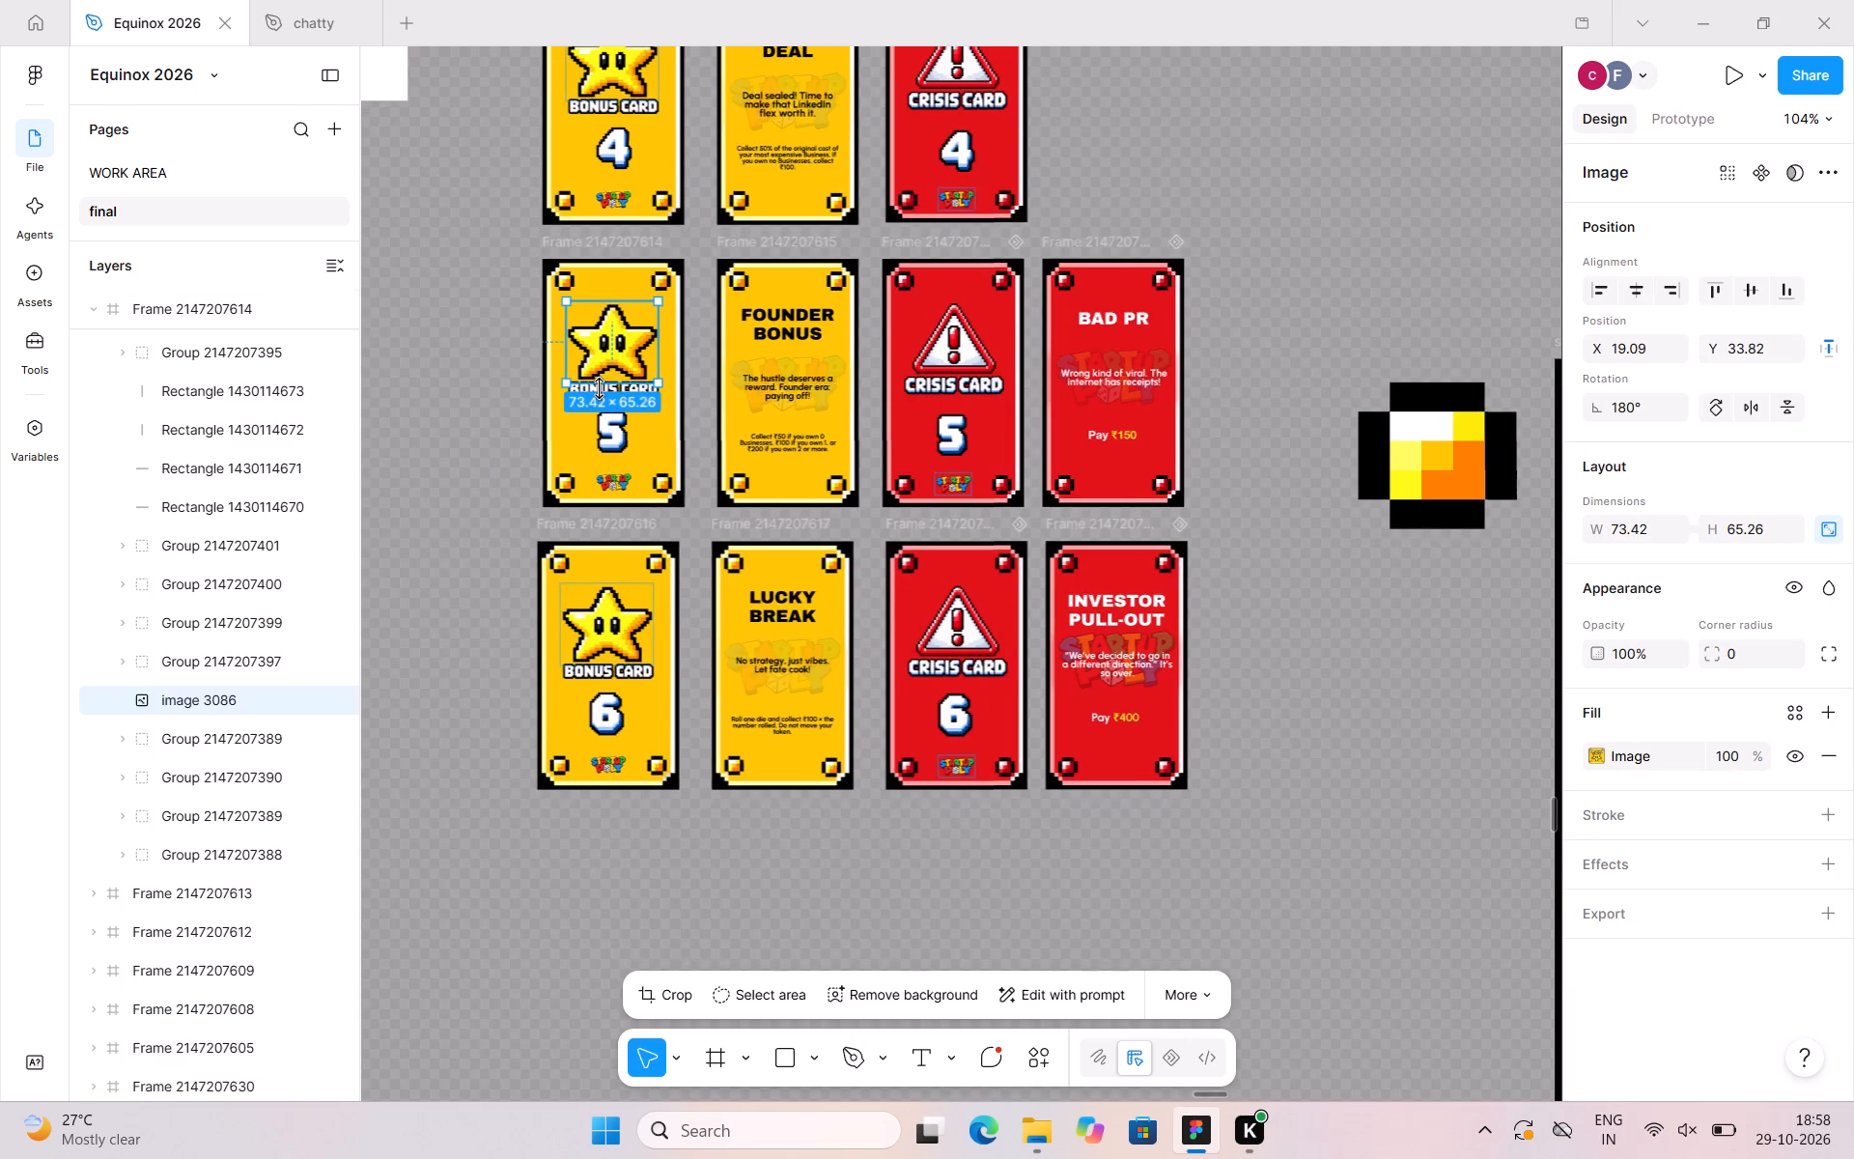
{"action": "left_click", "coordinate": [596, 392], "text": "shift"}
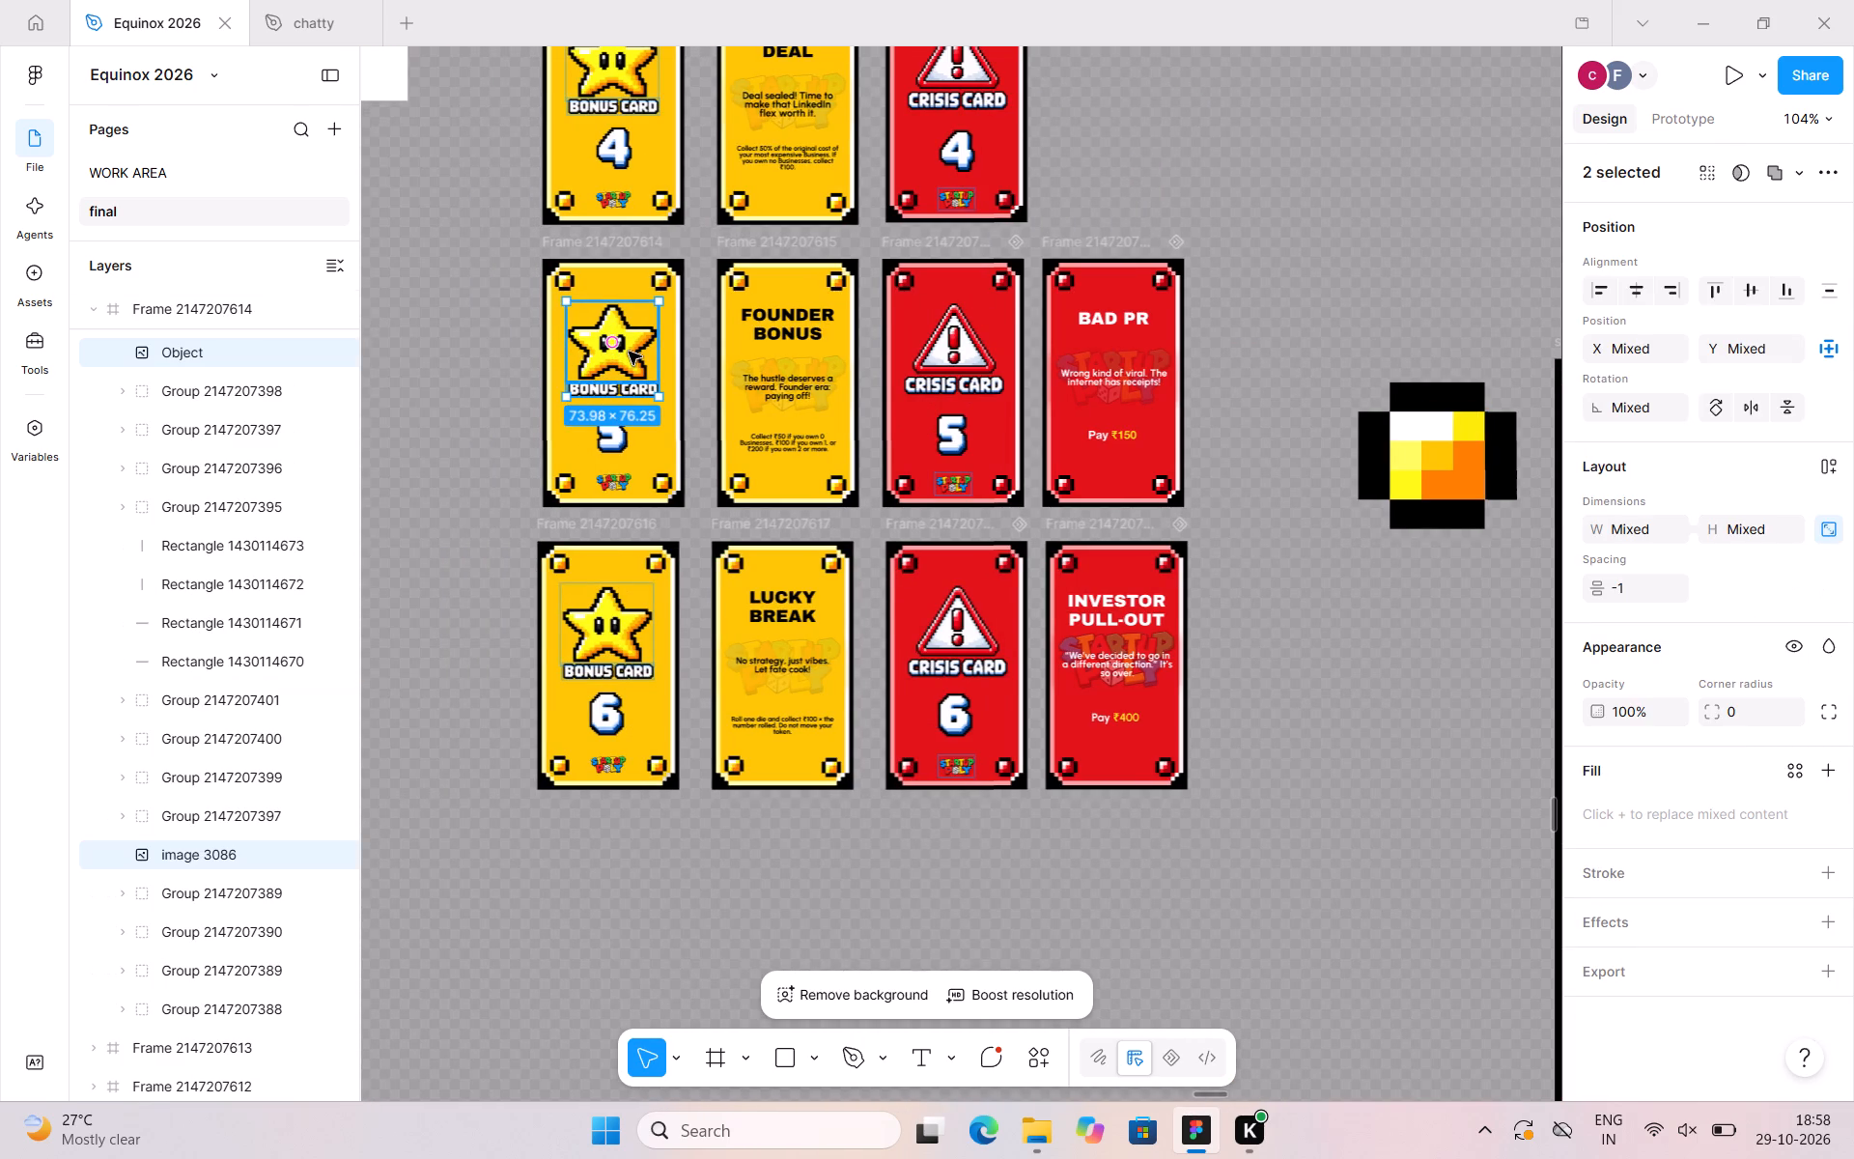
{"action": "key", "text": "ctrl+d"}
{"action": "left_click_drag", "start_coordinate": [629, 352], "coordinate": [1070, 427]}
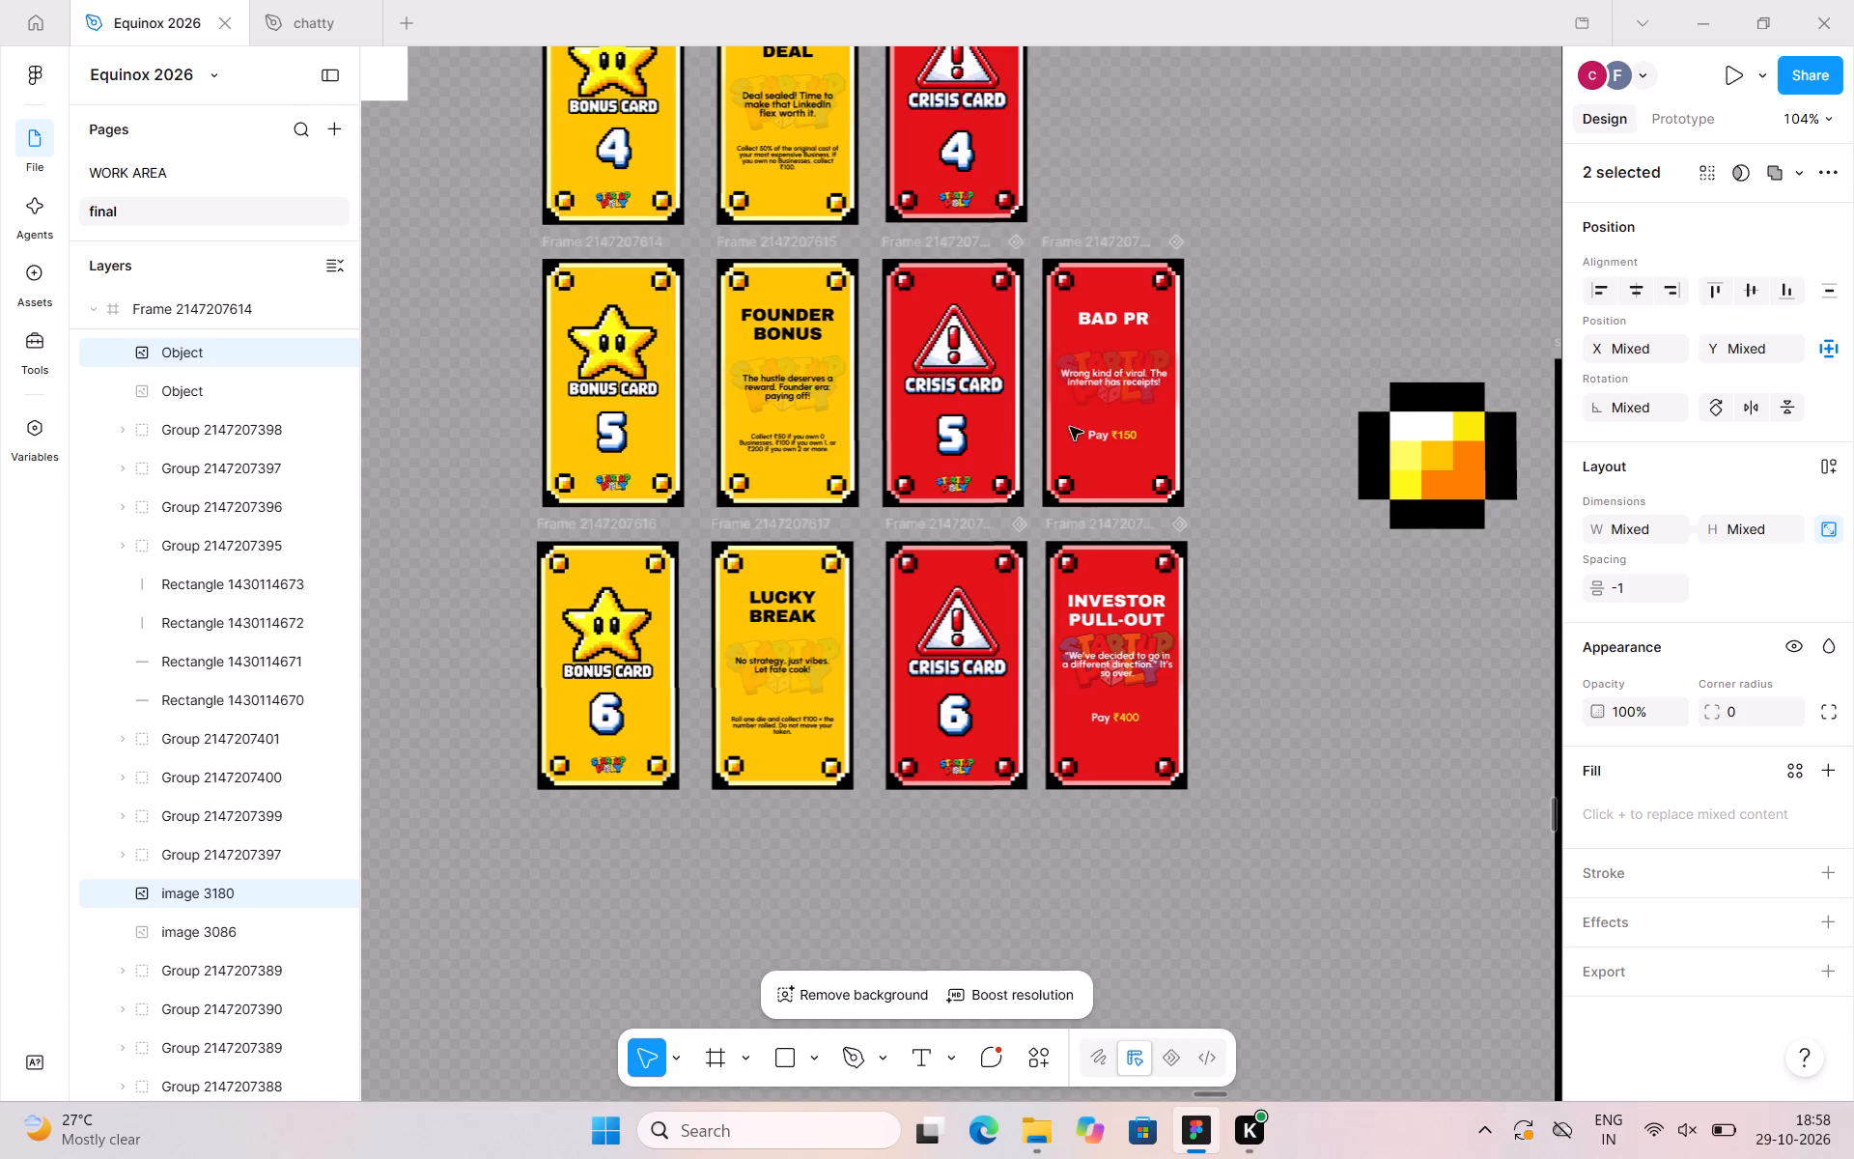
{"action": "left_click_drag", "start_coordinate": [1070, 427], "coordinate": [1282, 557]}
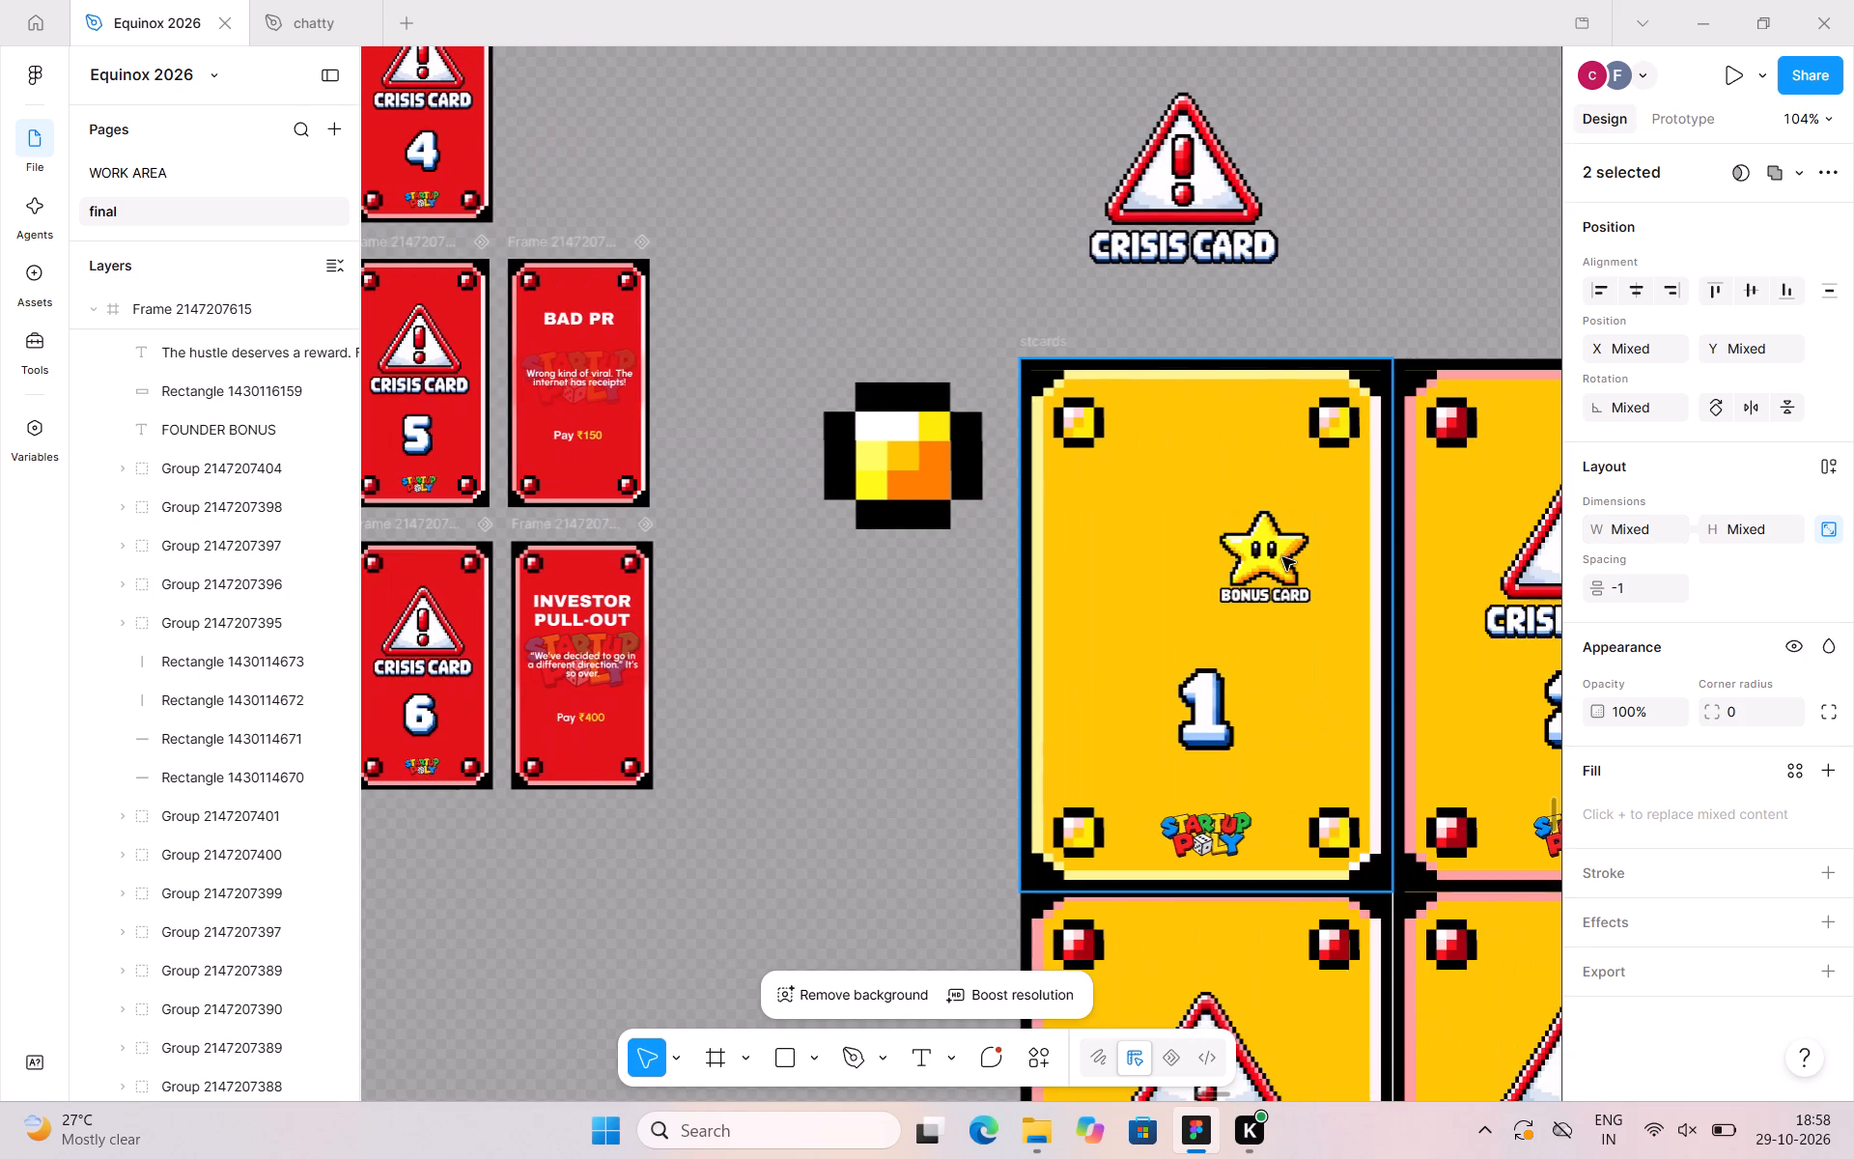
{"action": "left_click_drag", "start_coordinate": [1282, 557], "coordinate": [1214, 552]}
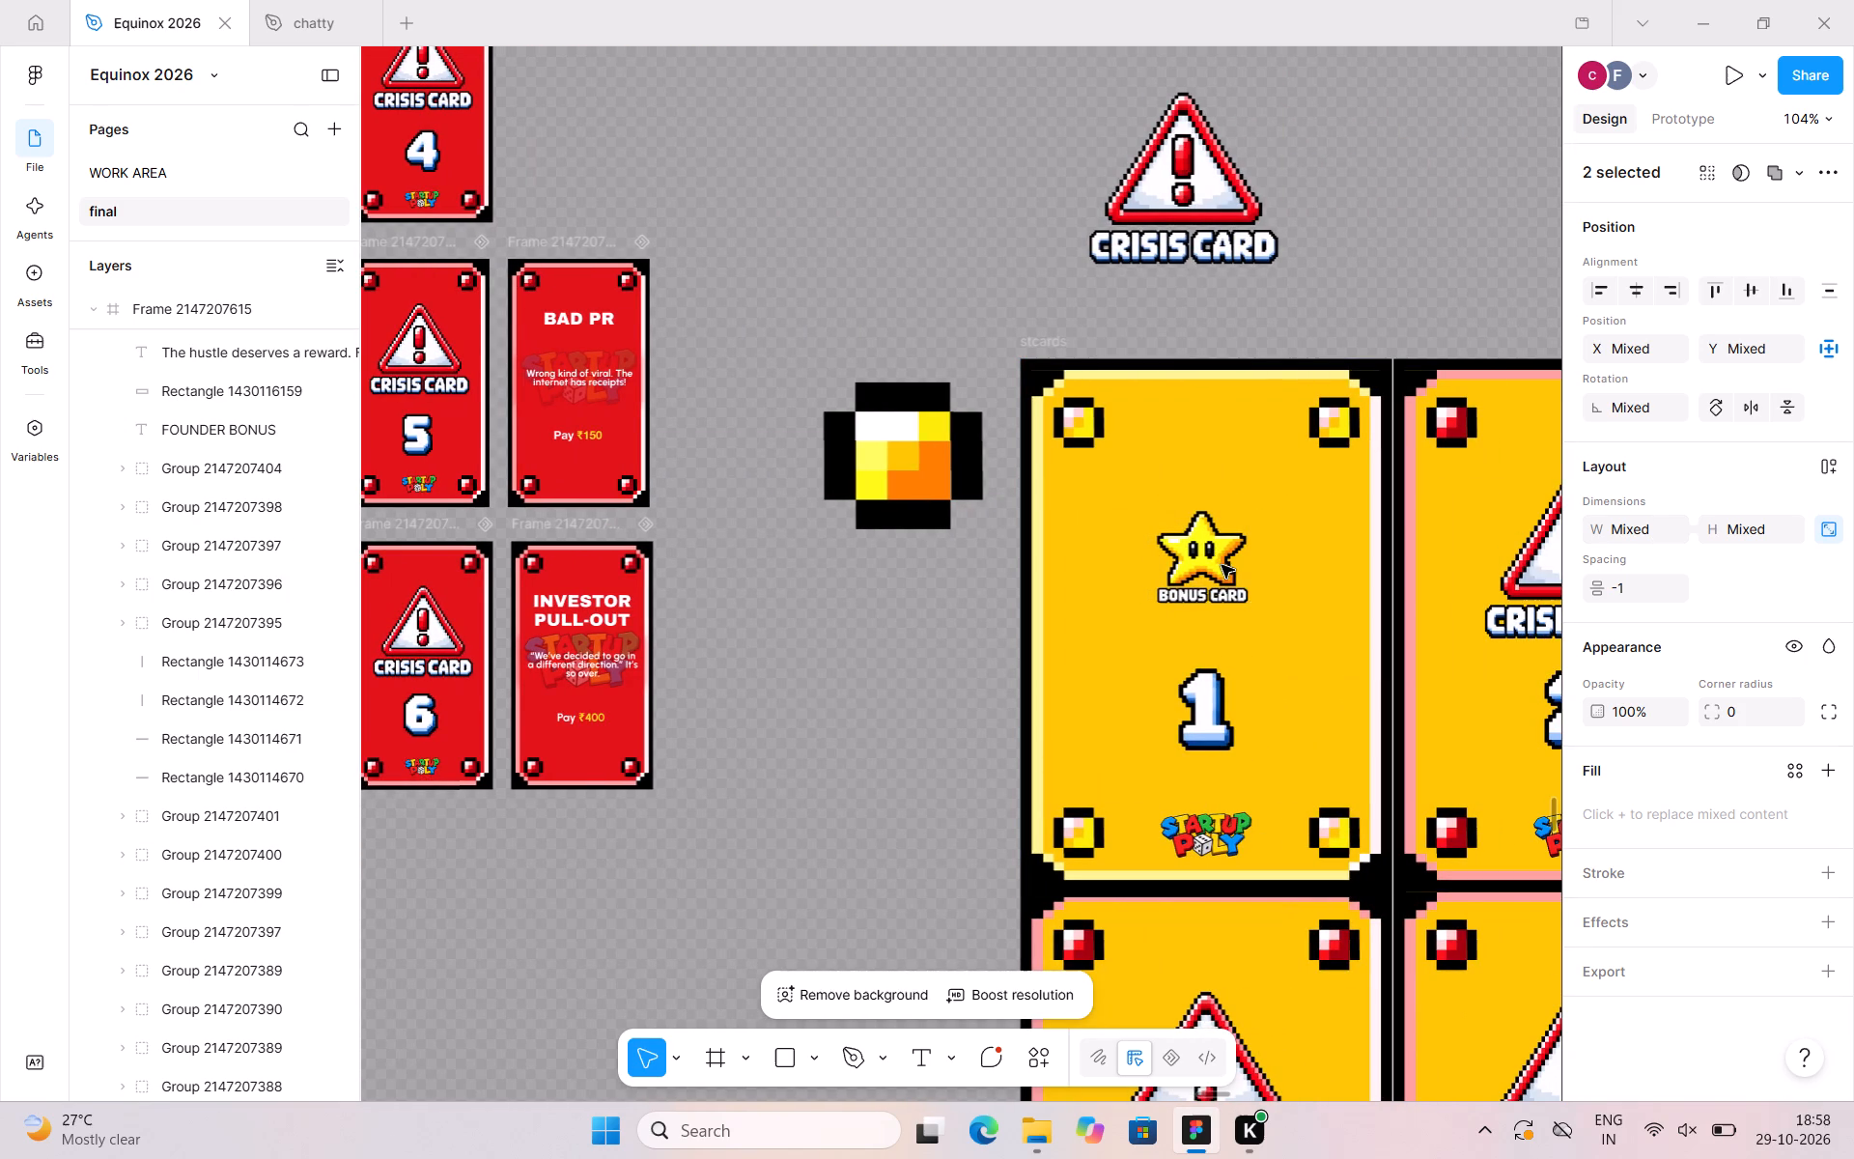
Enlarge the copied star and Bonus Card lettering to about 163 × 167 and position them just above the number 1.
{"action": "left_click_drag", "start_coordinate": [1250, 606], "coordinate": [1362, 718]}
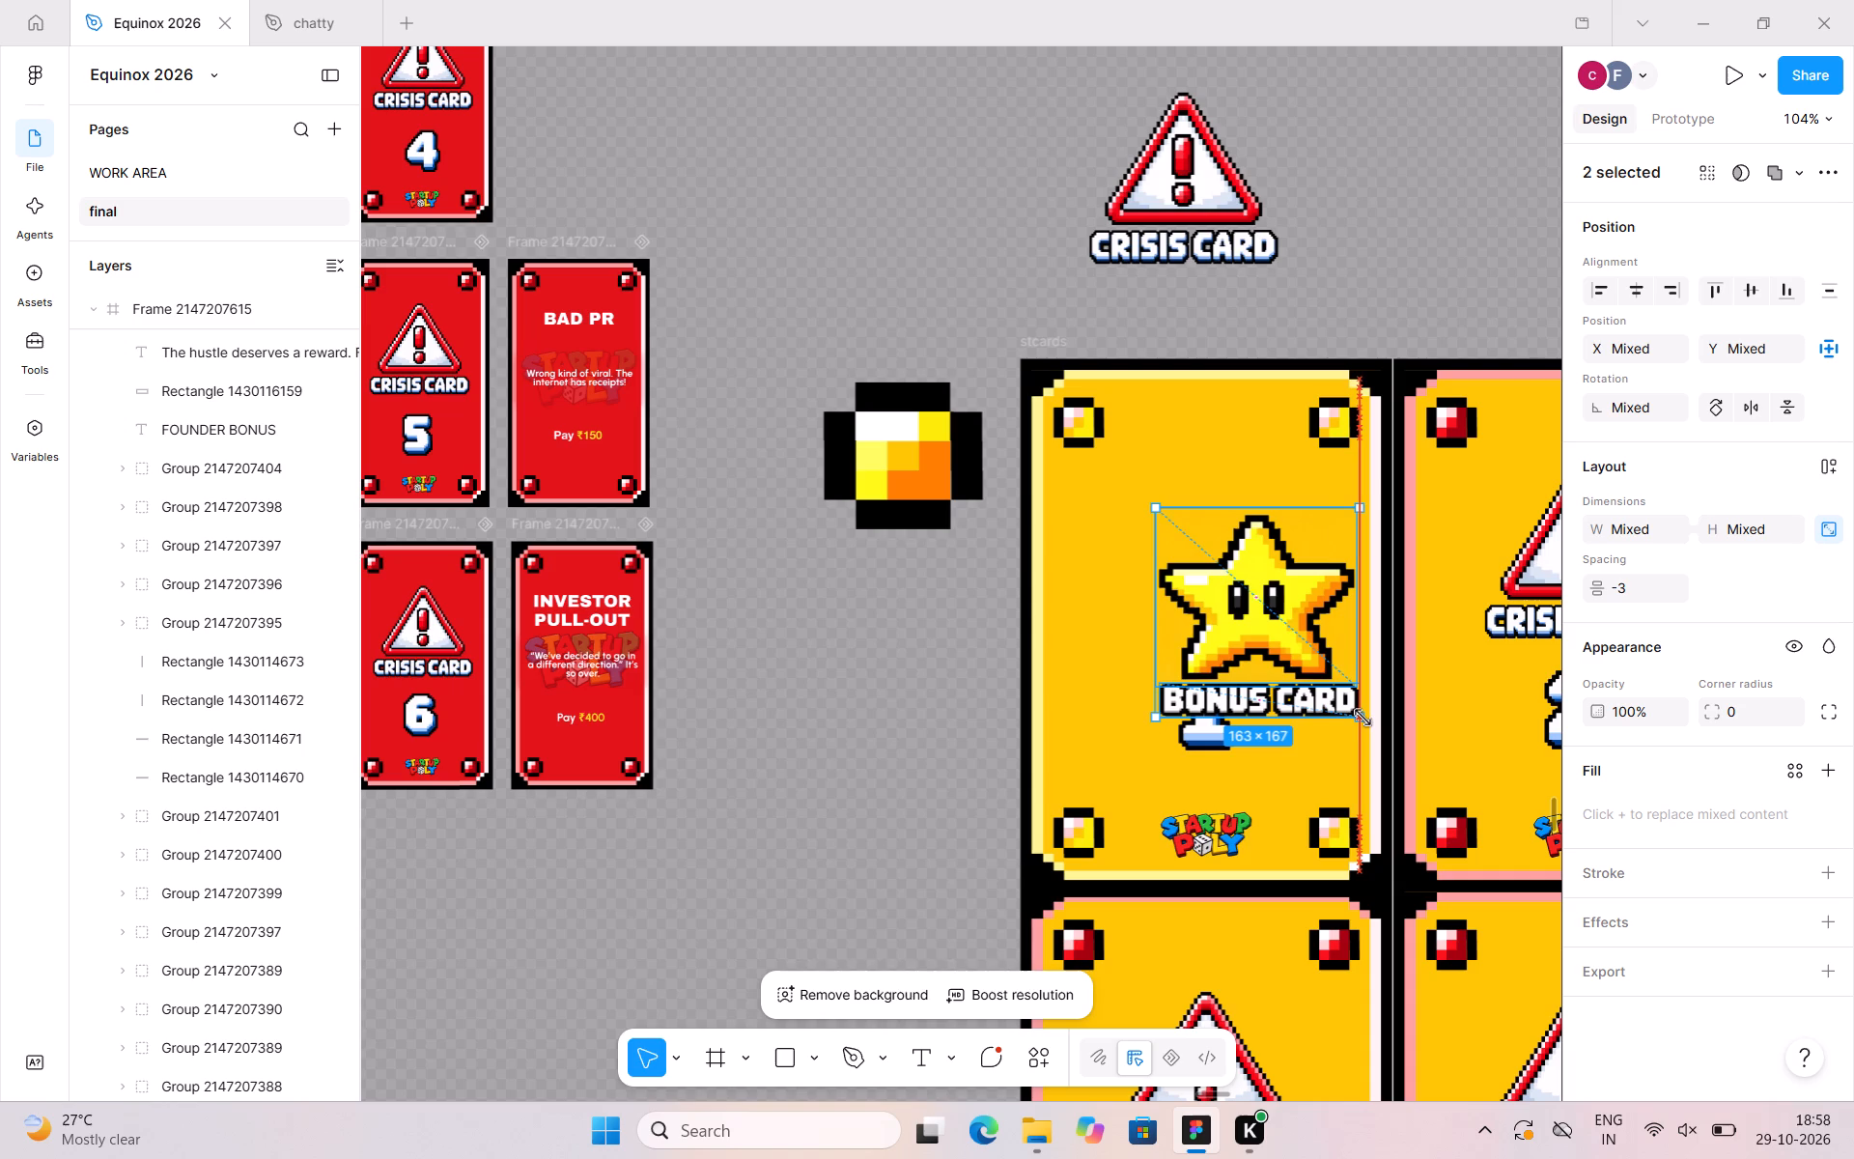
{"action": "left_click_drag", "start_coordinate": [1221, 610], "coordinate": [1158, 568]}
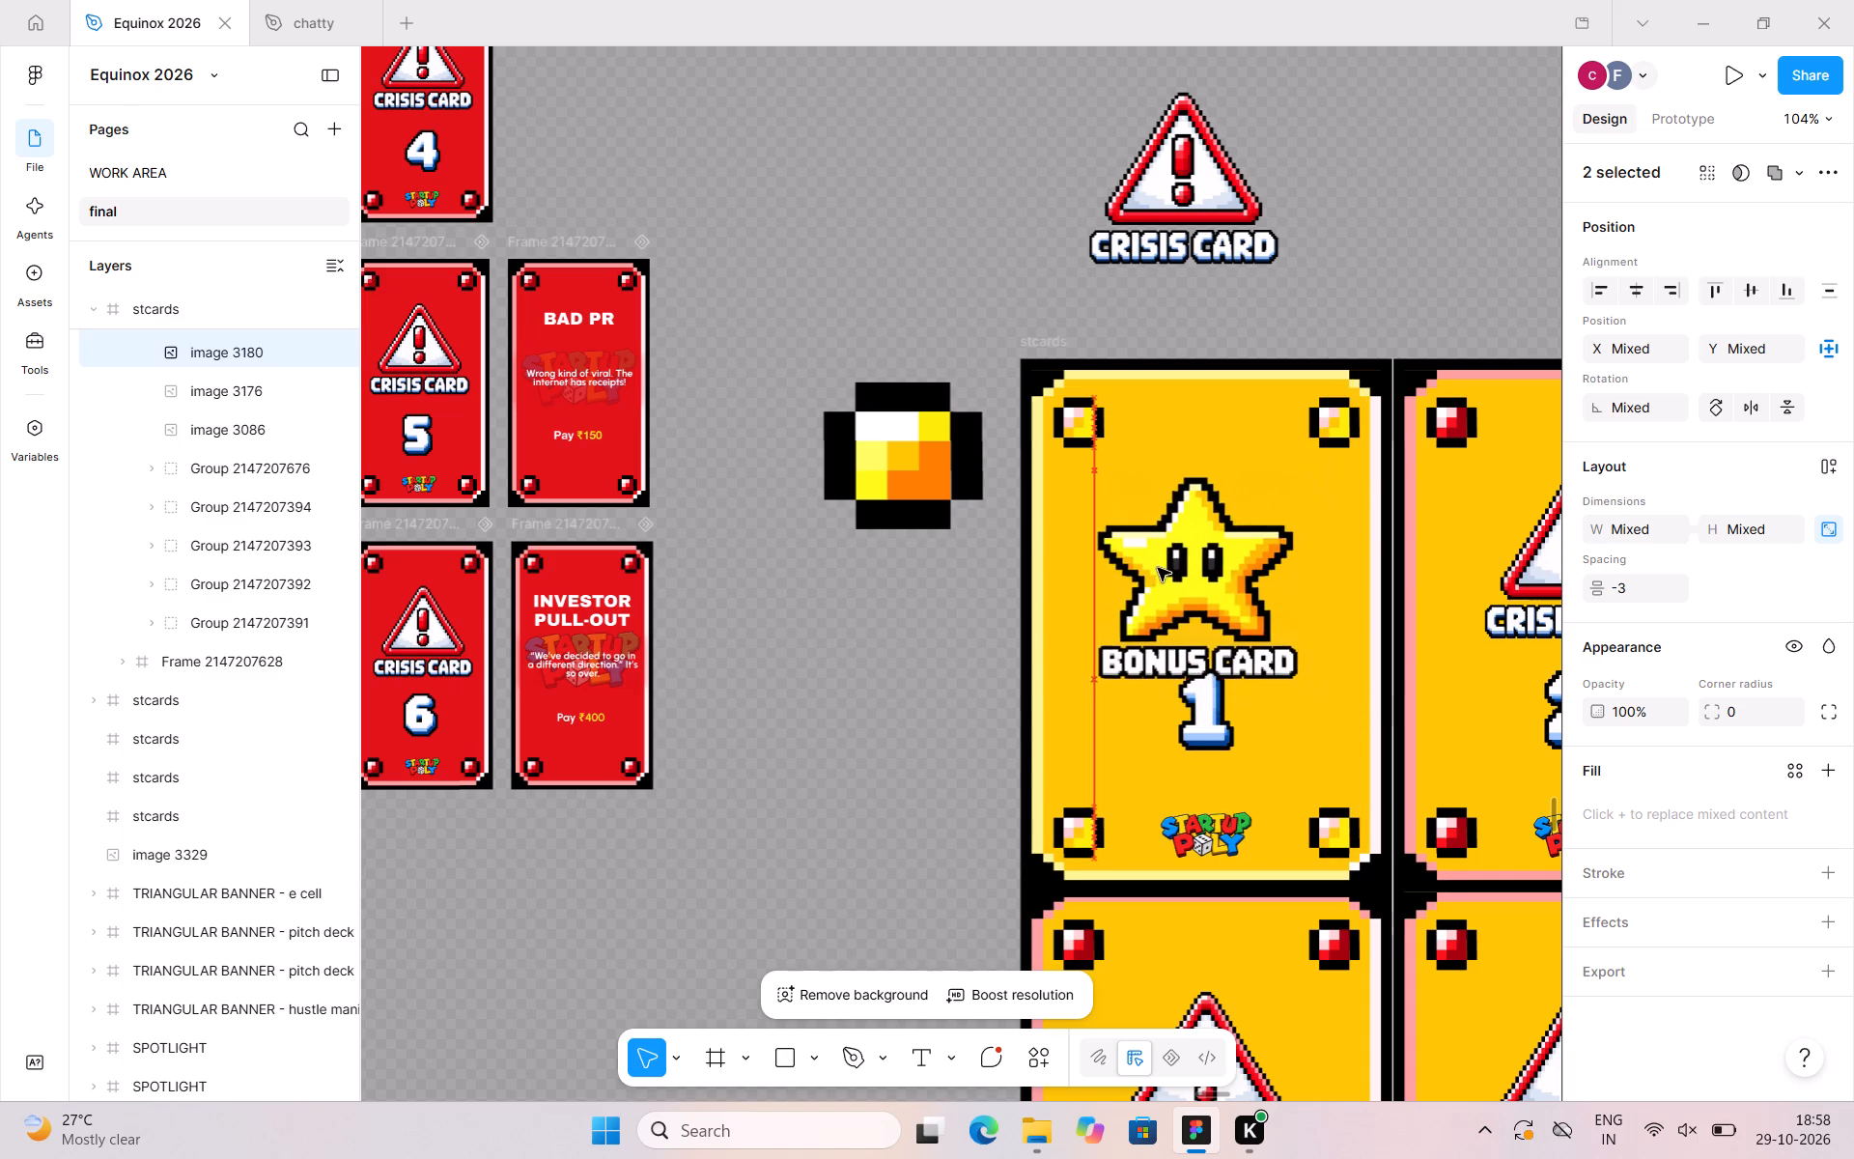
{"action": "left_click_drag", "start_coordinate": [1158, 568], "coordinate": [1160, 553]}
{"action": "left_click", "coordinate": [964, 618]}
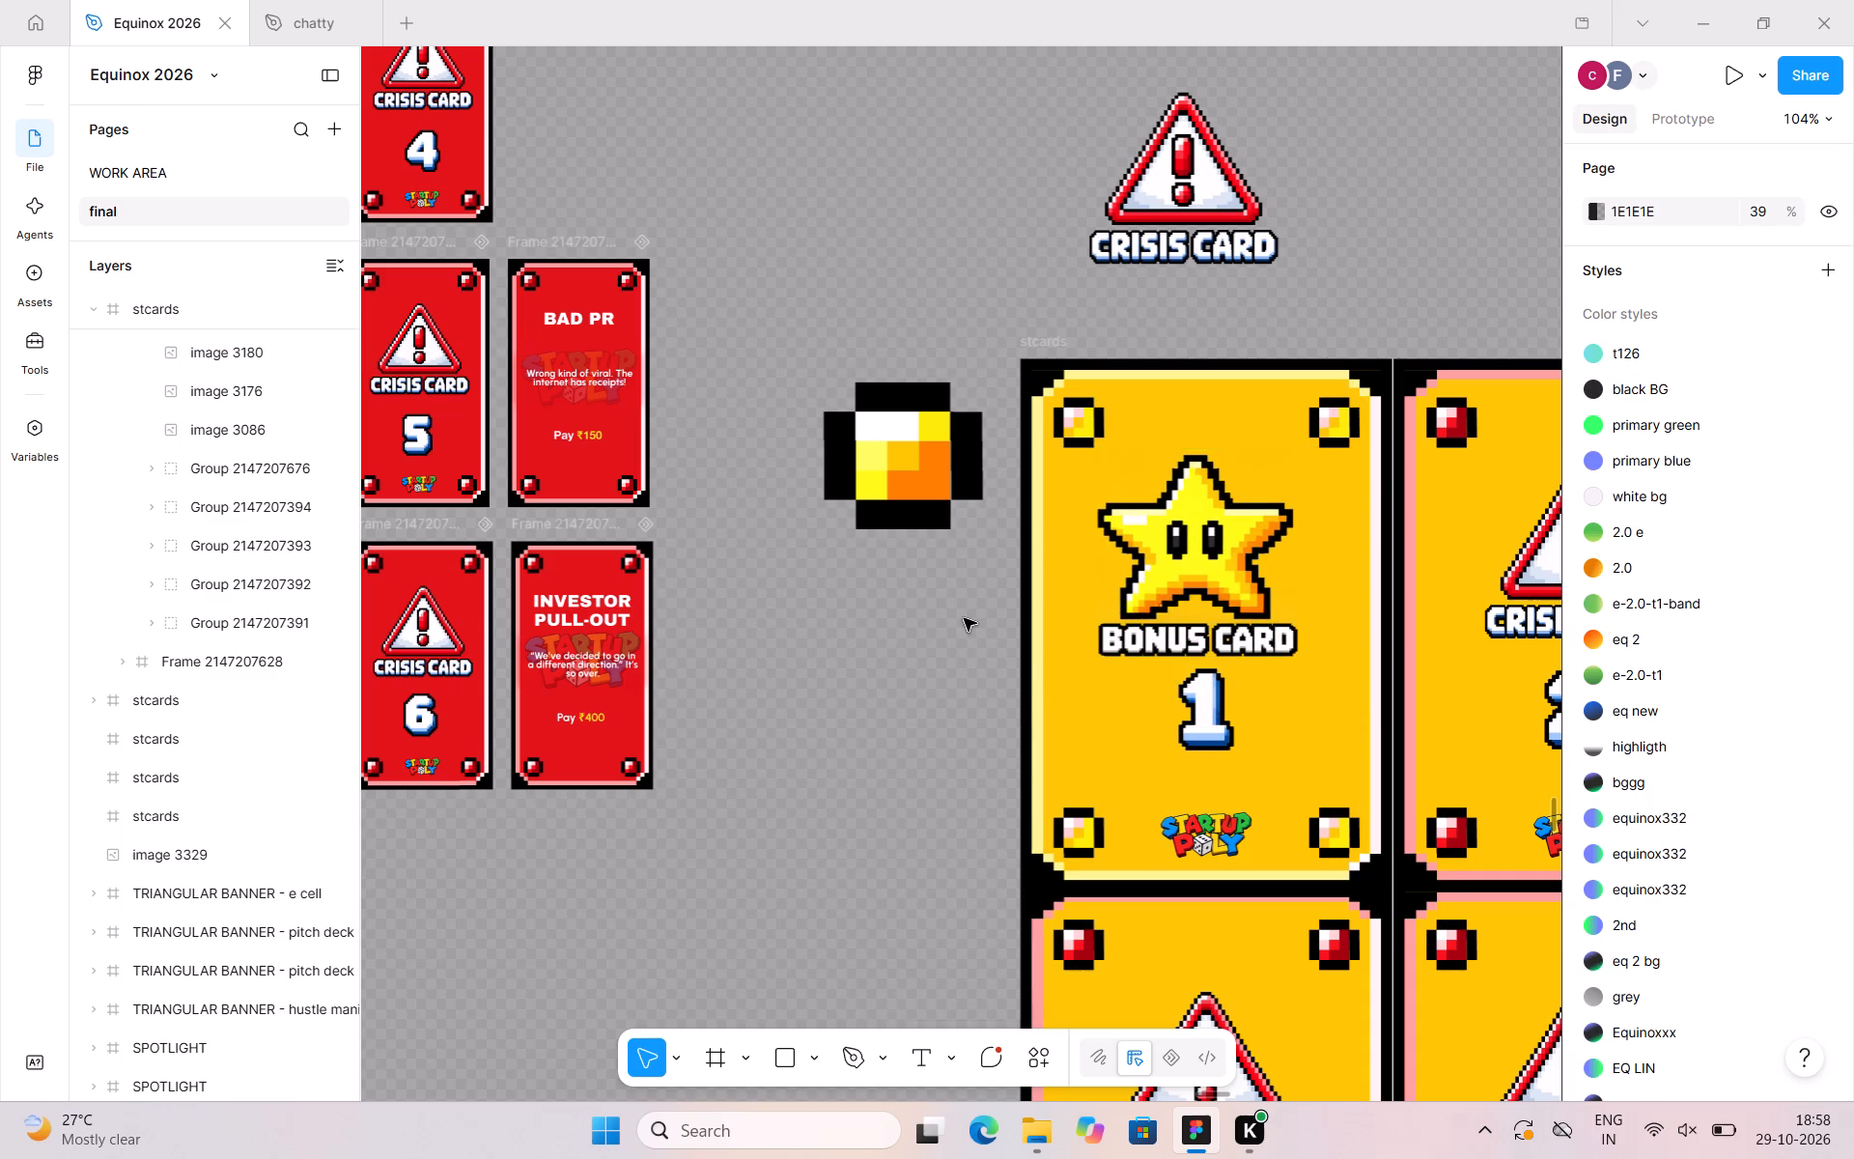
Align the star and the Bonus Card lettering on yellow card 1 to their horizontal centres.
{"action": "left_click", "coordinate": [1106, 580]}
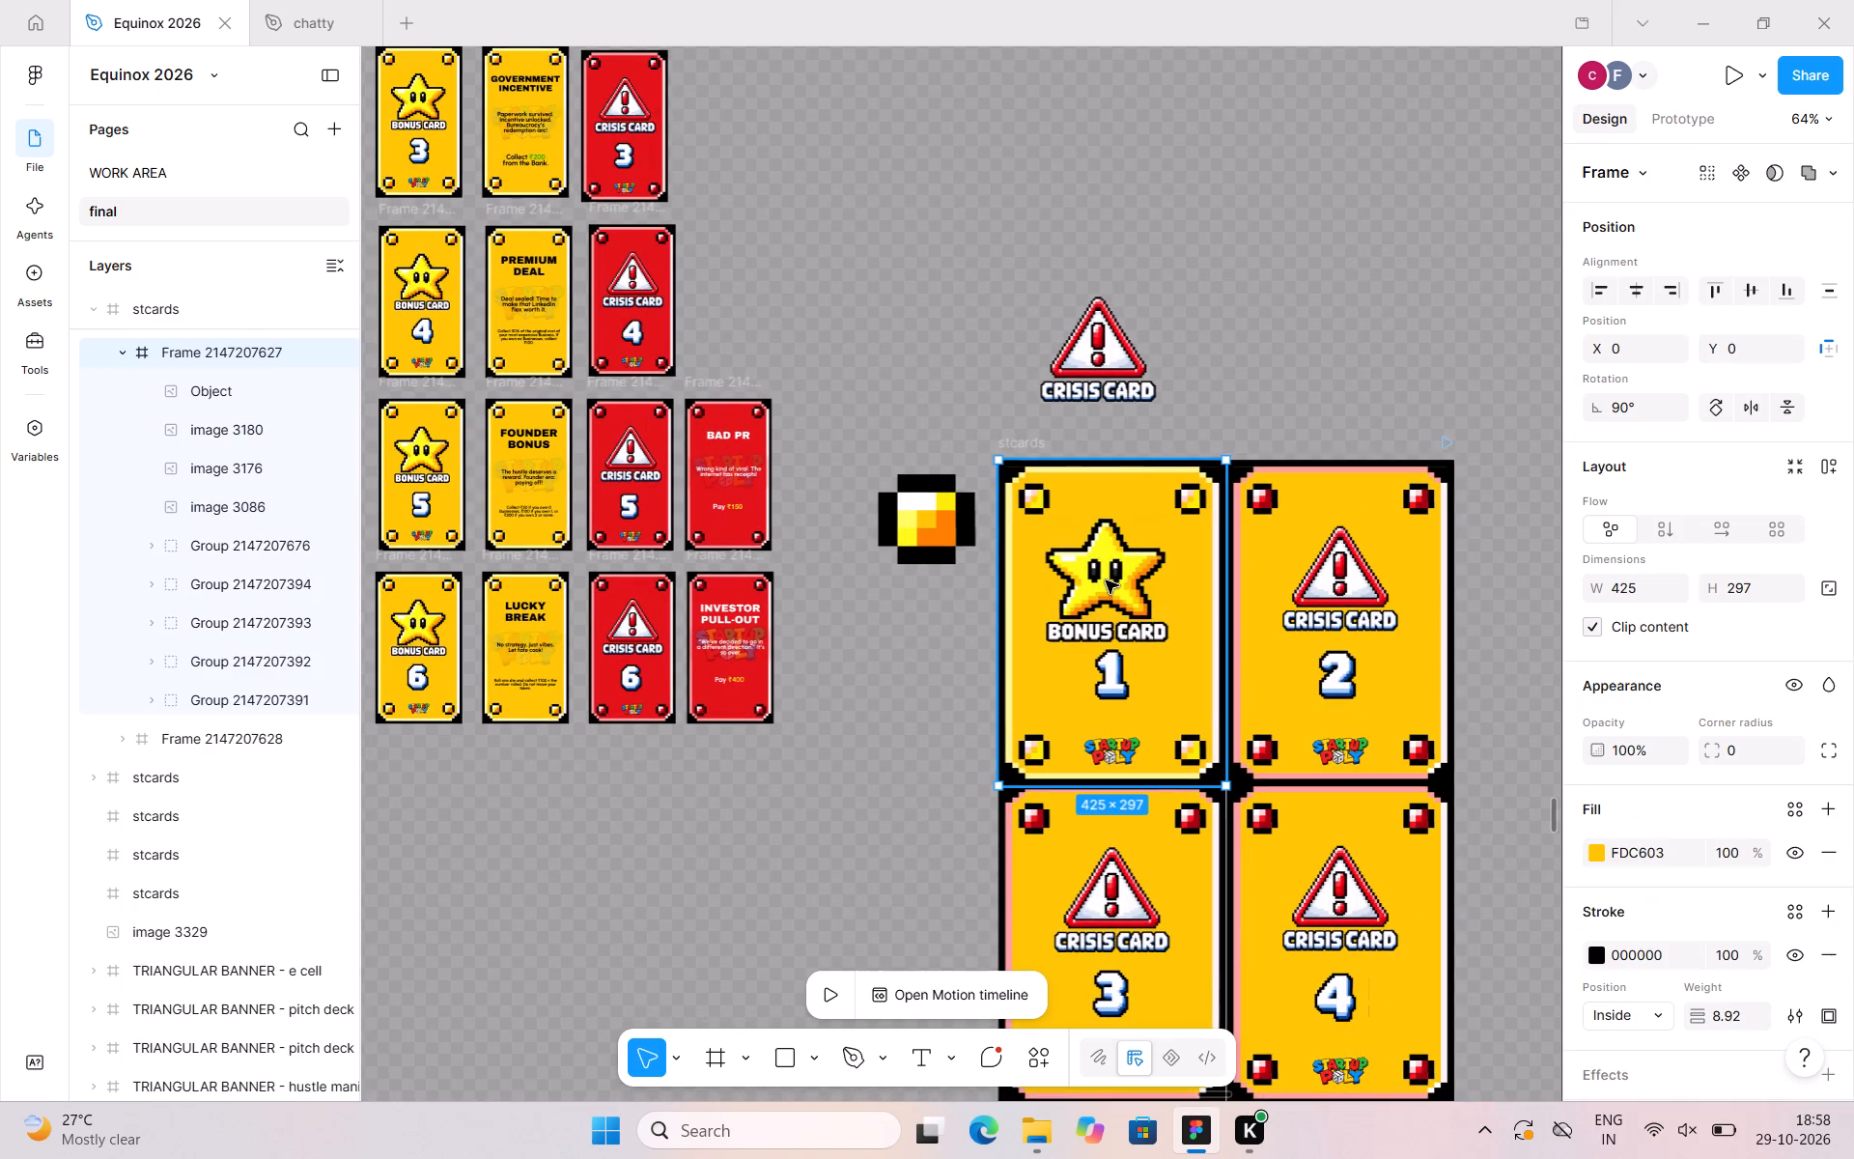
{"action": "double_click", "coordinate": [1106, 580]}
{"action": "left_click", "coordinate": [1106, 580]}
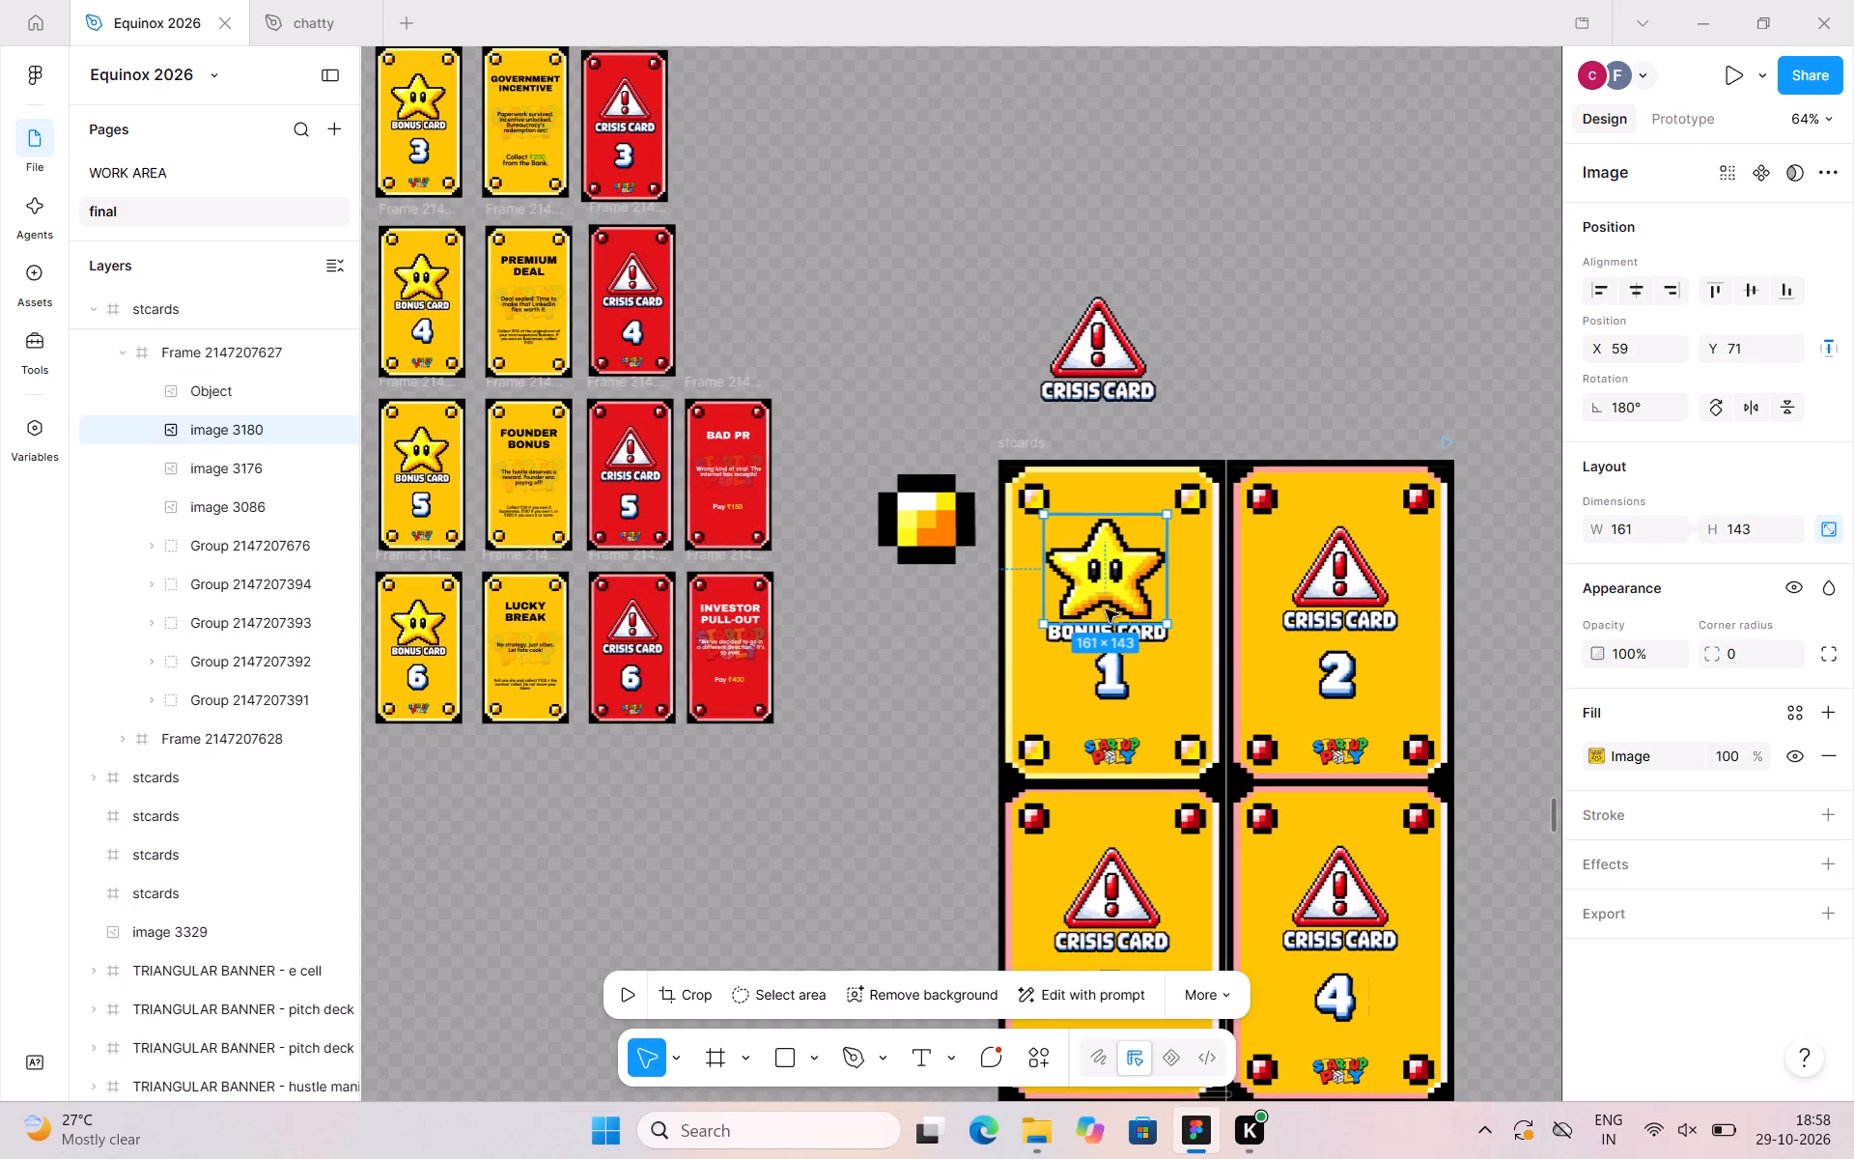
{"action": "left_click", "coordinate": [1056, 637], "text": "shift"}
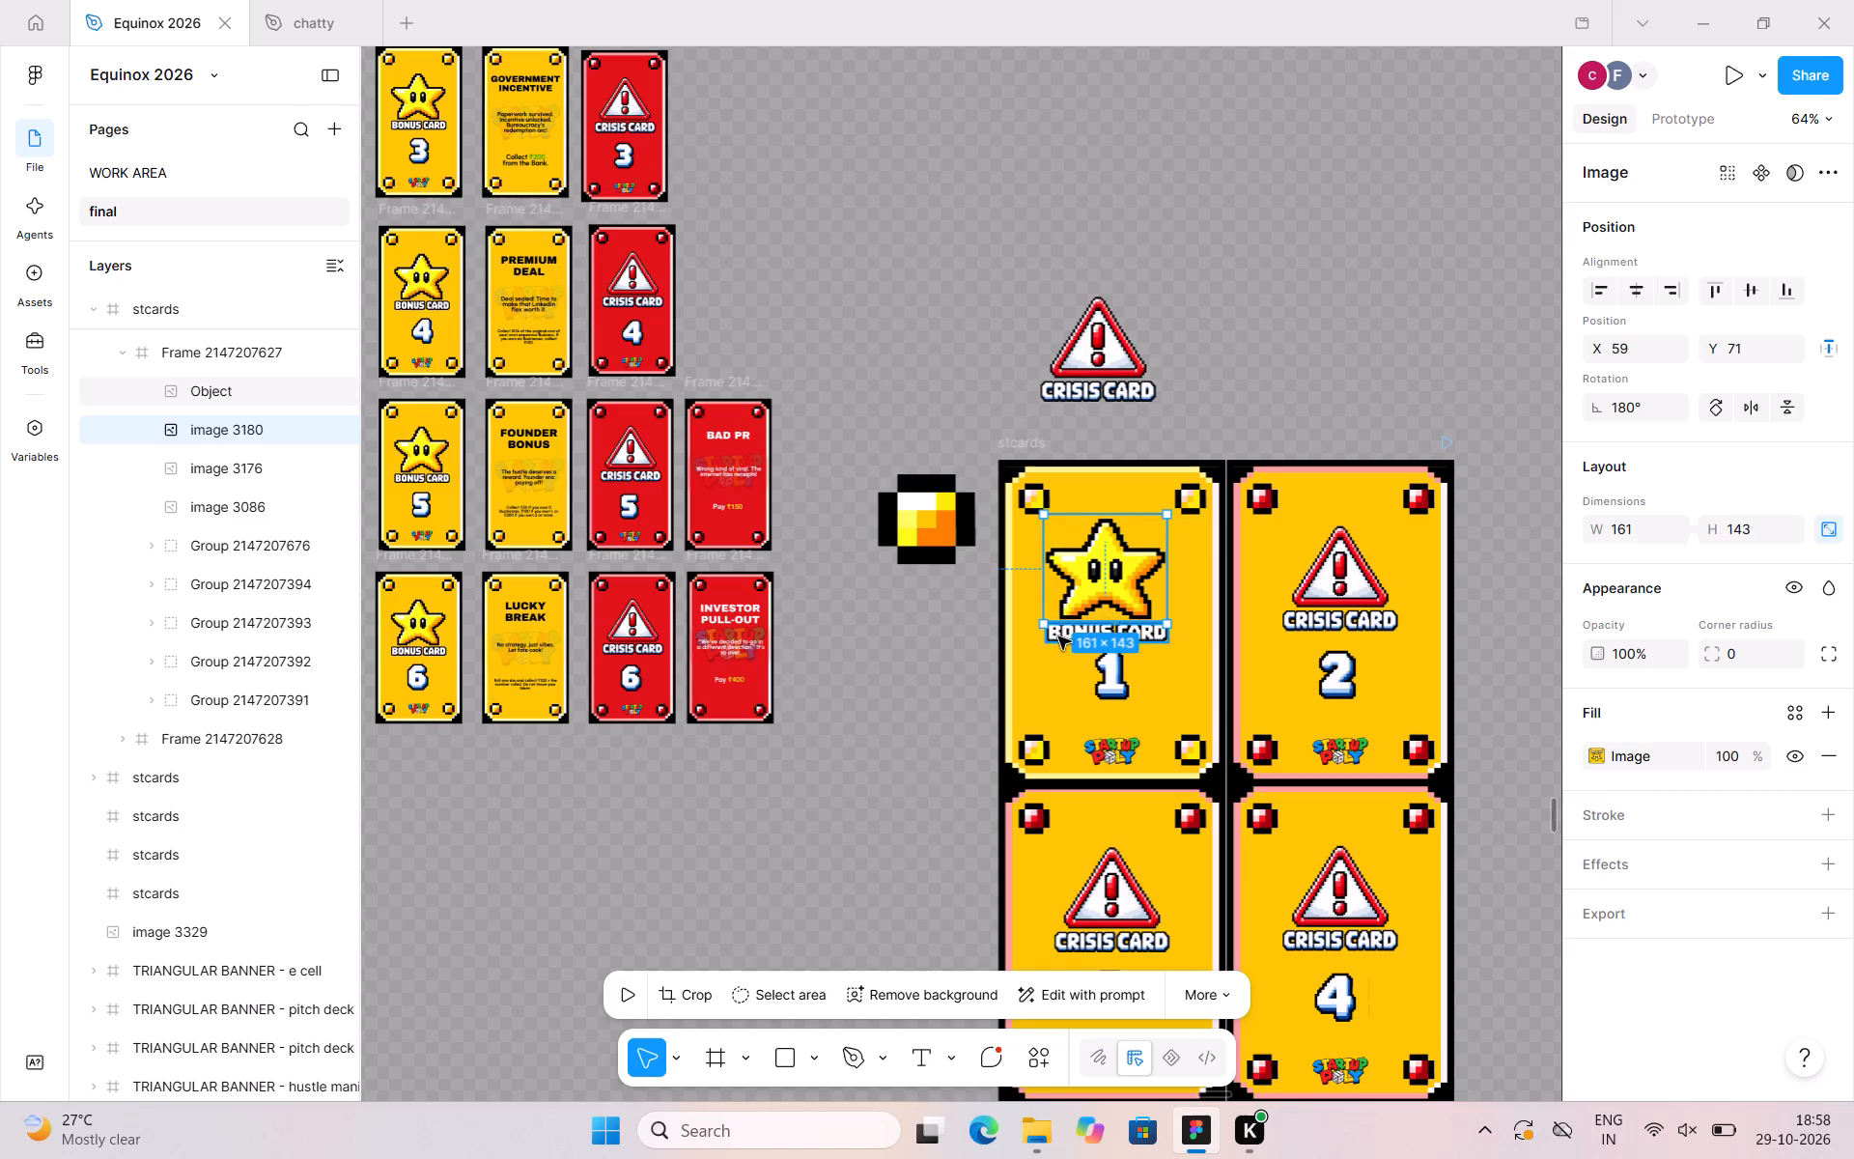
{"action": "left_click", "coordinate": [1058, 636], "text": "shift"}
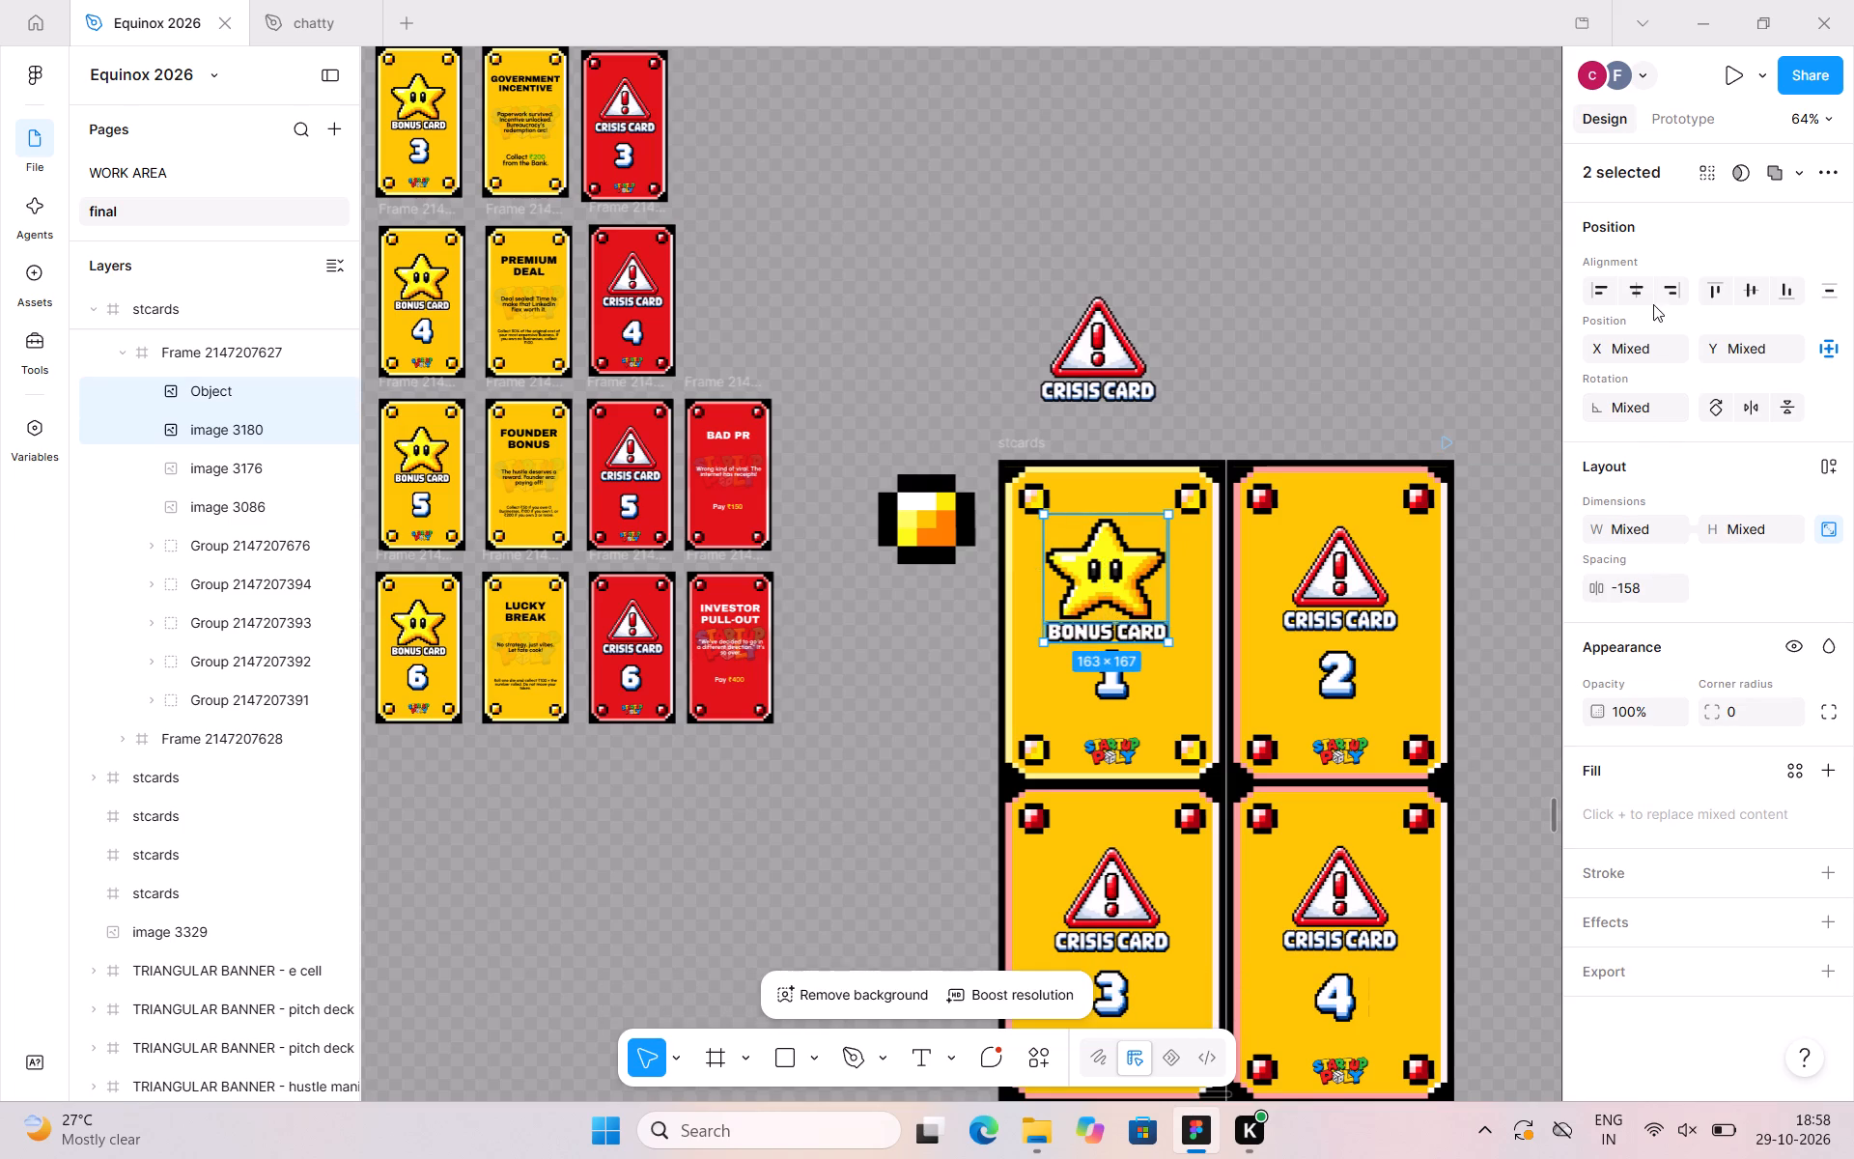
{"action": "left_click", "coordinate": [1634, 290]}
{"action": "left_click", "coordinate": [1304, 325]}
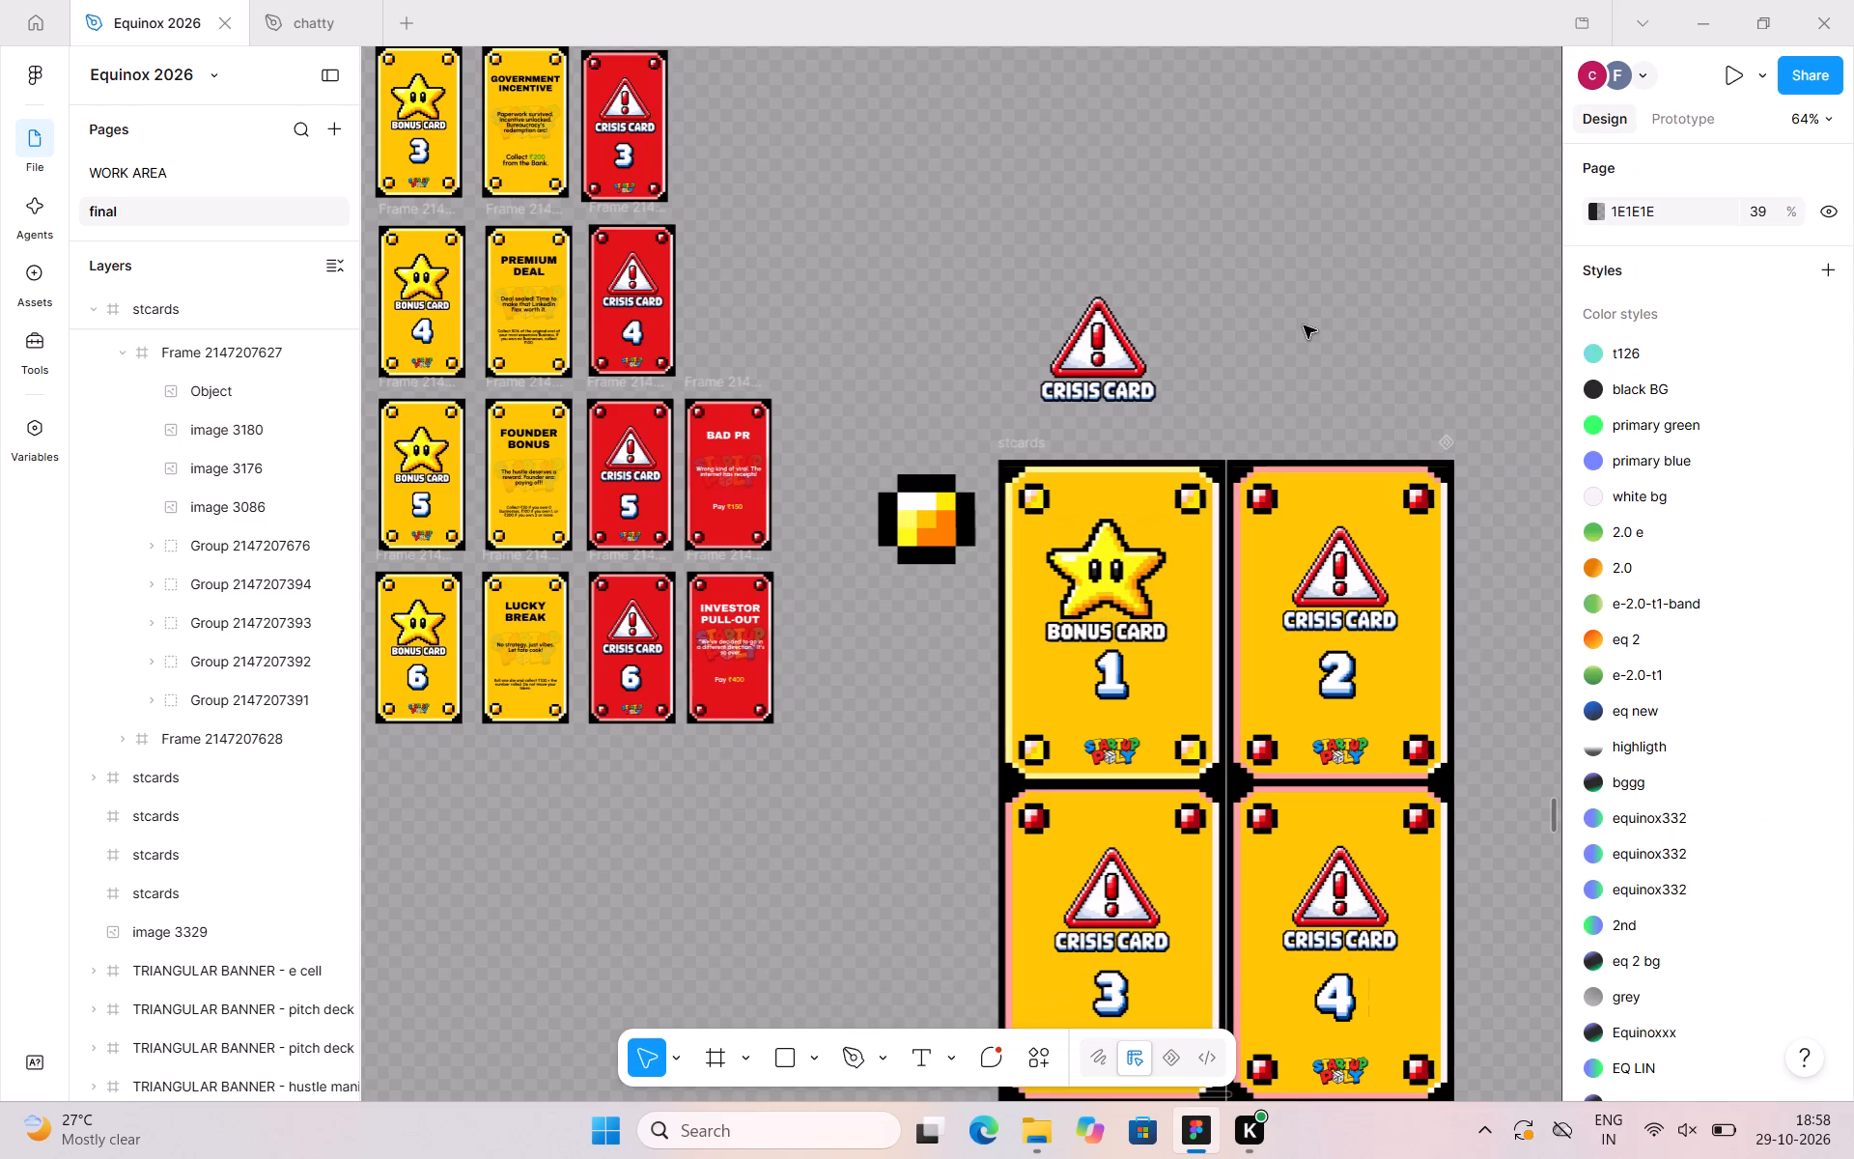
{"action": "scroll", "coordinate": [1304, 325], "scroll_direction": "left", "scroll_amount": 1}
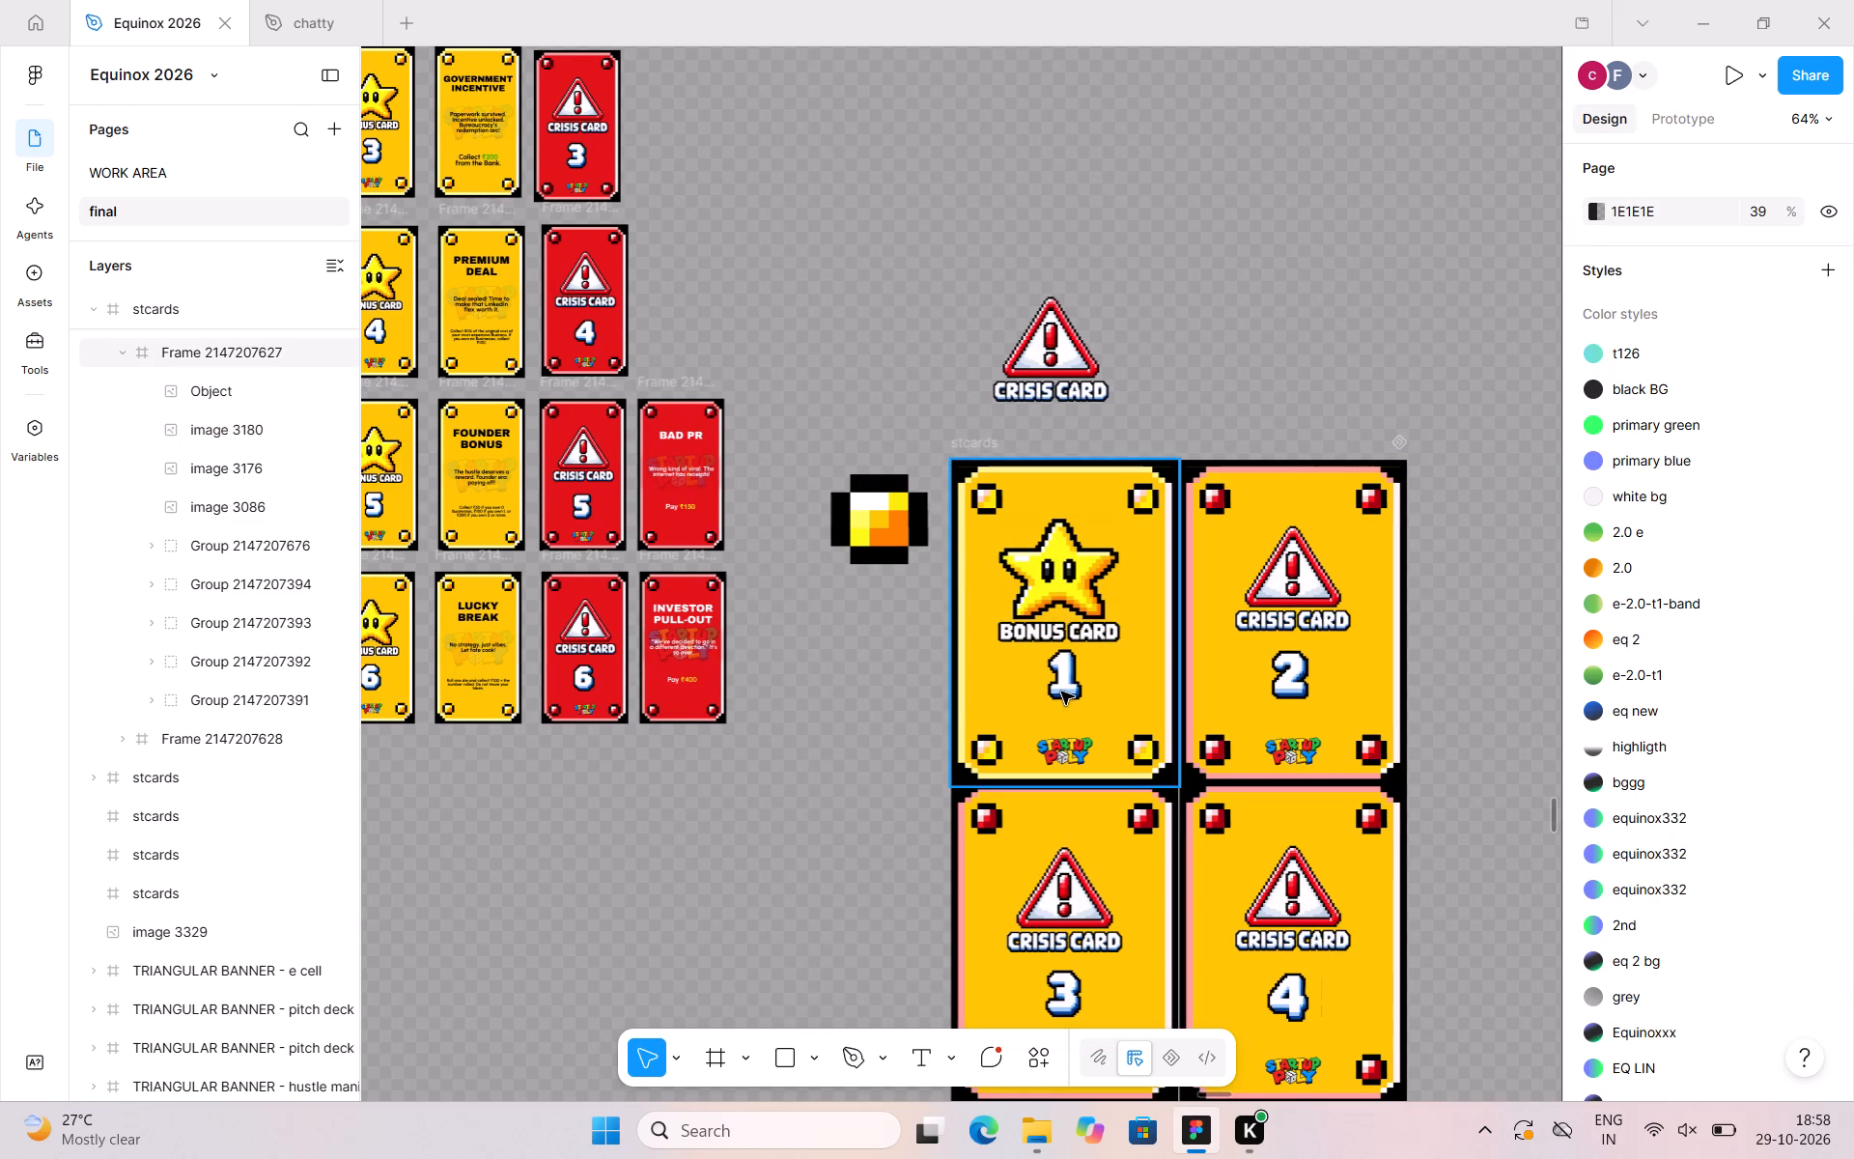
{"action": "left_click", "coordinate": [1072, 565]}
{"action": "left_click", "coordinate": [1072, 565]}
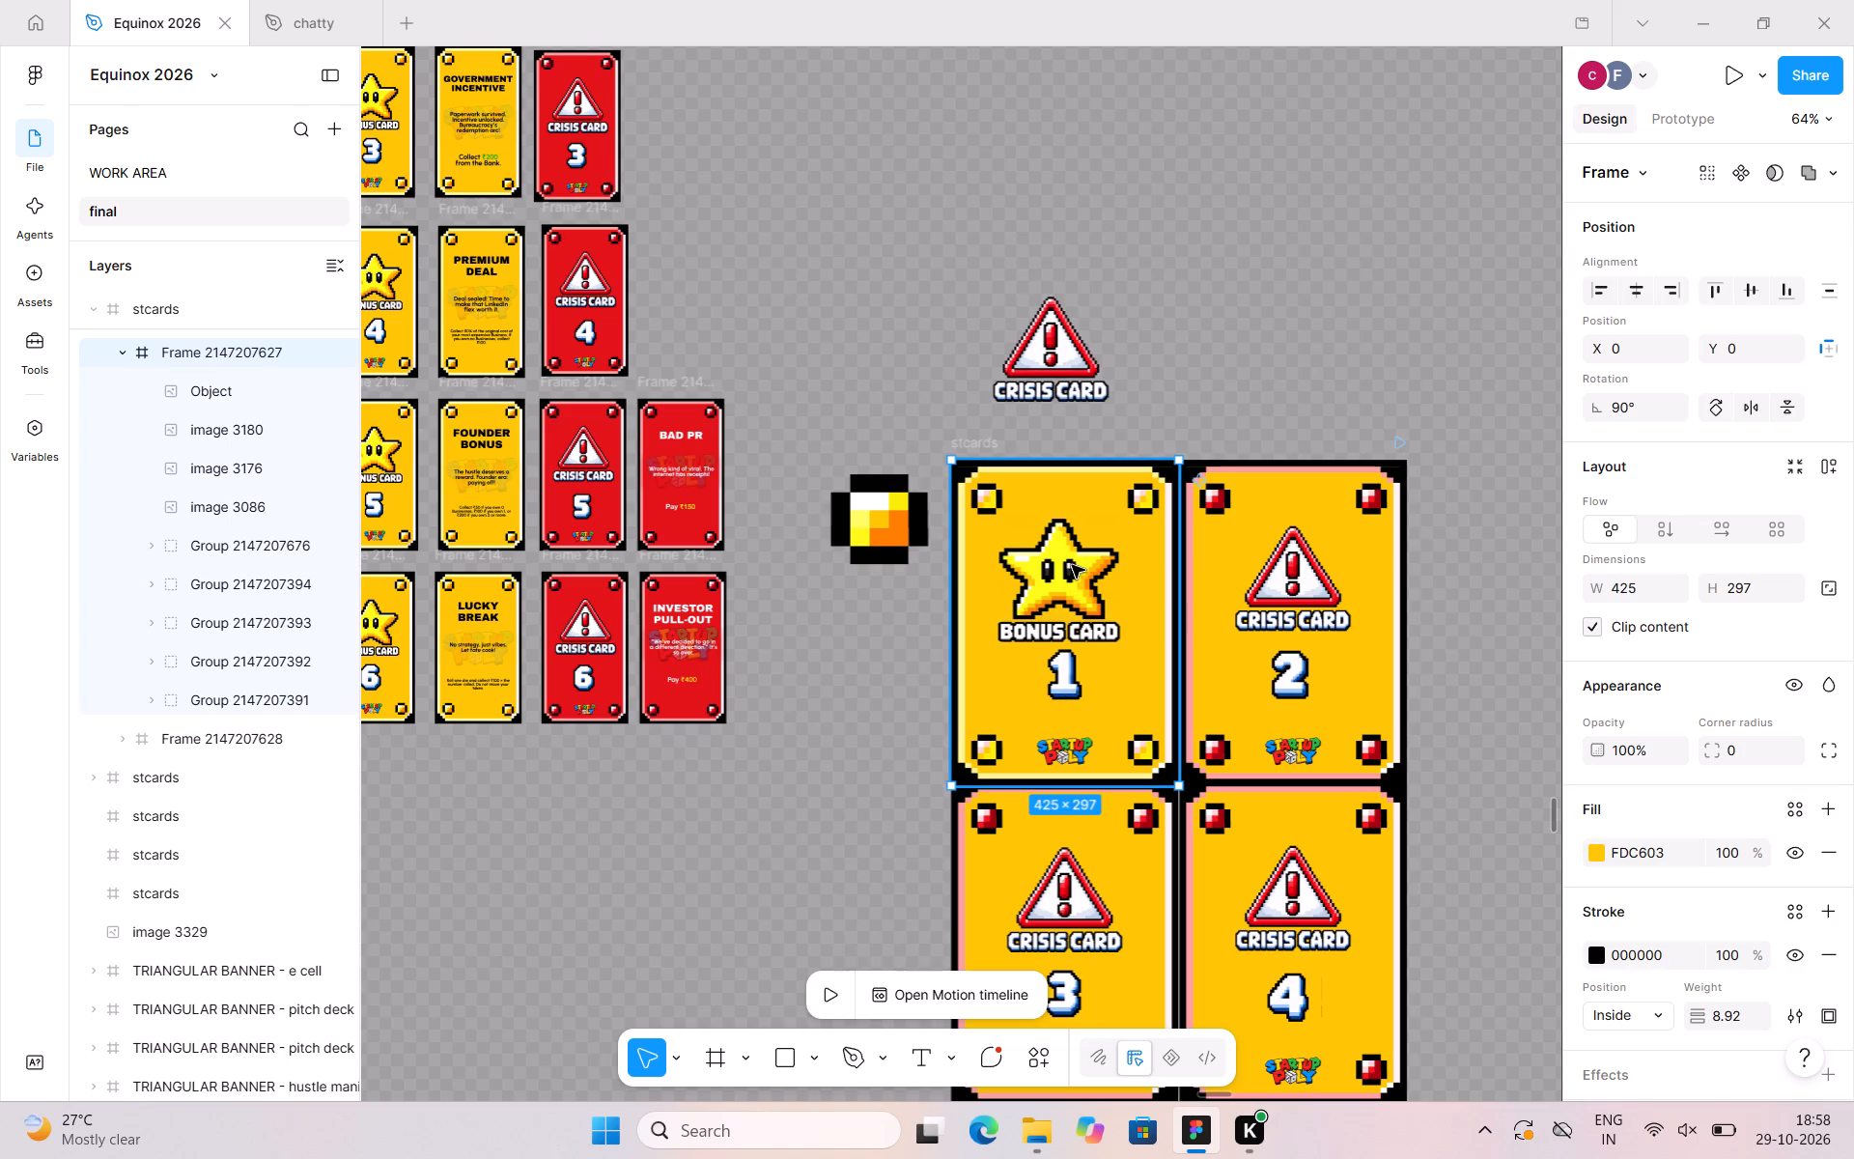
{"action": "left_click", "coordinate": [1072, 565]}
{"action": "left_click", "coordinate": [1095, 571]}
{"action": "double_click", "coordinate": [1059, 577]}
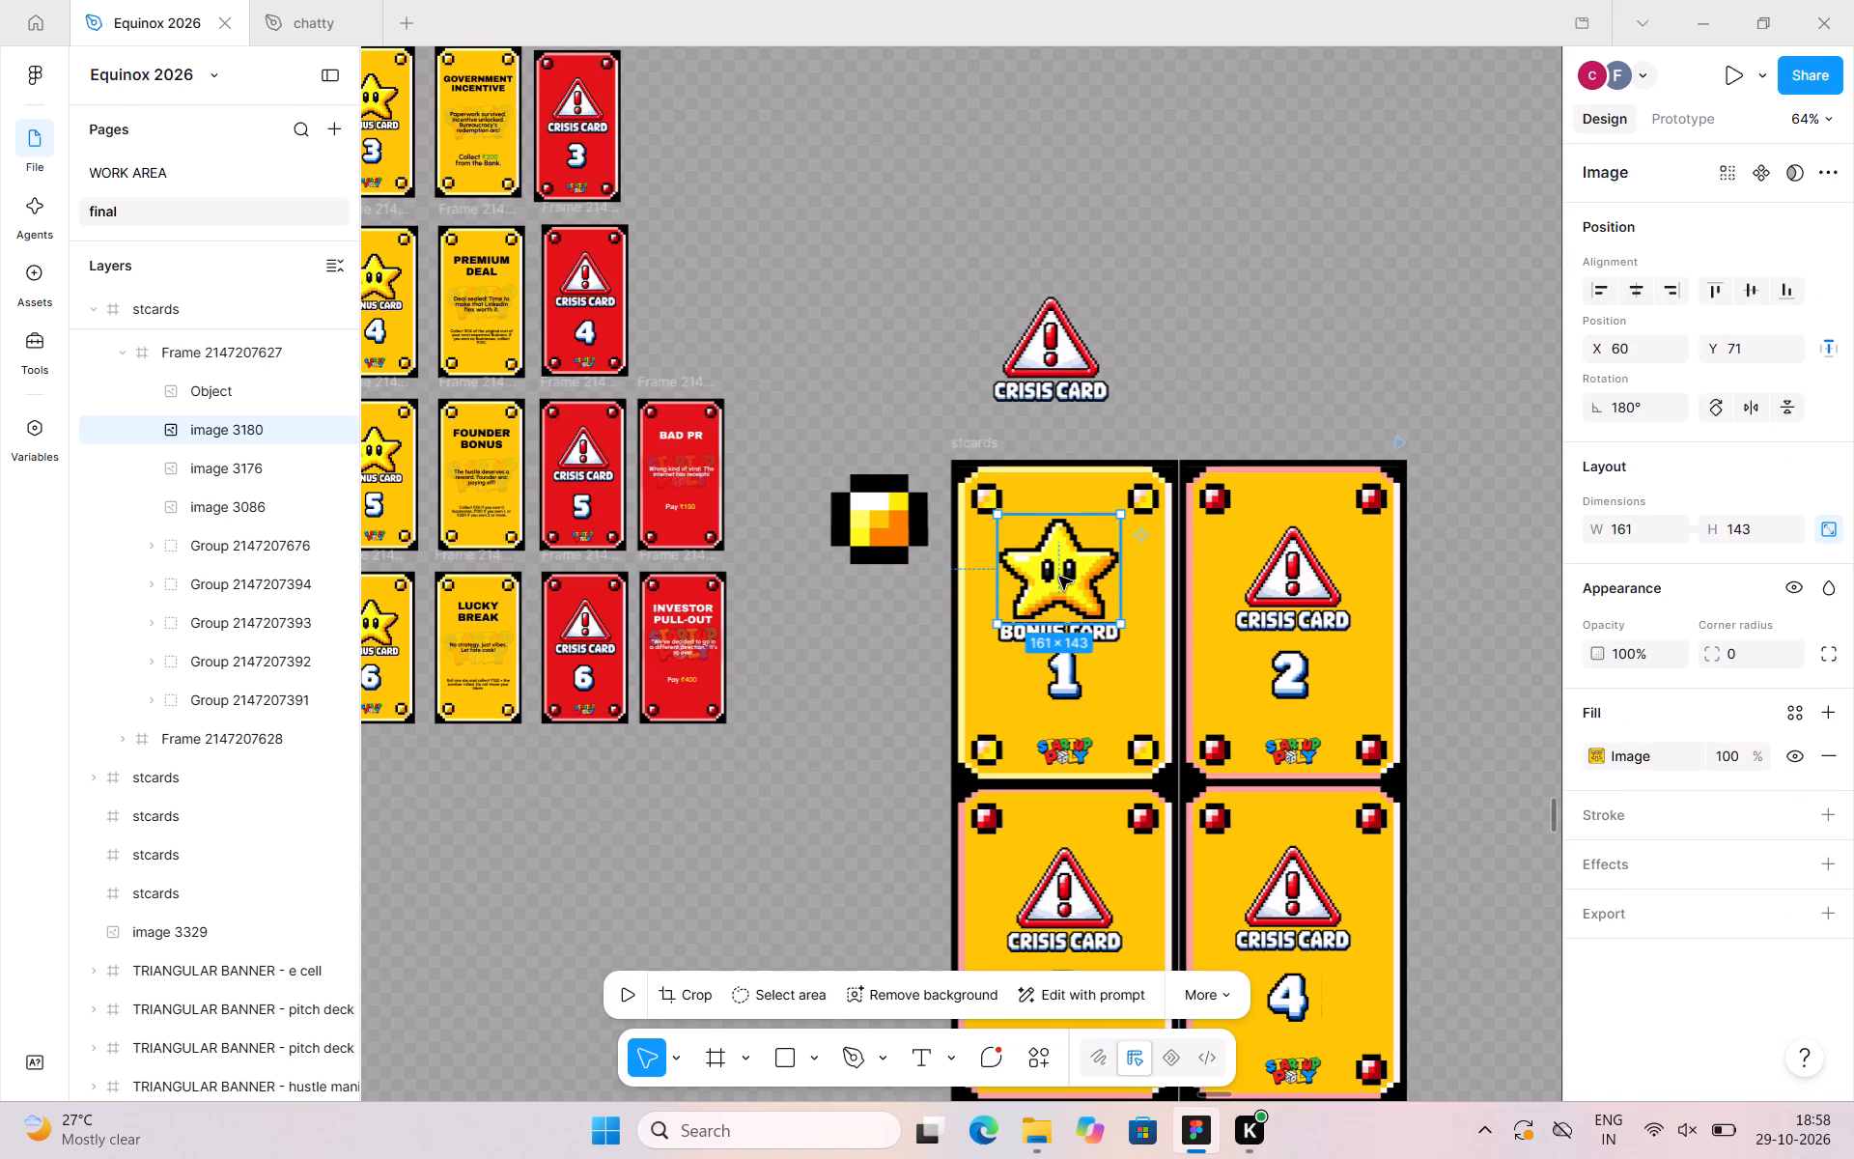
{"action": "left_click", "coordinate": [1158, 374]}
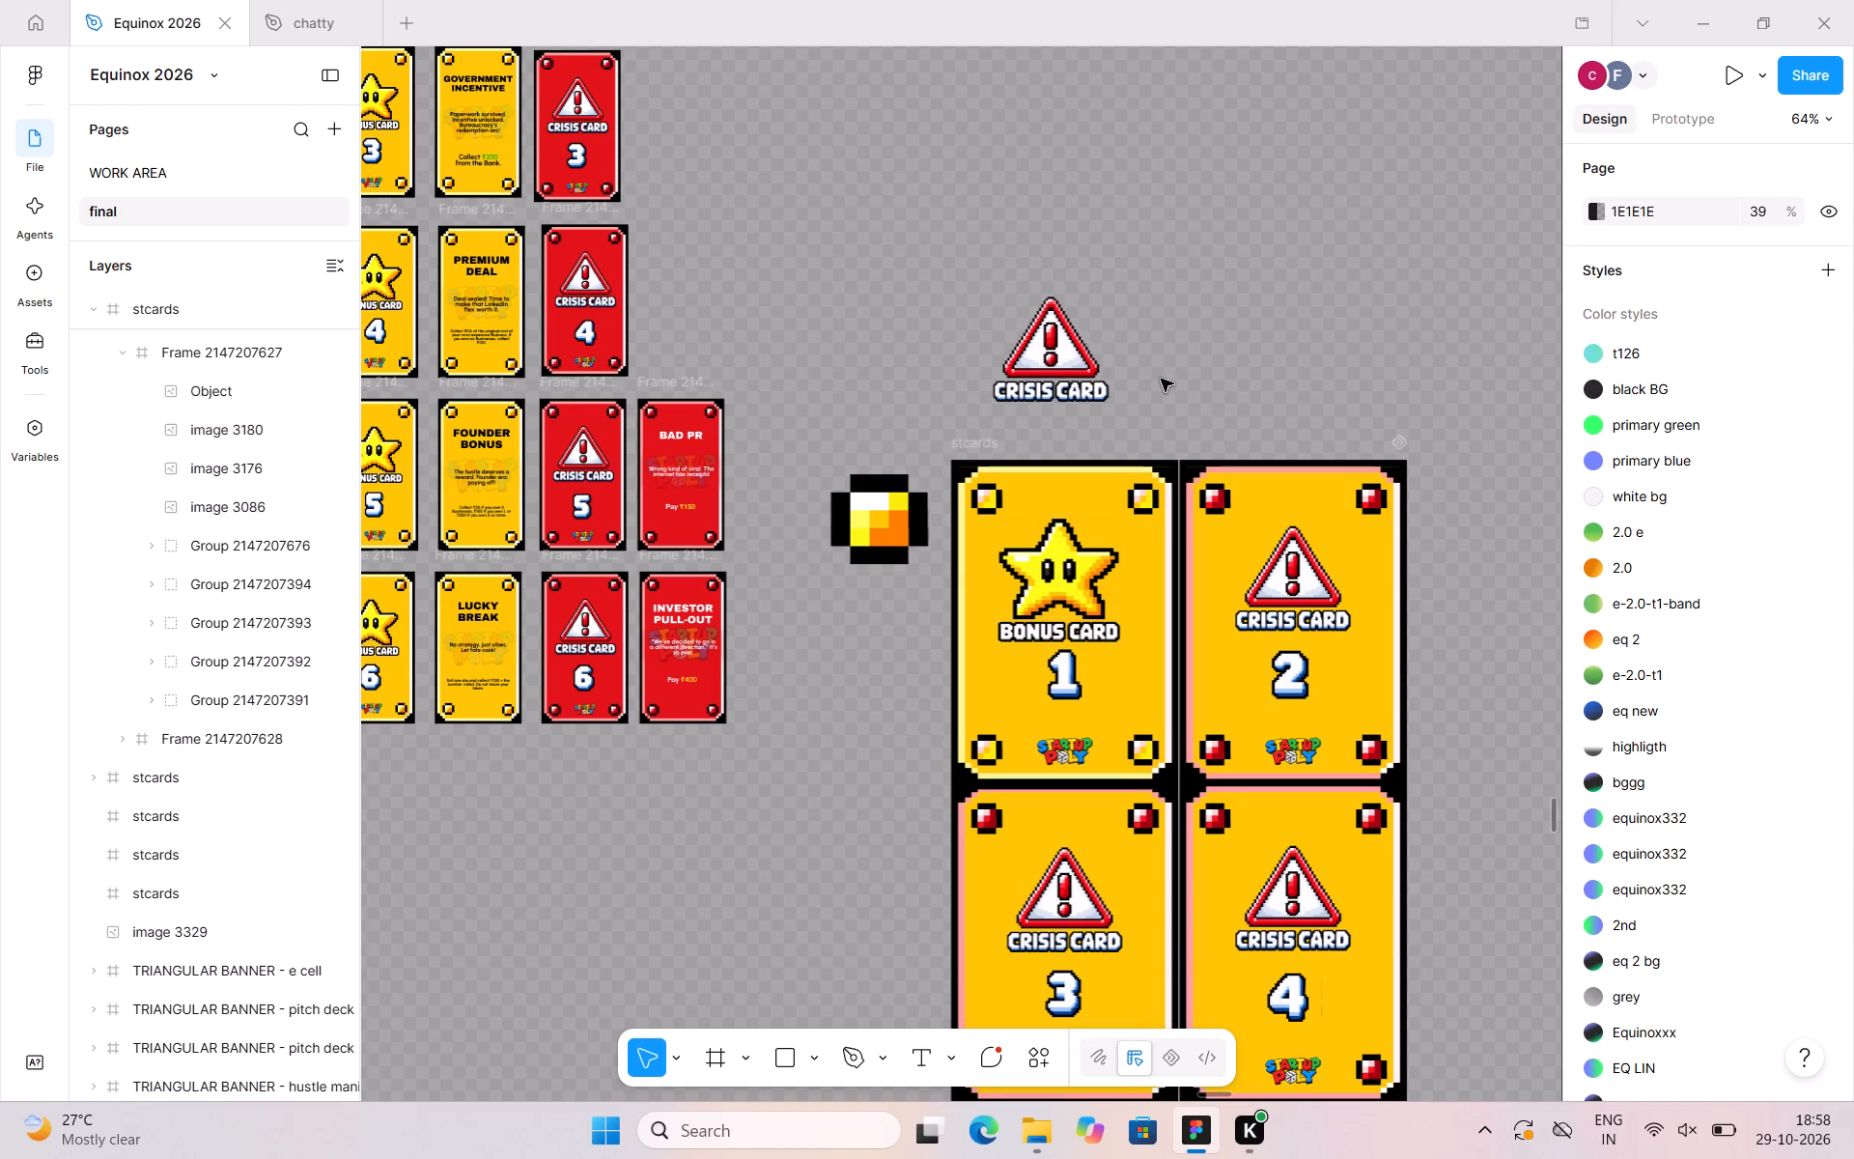
Delete the yellow Crisis Card 2 from the sheet.
{"action": "scroll", "coordinate": [1161, 379], "scroll_direction": "left", "scroll_amount": 1}
{"action": "left_click", "coordinate": [1189, 469]}
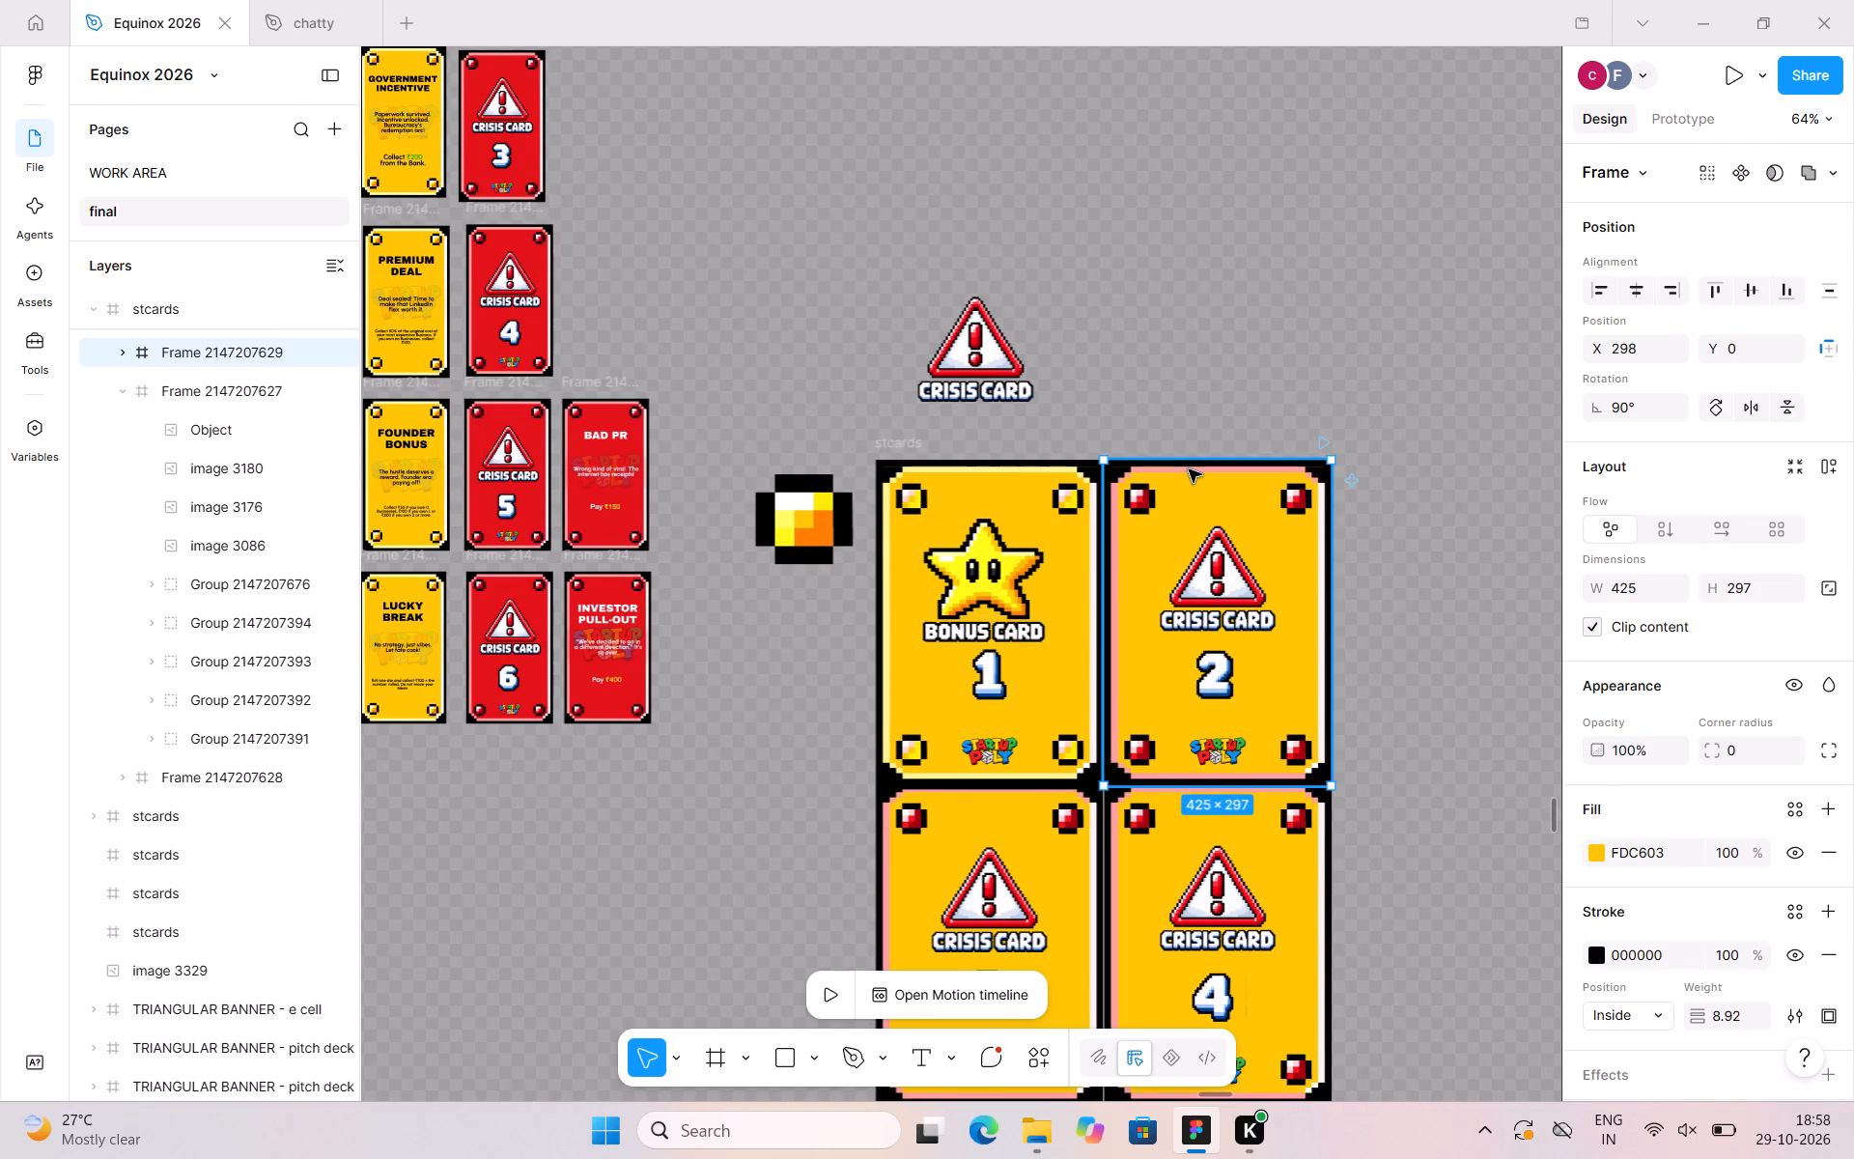
{"action": "key", "text": "Delete"}
Duplicate the finished Bonus Card 1 and place the copy beside it in the sheet's empty card 2 slot.
{"action": "left_click", "coordinate": [1017, 476]}
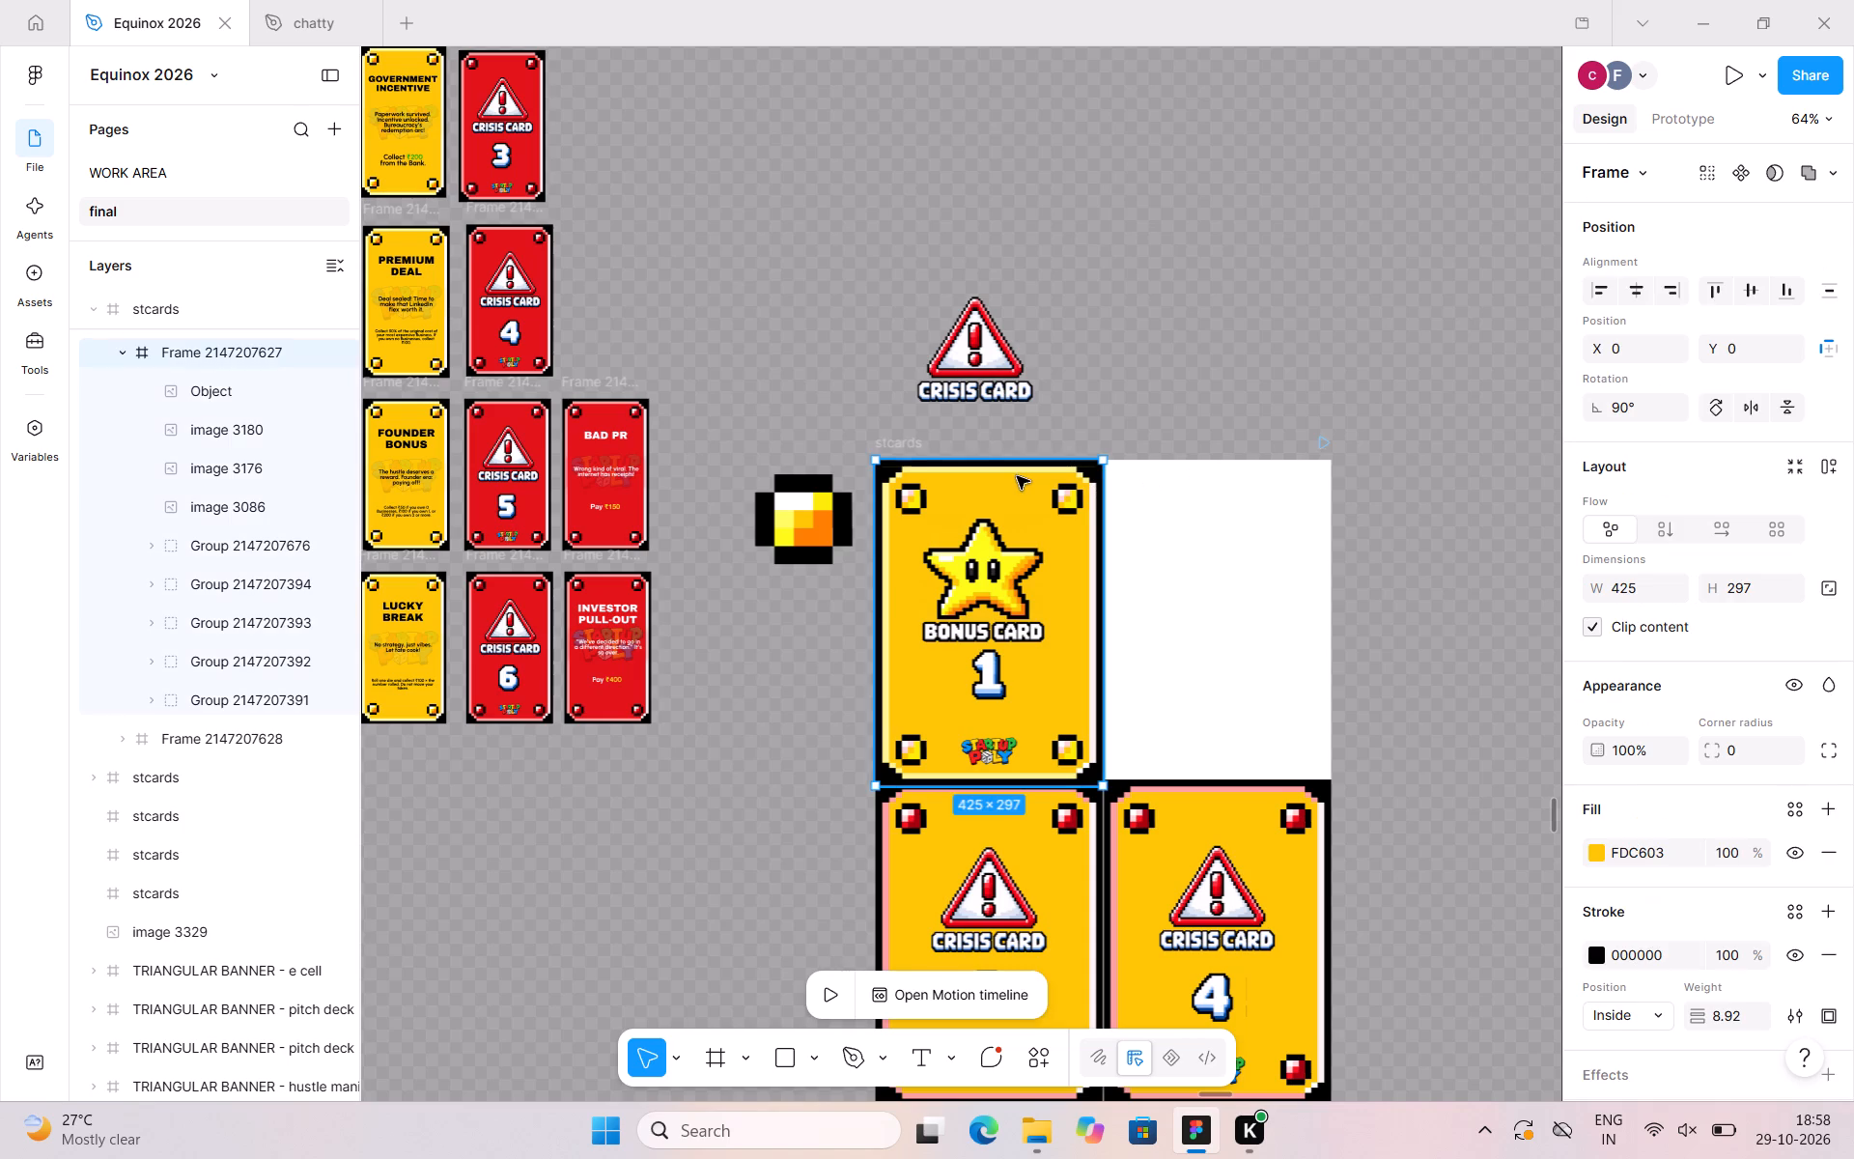
{"action": "key", "text": "ctrl+d"}
{"action": "left_click_drag", "start_coordinate": [1017, 476], "coordinate": [1131, 487]}
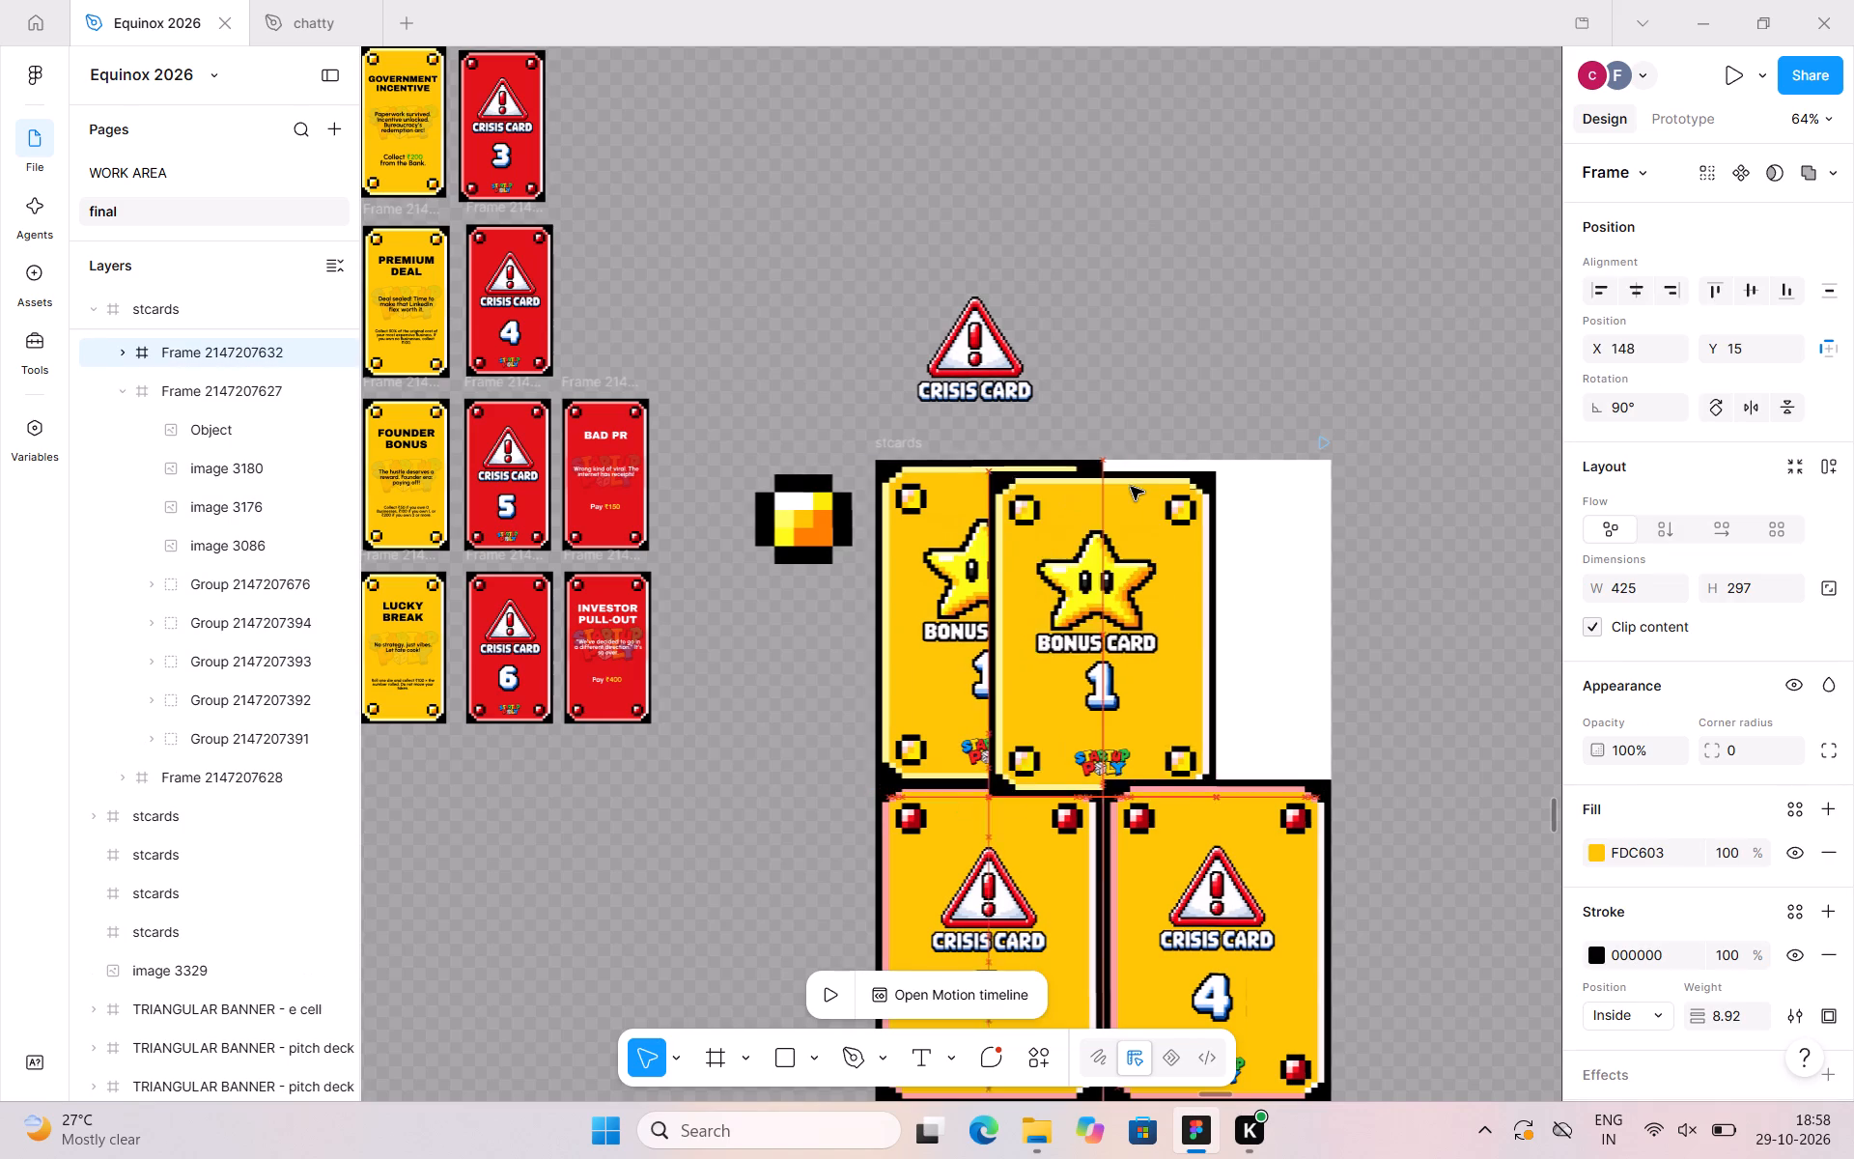
{"action": "left_click_drag", "start_coordinate": [1131, 487], "coordinate": [1237, 465]}
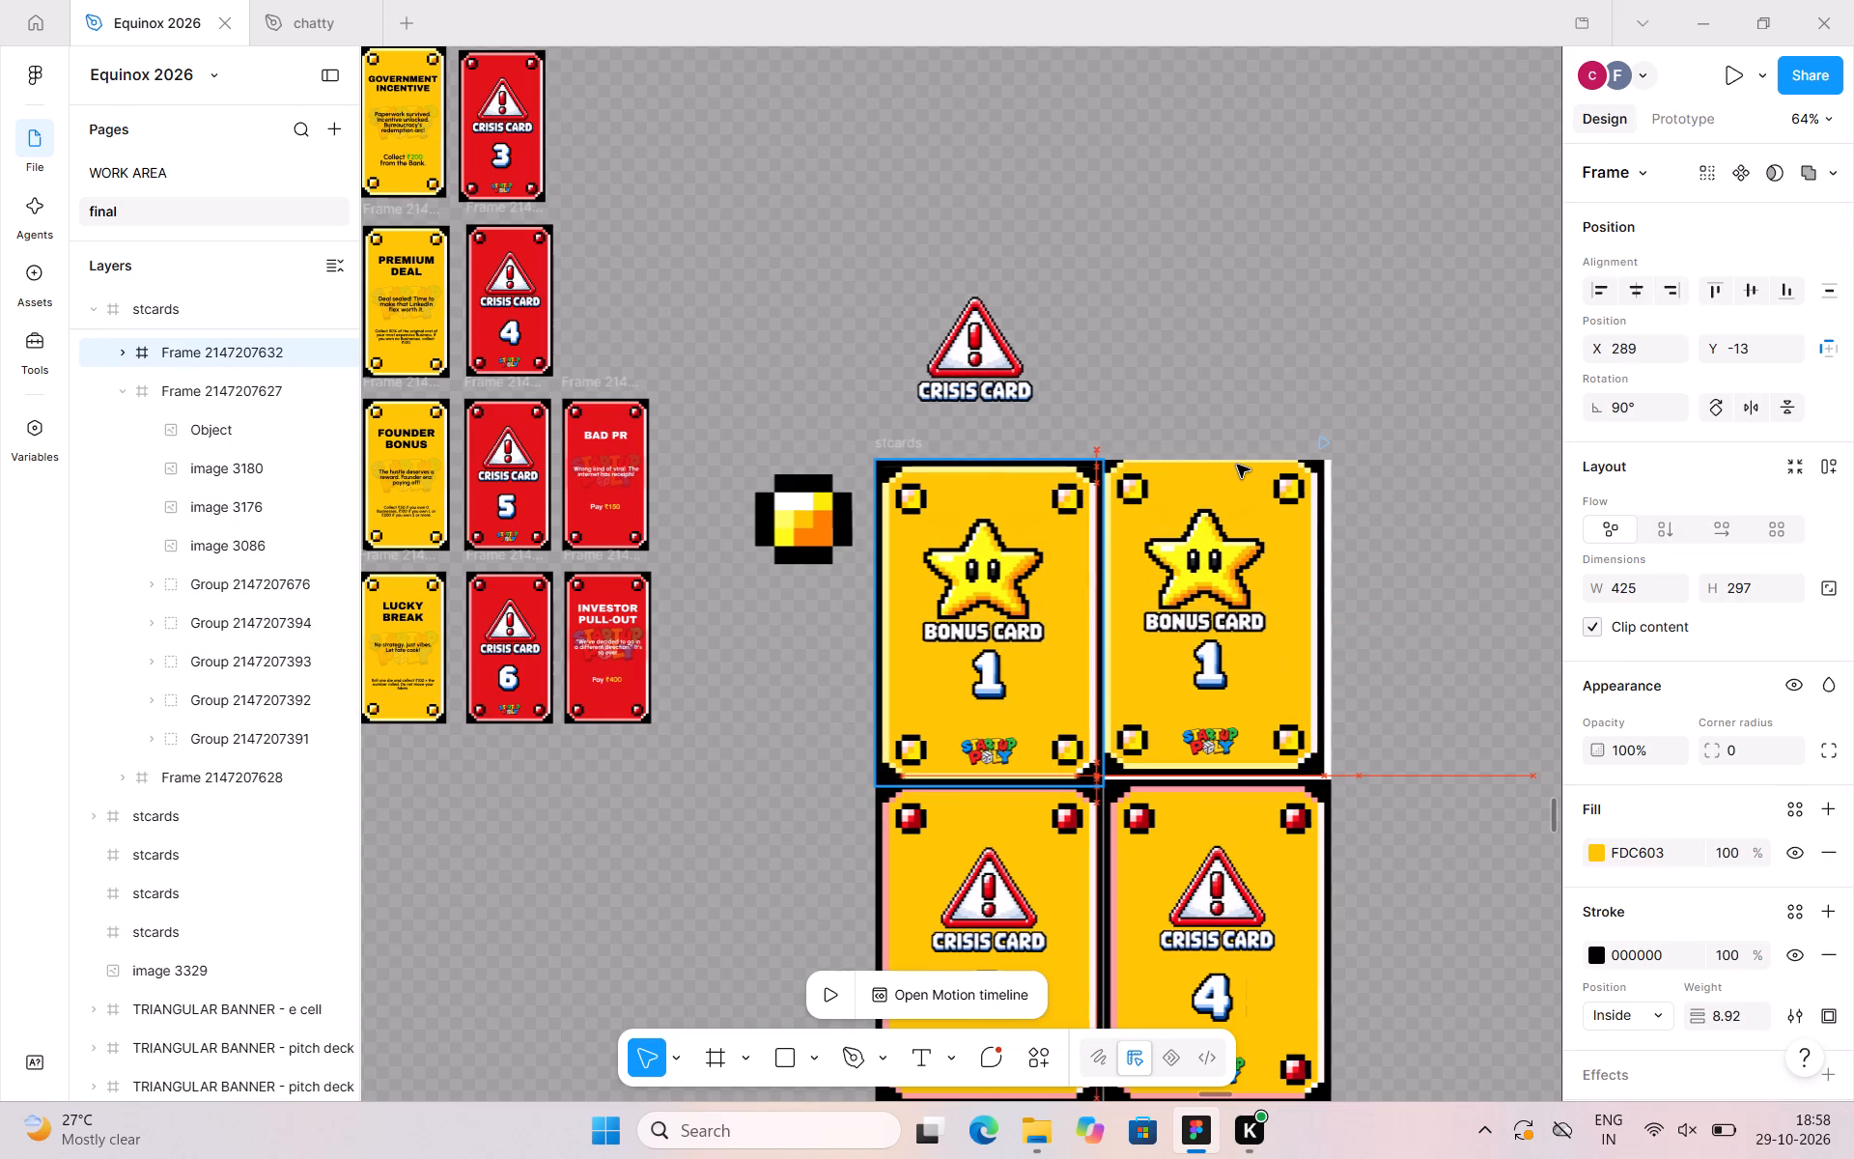
{"action": "left_click_drag", "start_coordinate": [1237, 465], "coordinate": [1244, 473]}
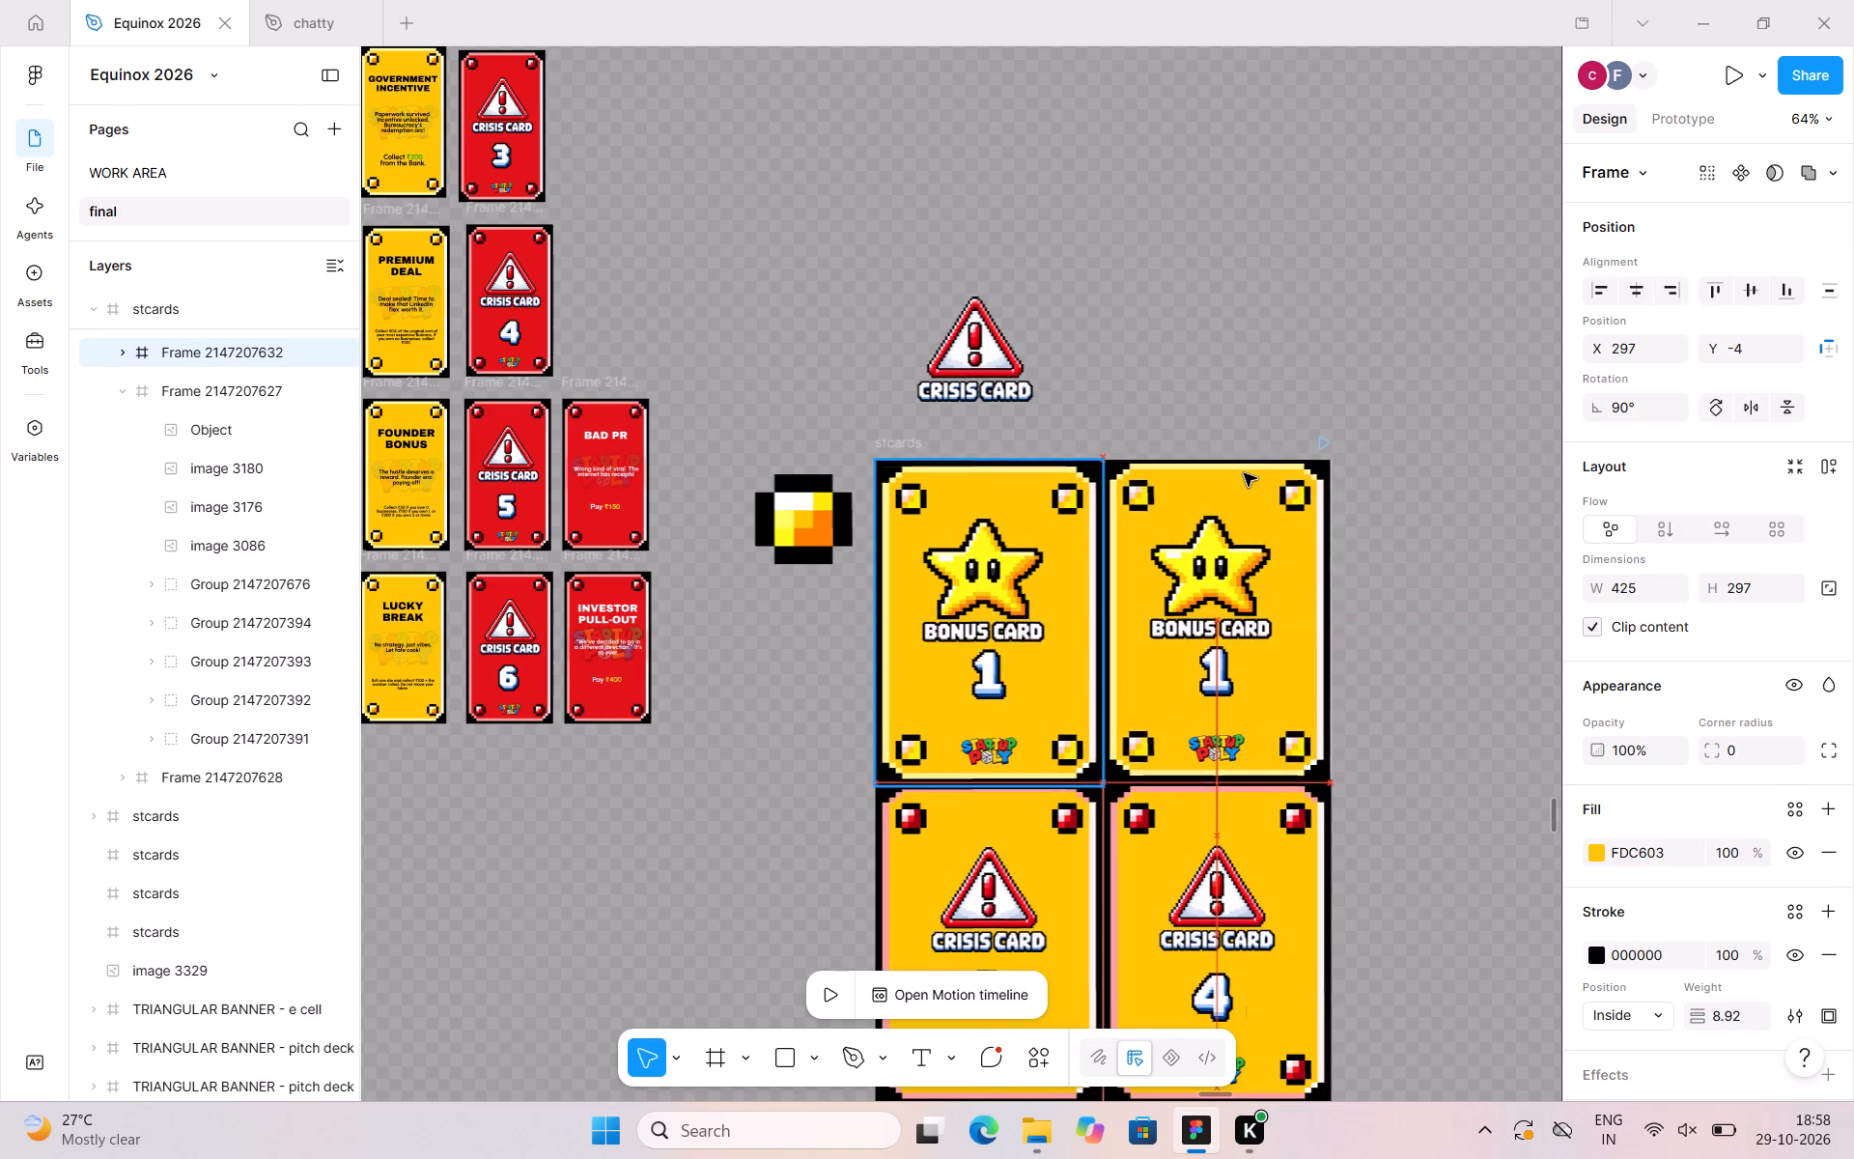
{"action": "left_click_drag", "start_coordinate": [1244, 473], "coordinate": [1243, 475]}
{"action": "left_click", "coordinate": [1228, 383]}
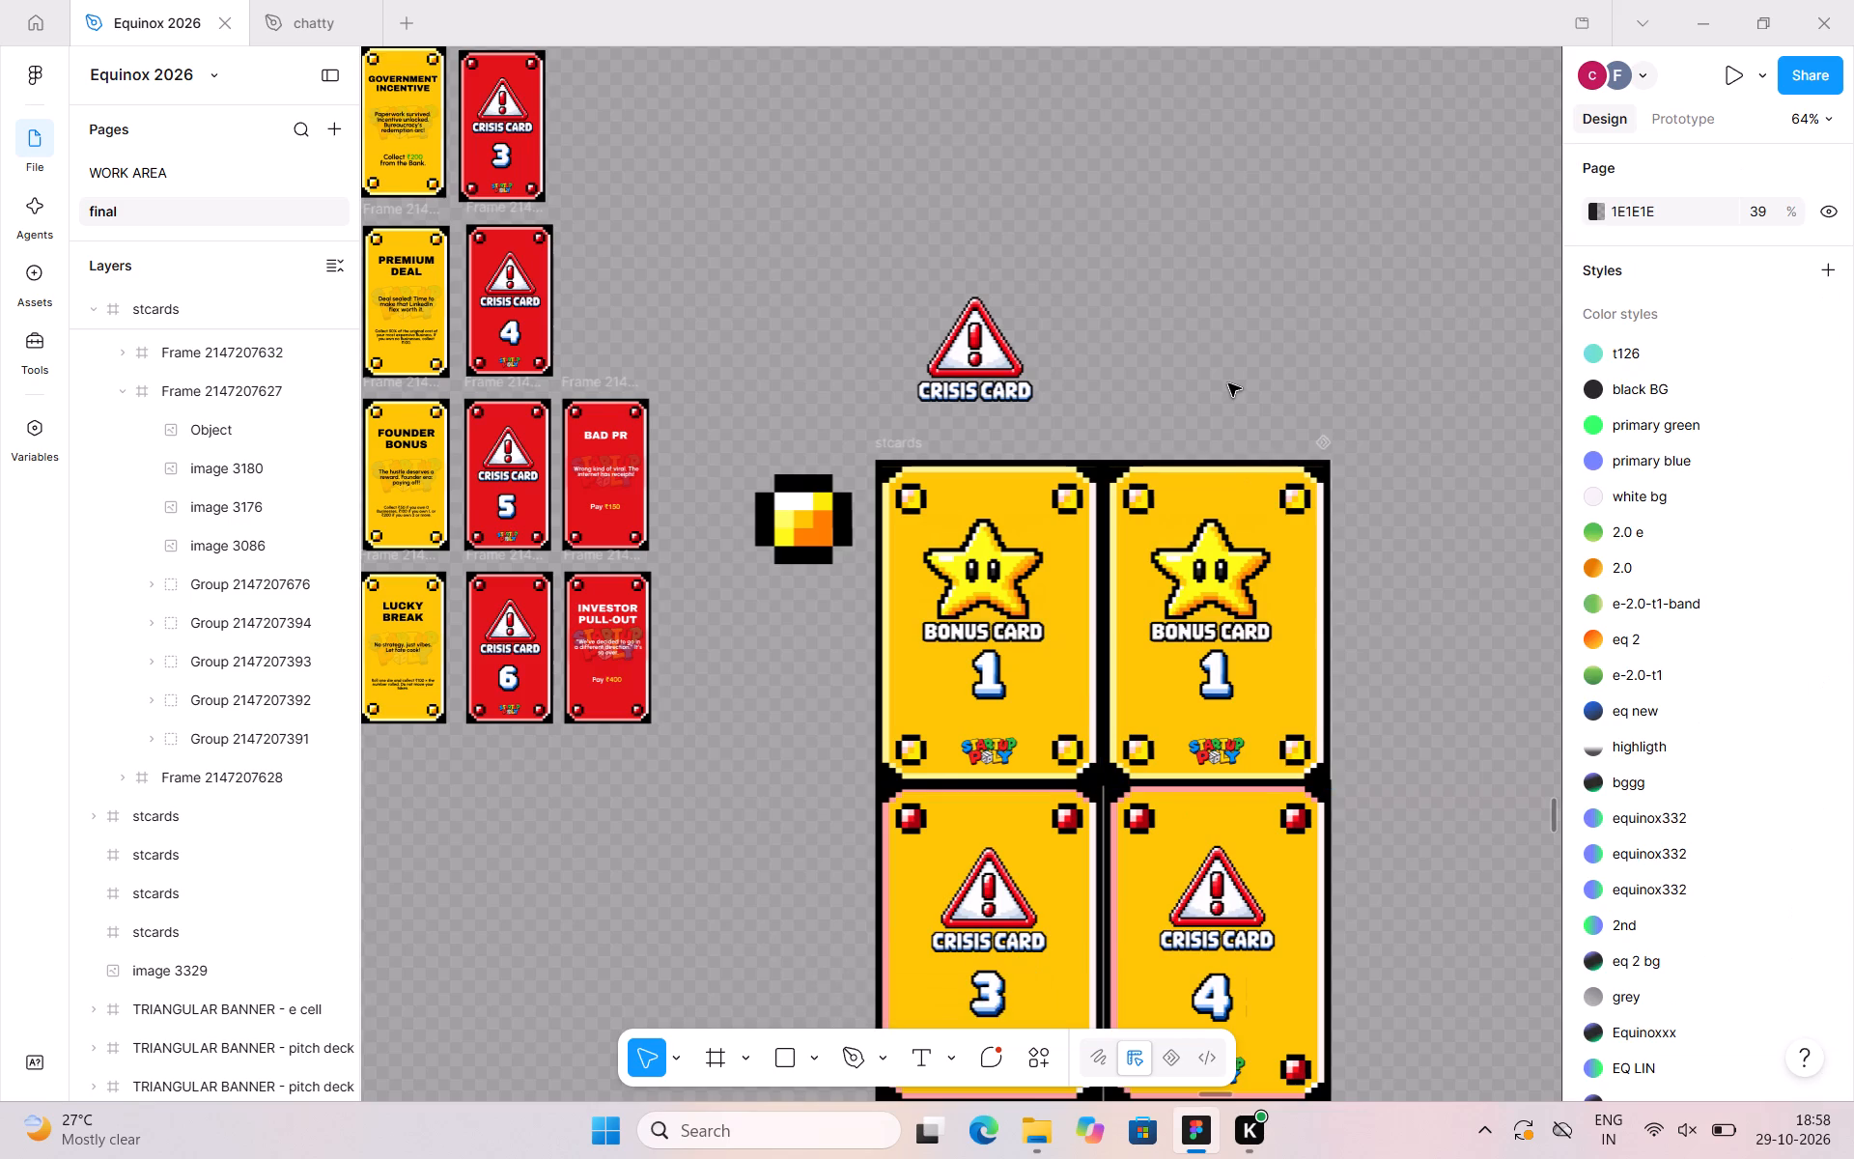
Reposition the copied bonus card at X 298 and trim its overhanging top edge to Y 0, making the frame 417 × 297.
{"action": "scroll", "coordinate": [1228, 383], "scroll_direction": "down", "scroll_amount": 1}
{"action": "left_click", "coordinate": [1209, 350]}
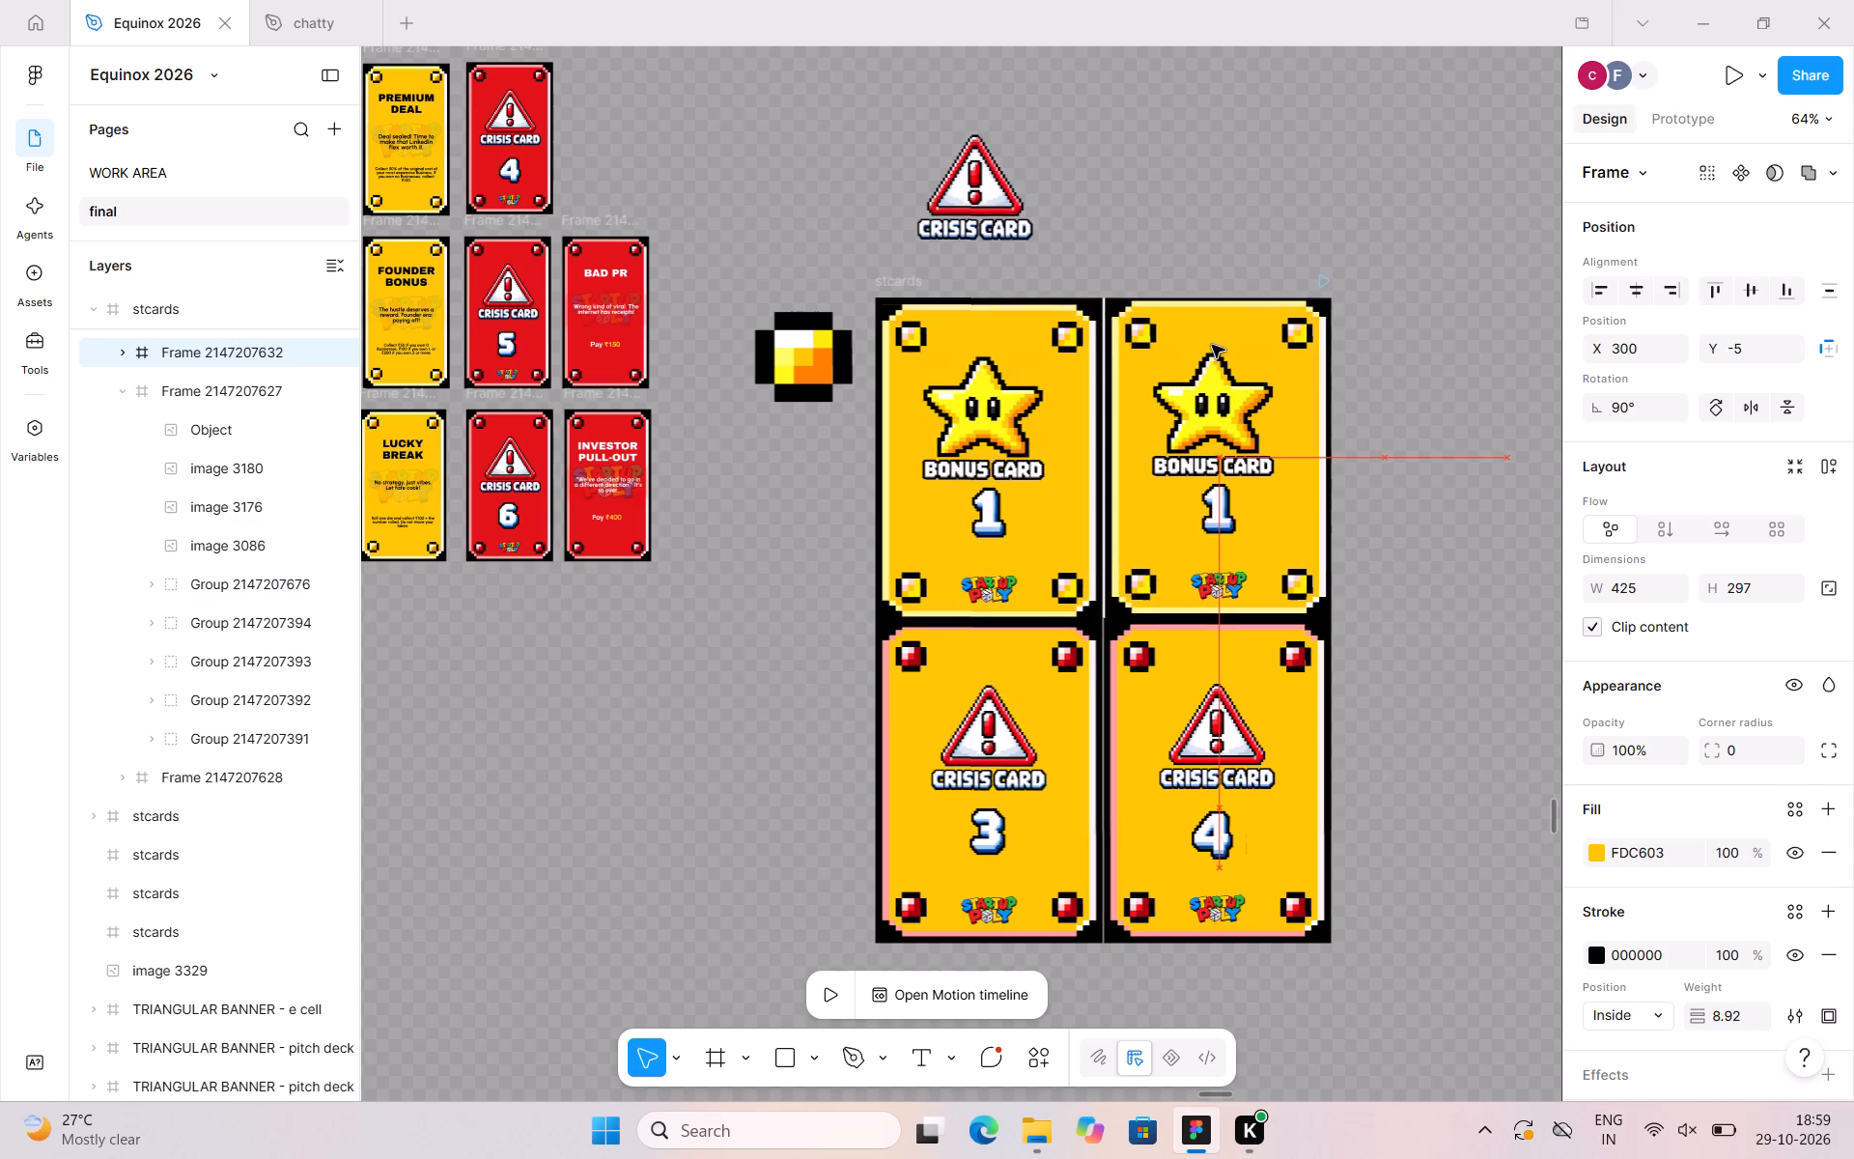
{"action": "left_click", "coordinate": [1212, 345]}
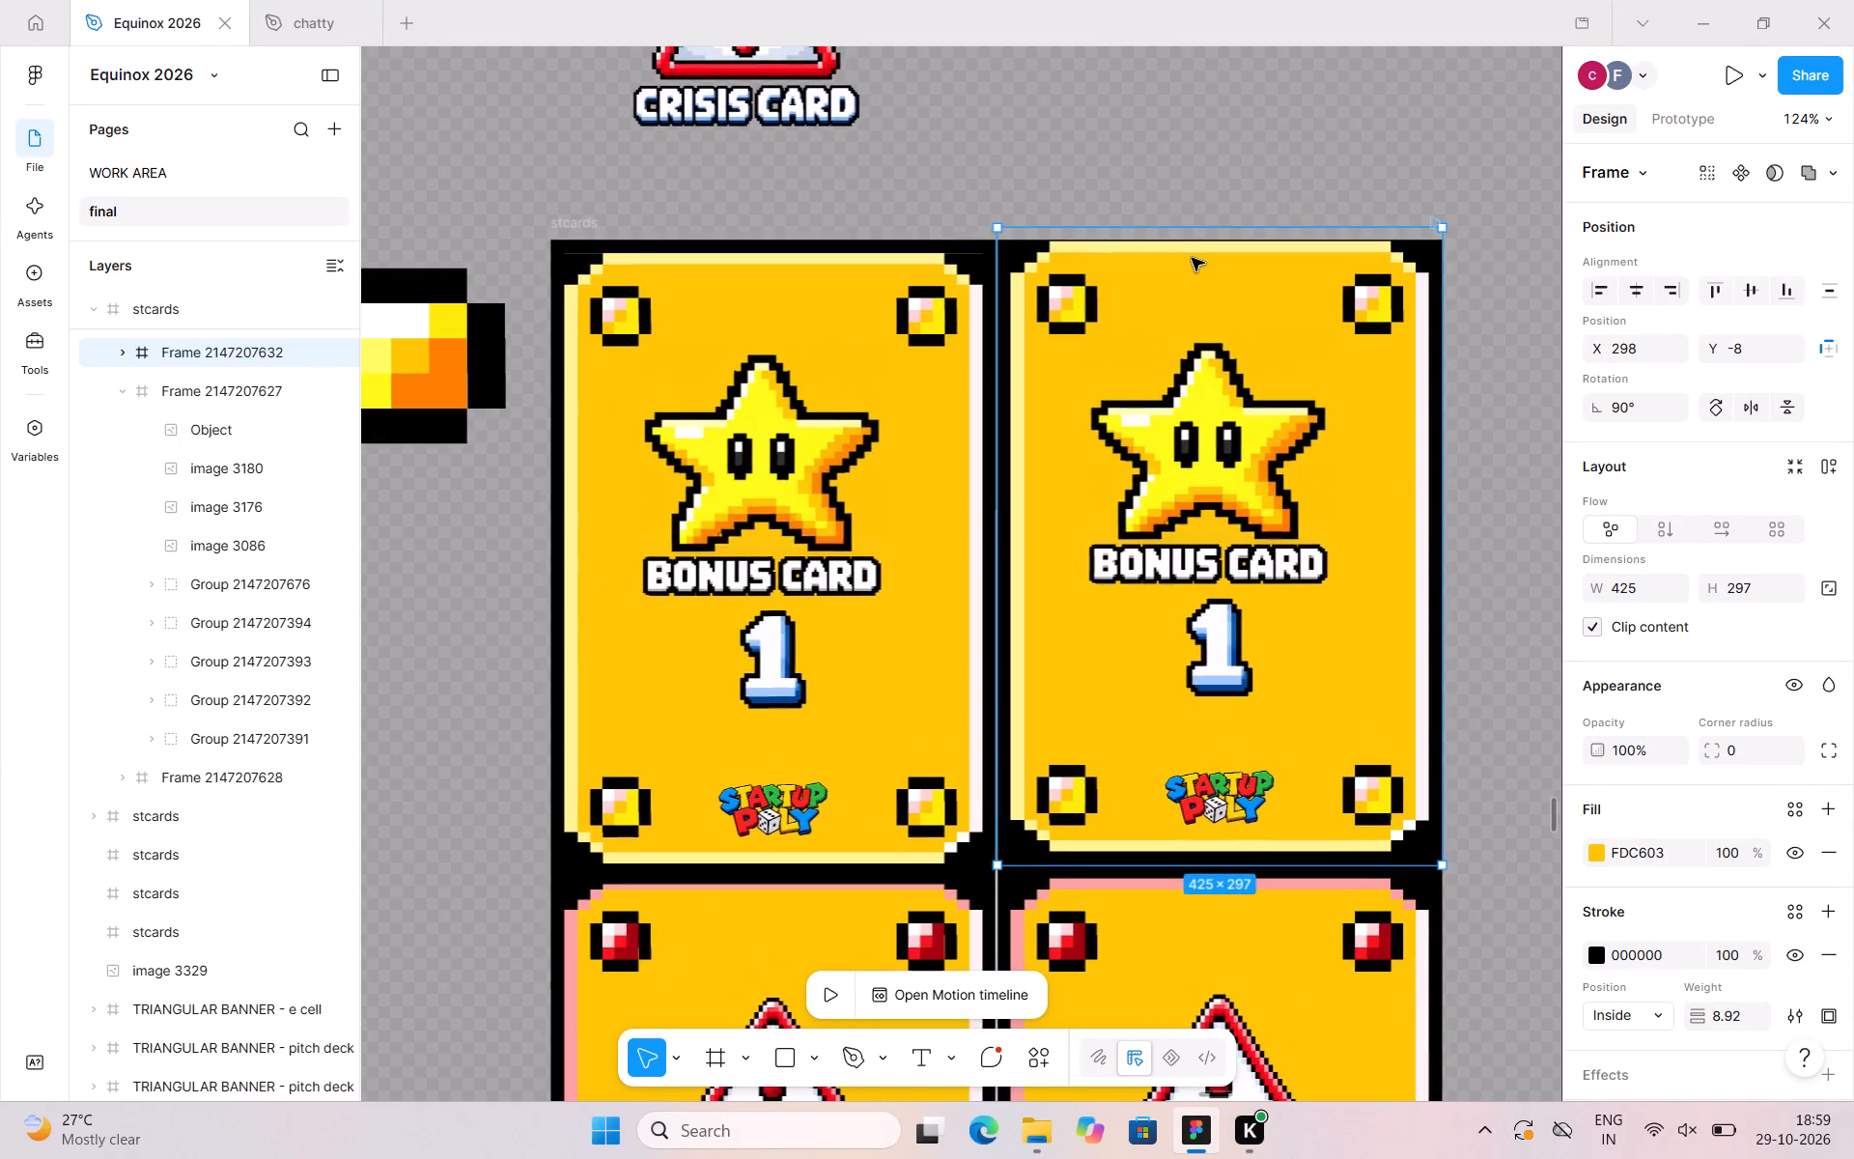
{"action": "left_click_drag", "start_coordinate": [1348, 221], "coordinate": [1346, 237]}
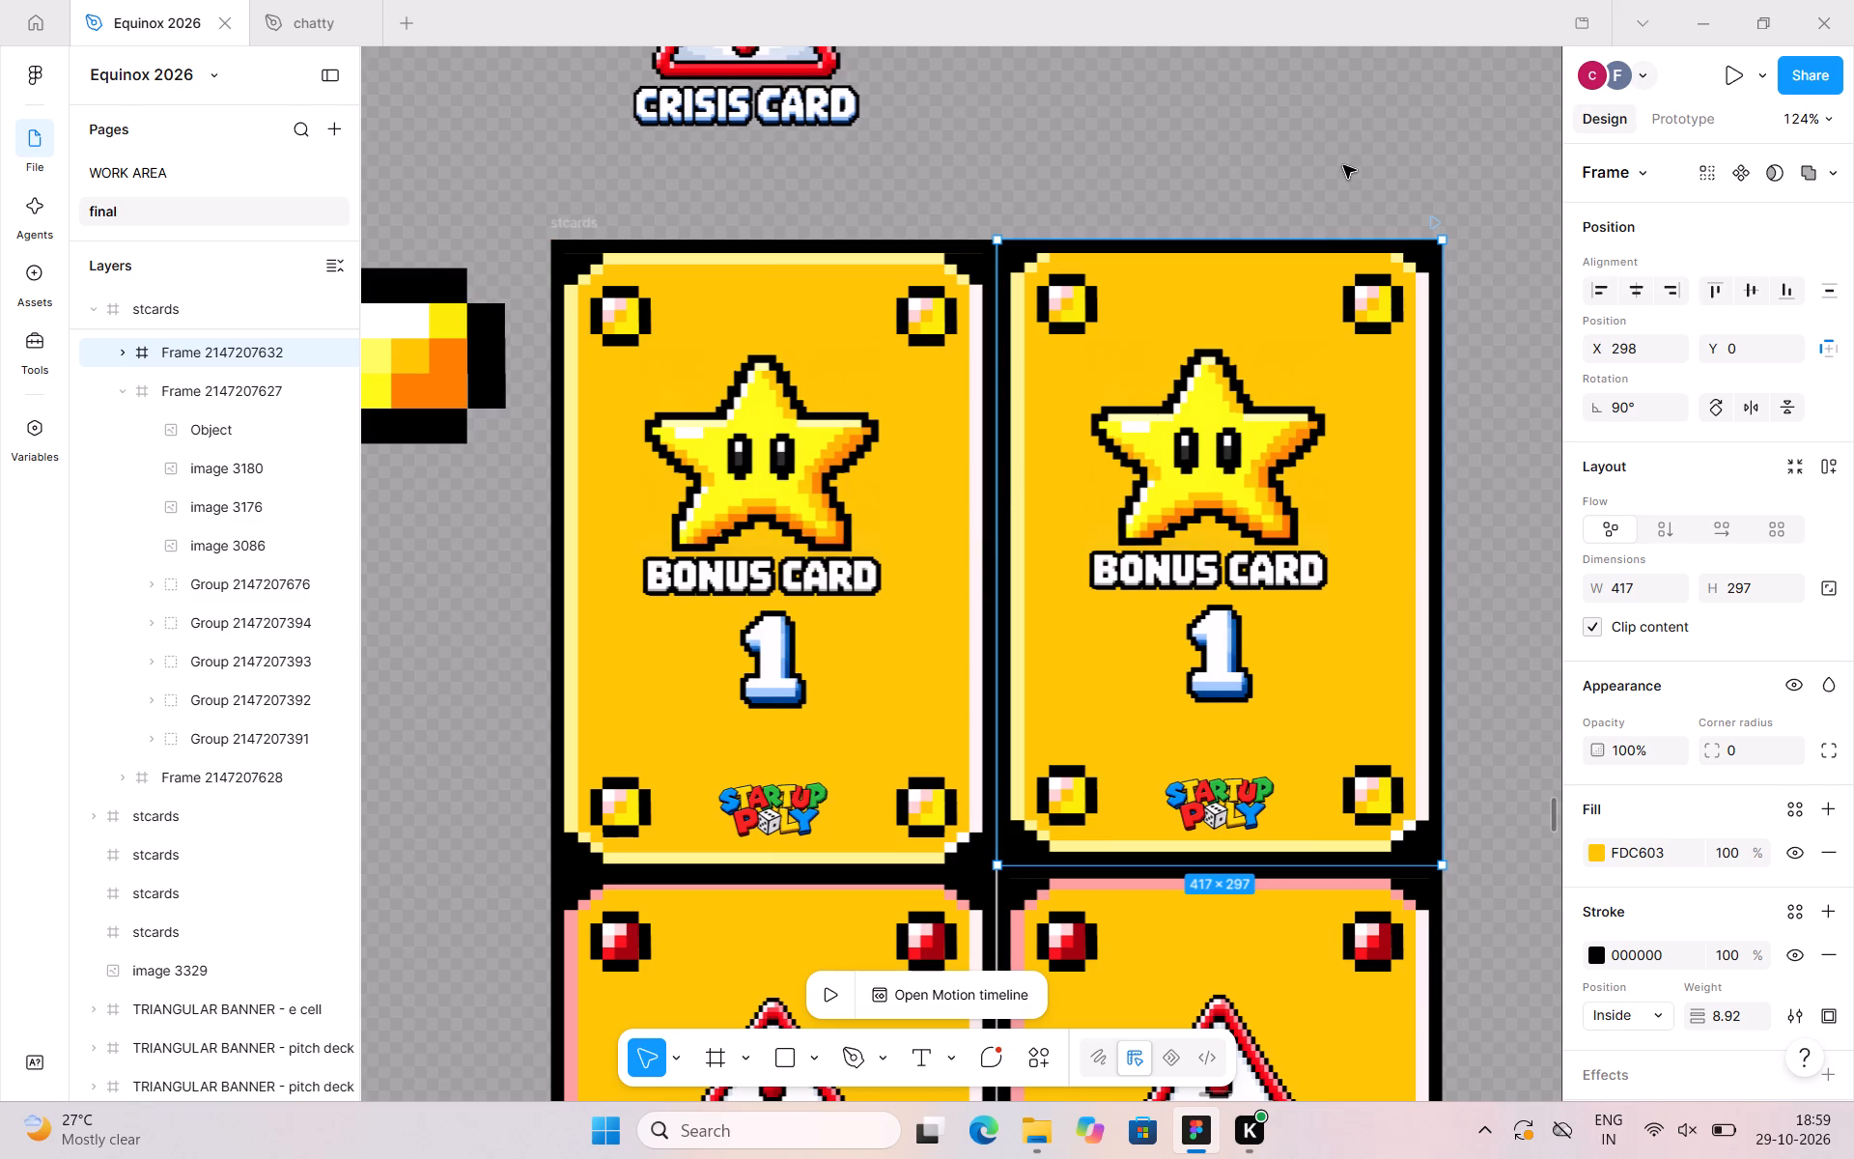
{"action": "left_click", "coordinate": [1344, 162]}
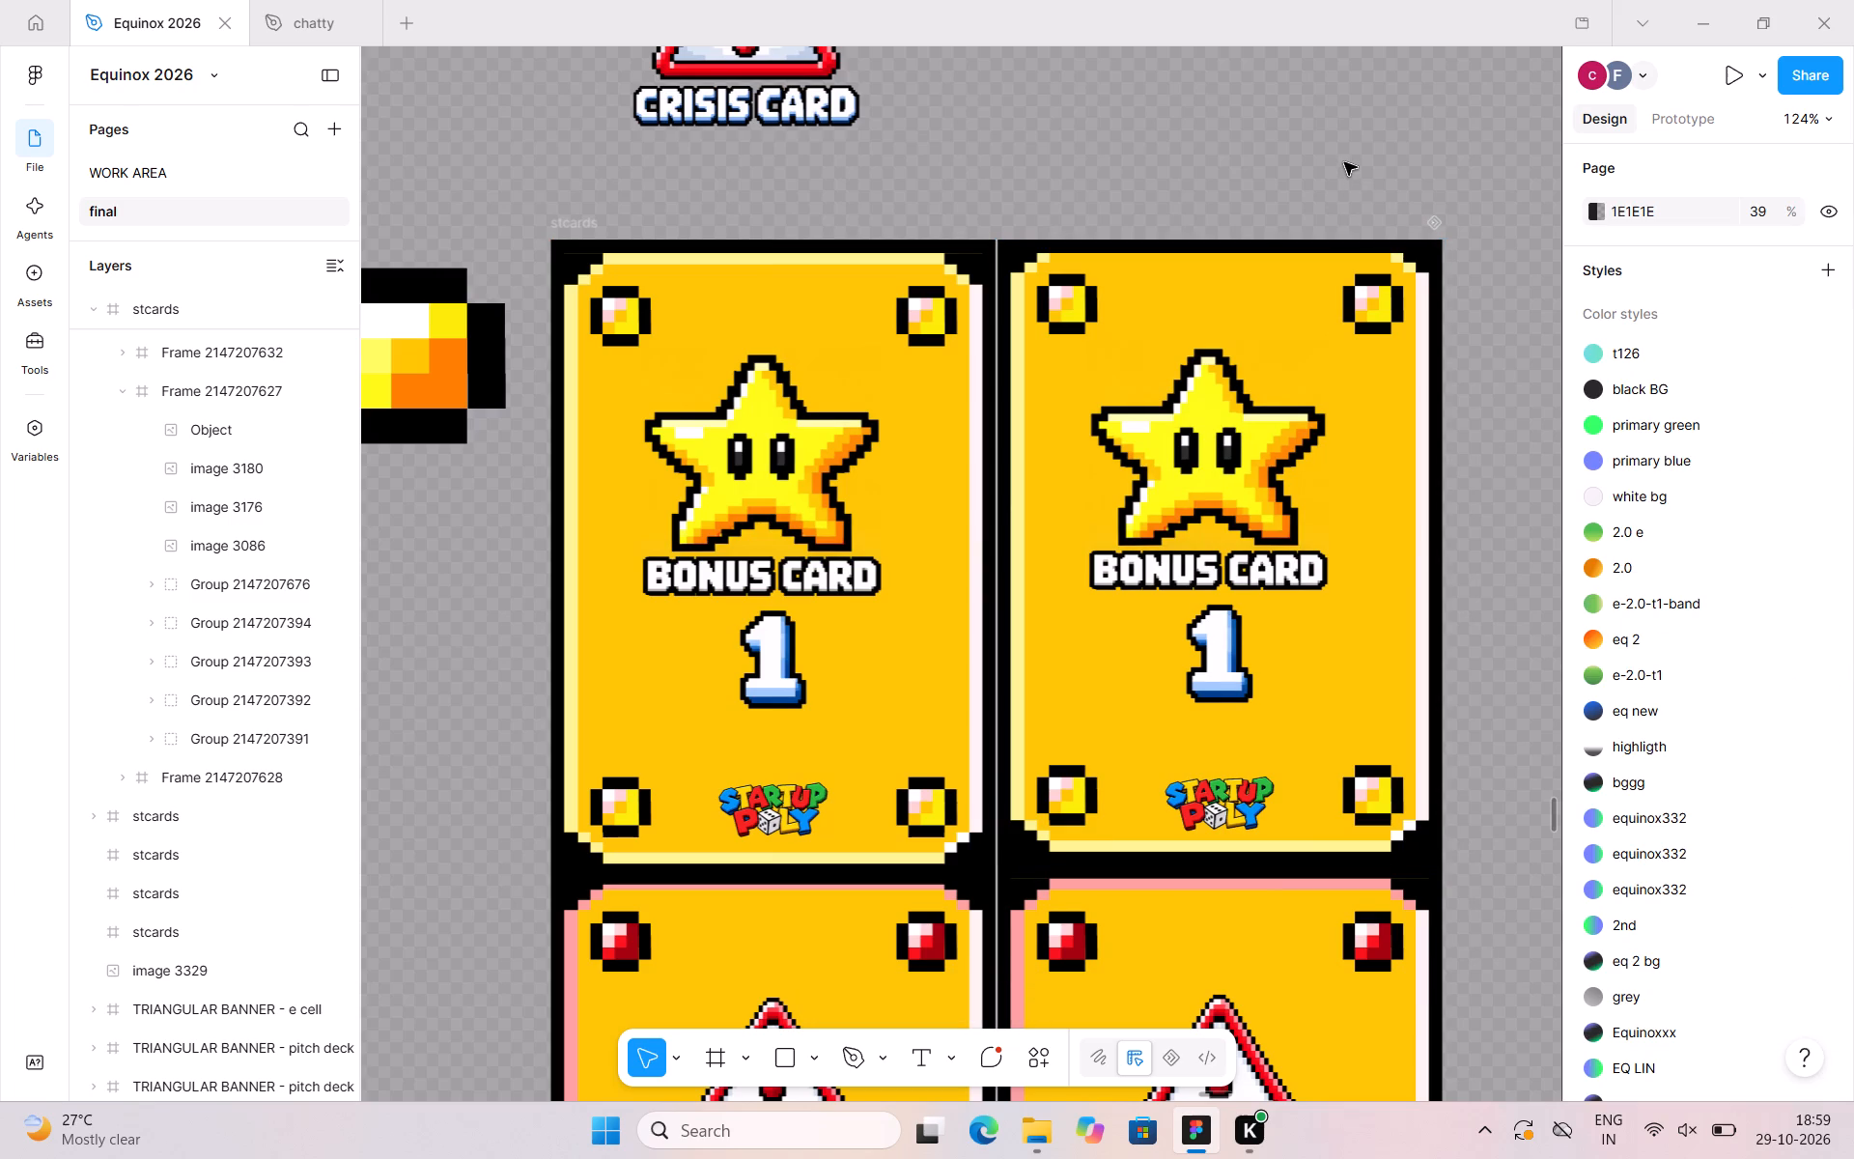
Delete the yellow Crisis Card 3 from the sheet.
{"action": "scroll", "coordinate": [1299, 176], "scroll_direction": "down", "scroll_amount": 1}
{"action": "left_click", "coordinate": [830, 892]}
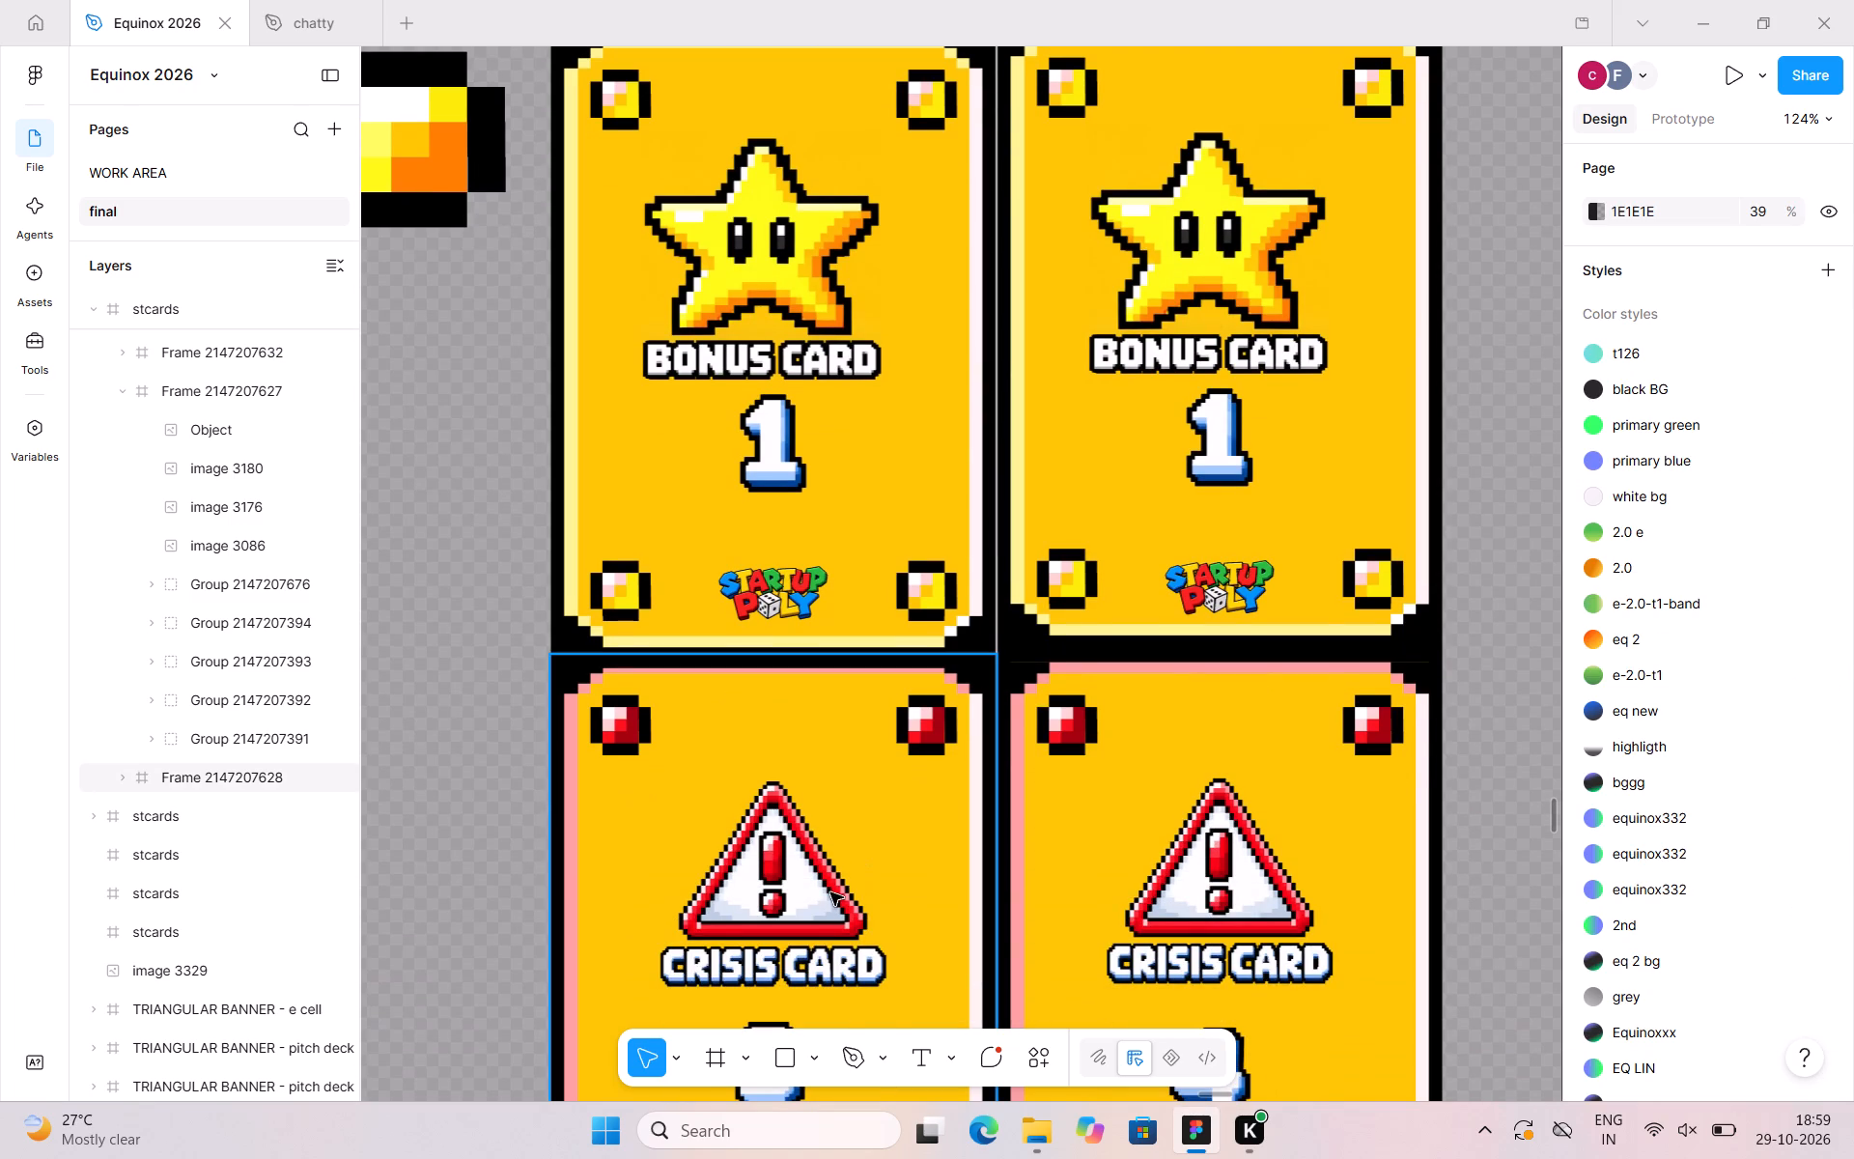
{"action": "key", "text": "Delete"}
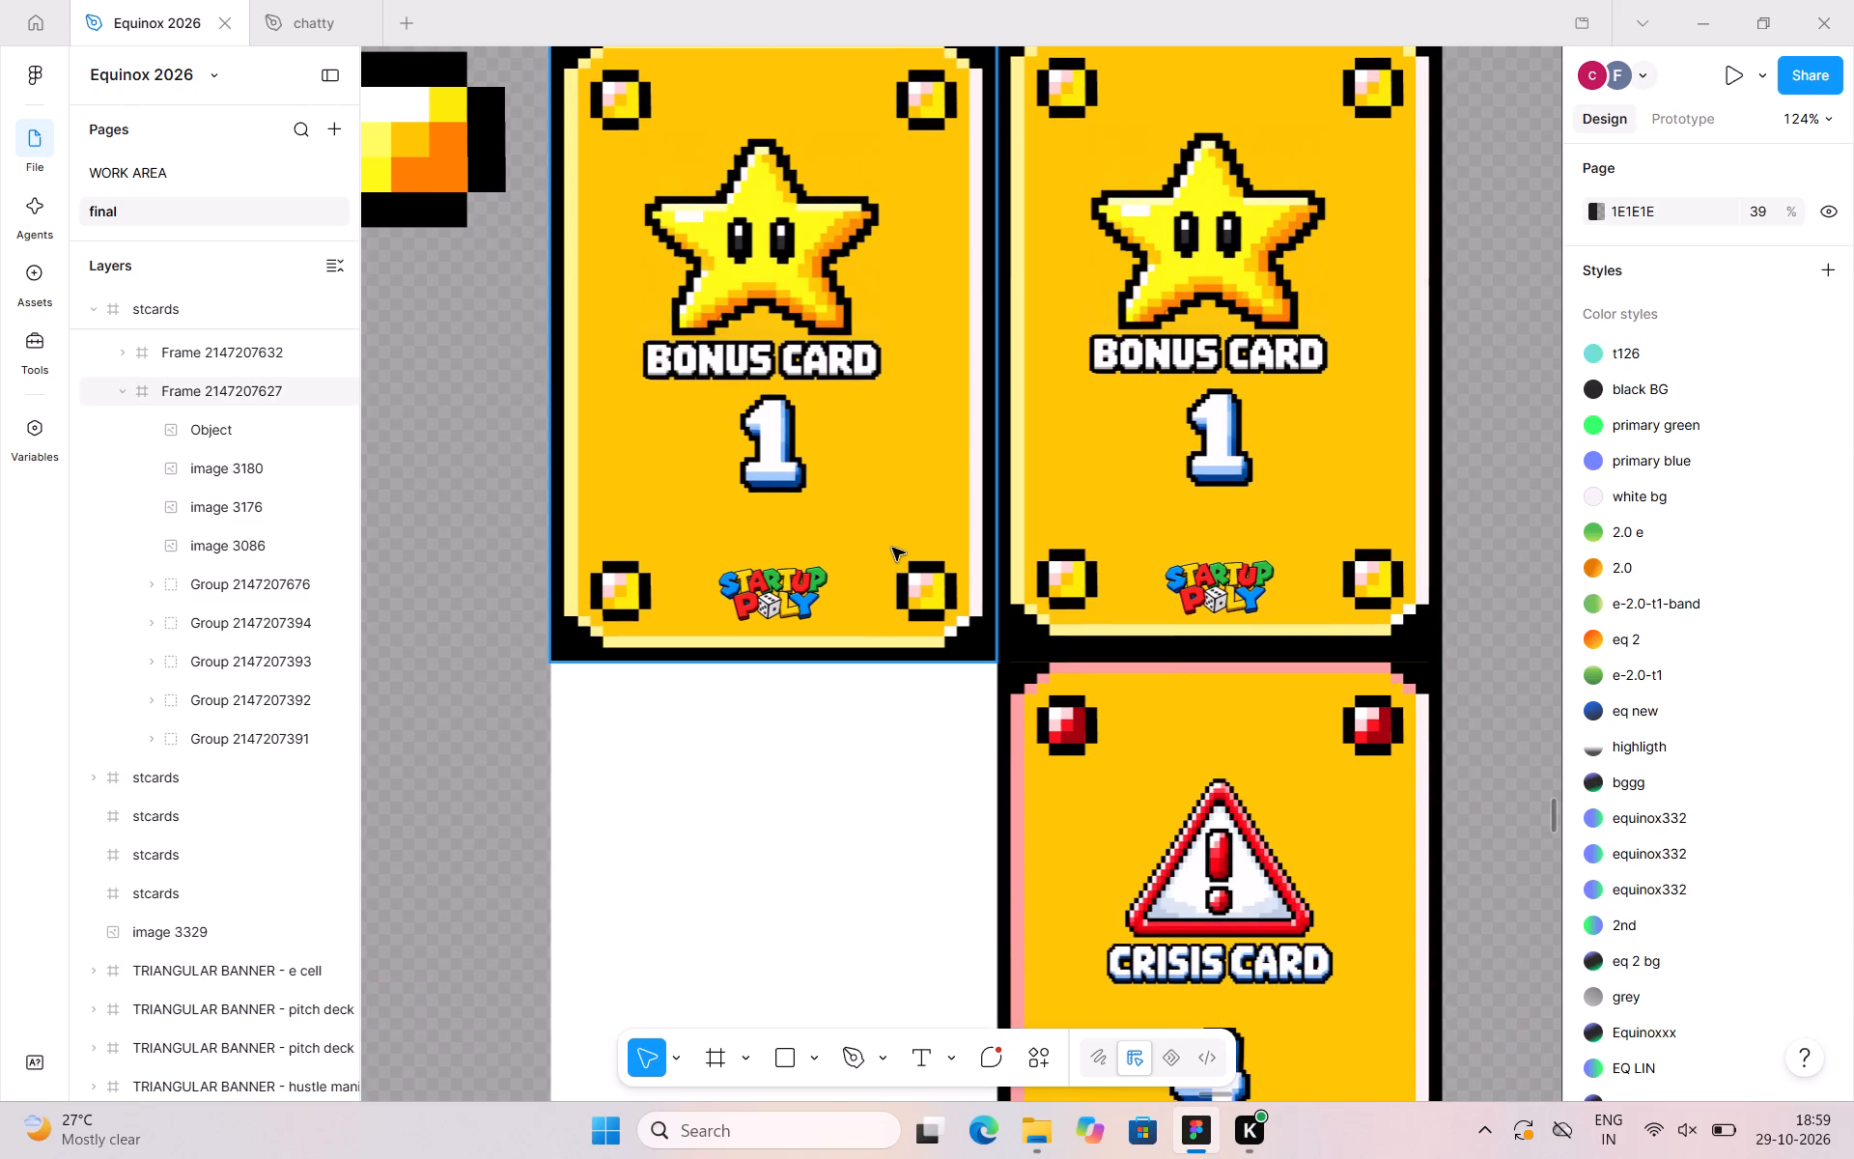
Duplicate the original Bonus Card 1 and place the copy in the sheet's empty card 3 slot at X 0, Y 425.
{"action": "left_click", "coordinate": [892, 548]}
{"action": "key", "text": "ctrl+d"}
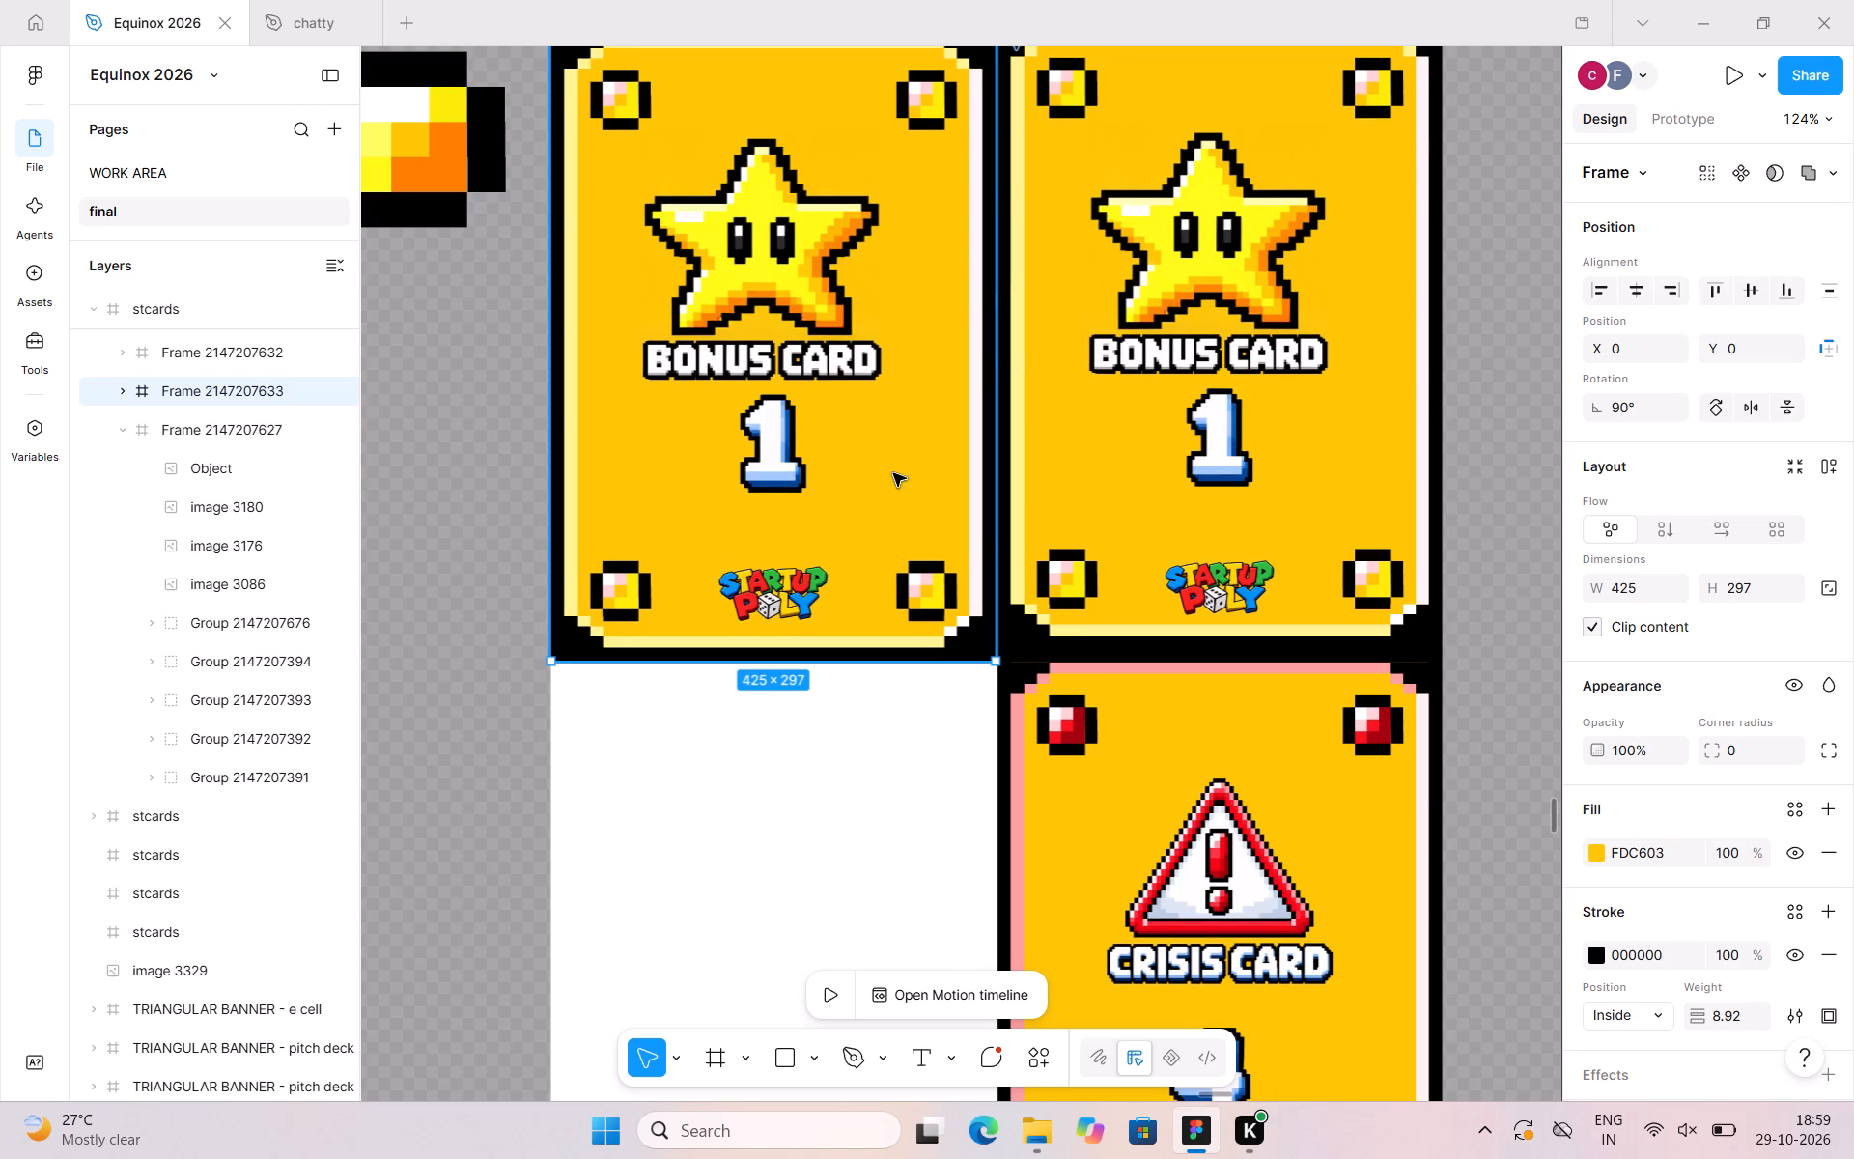
{"action": "left_click_drag", "start_coordinate": [893, 473], "coordinate": [885, 1085]}
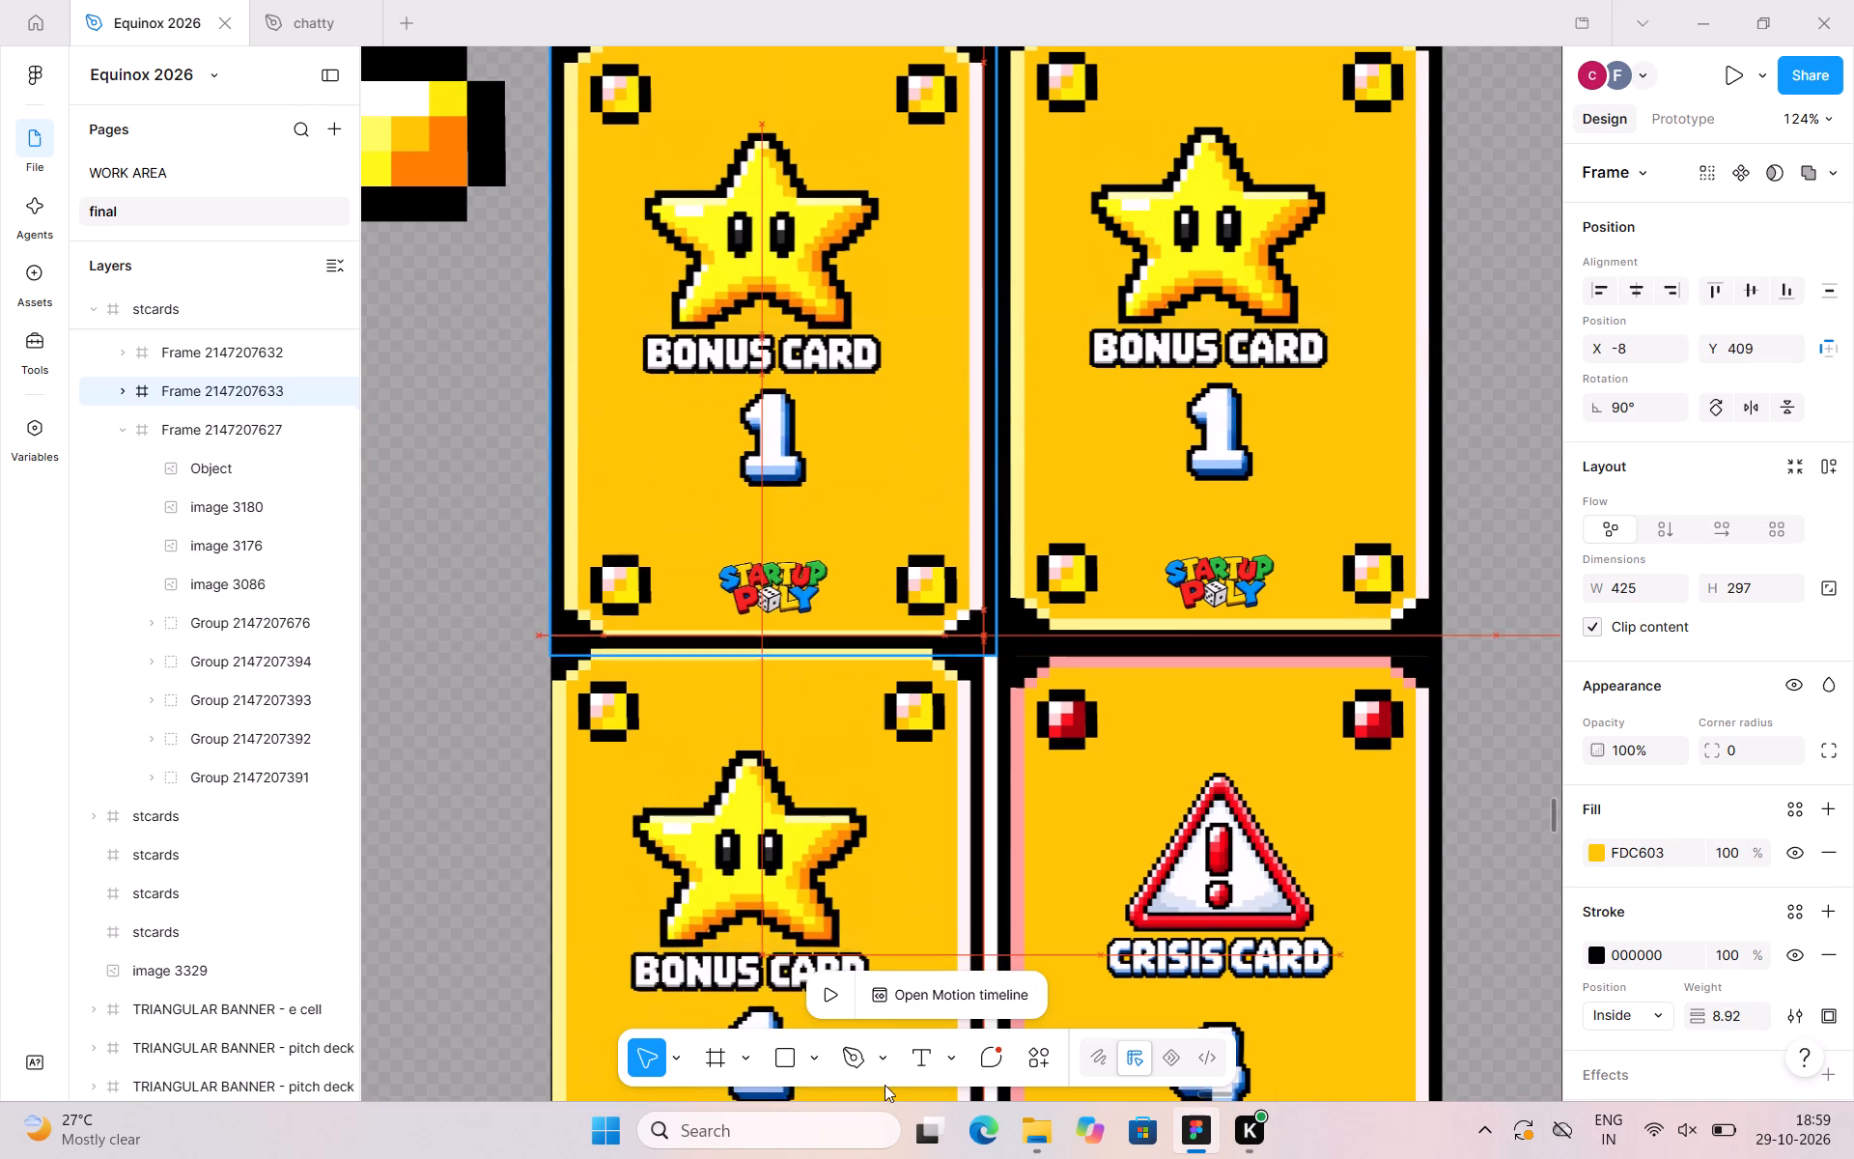
{"action": "left_click_drag", "start_coordinate": [885, 1085], "coordinate": [893, 890]}
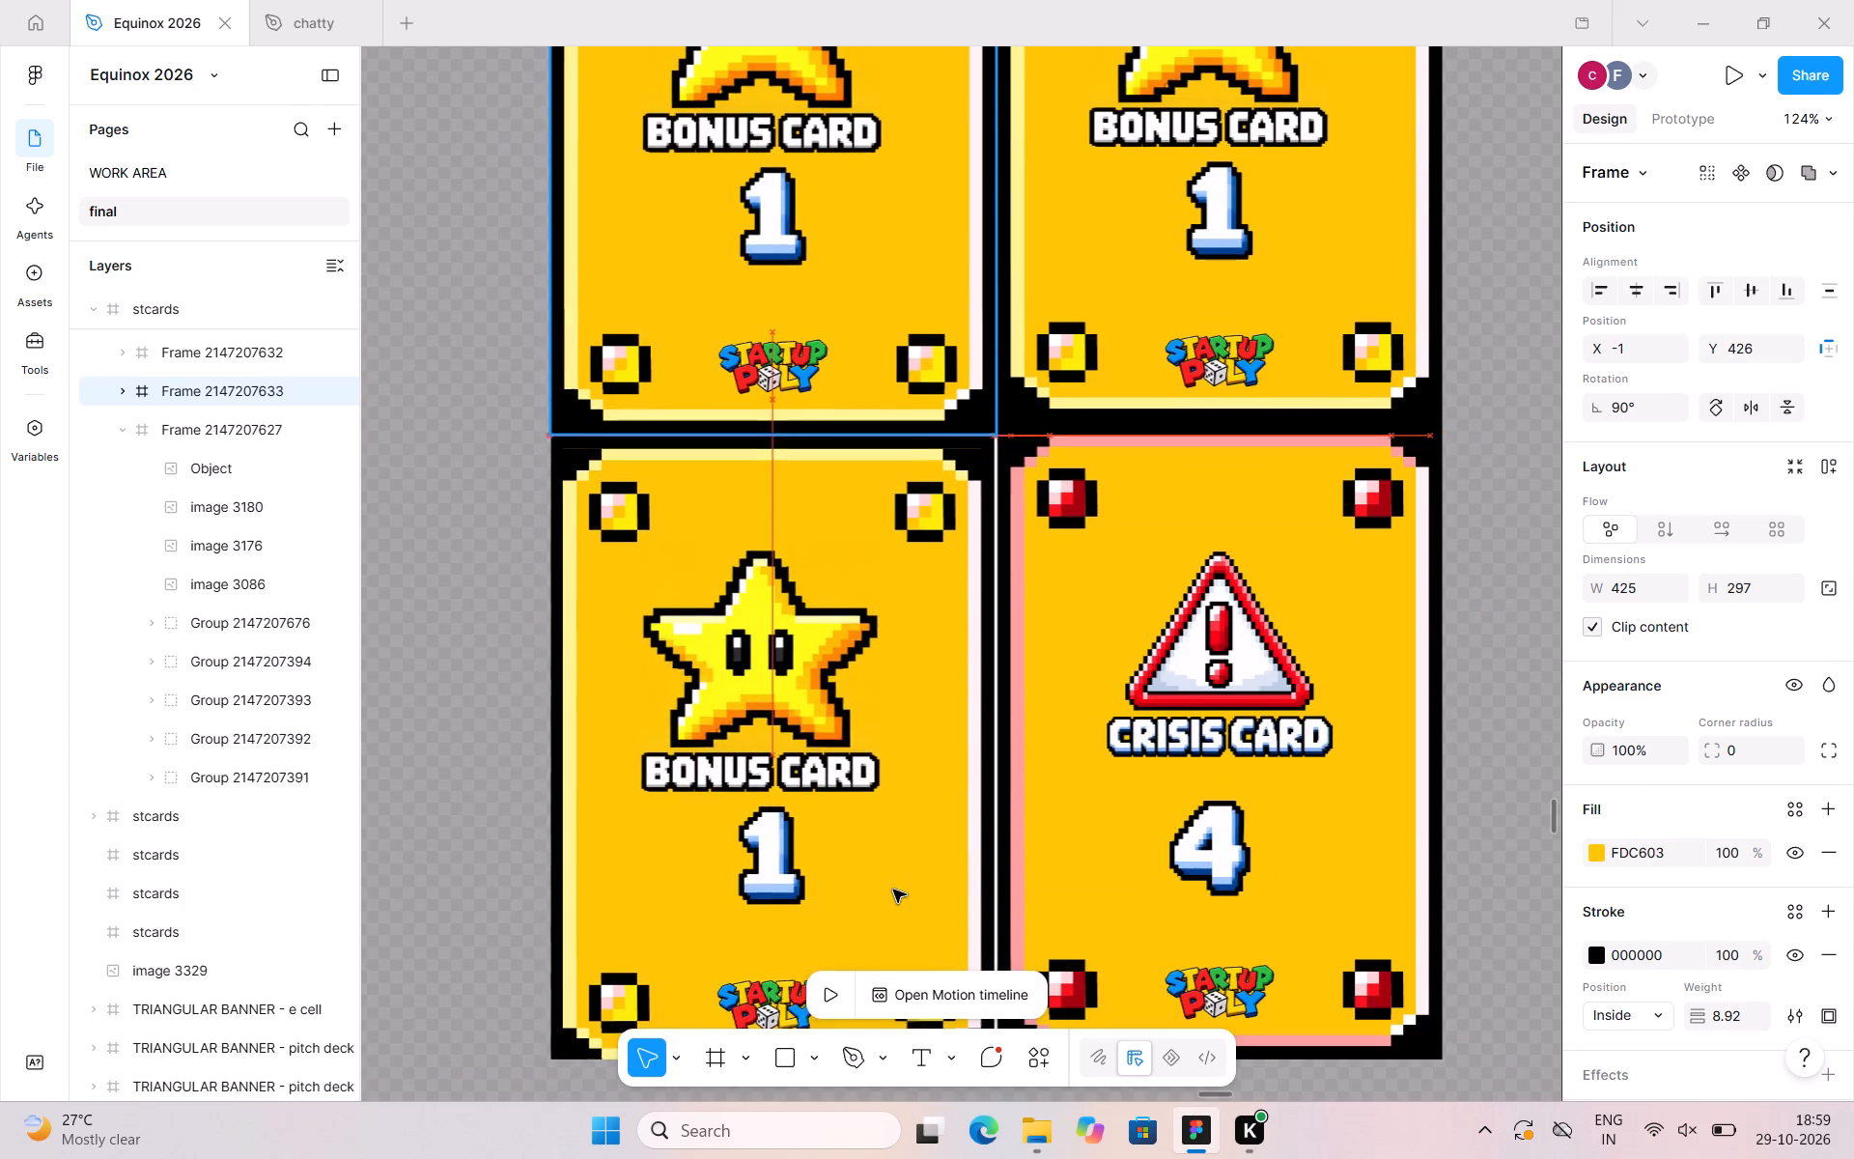
{"action": "left_click_drag", "start_coordinate": [893, 890], "coordinate": [888, 887]}
{"action": "left_click", "coordinate": [494, 810]}
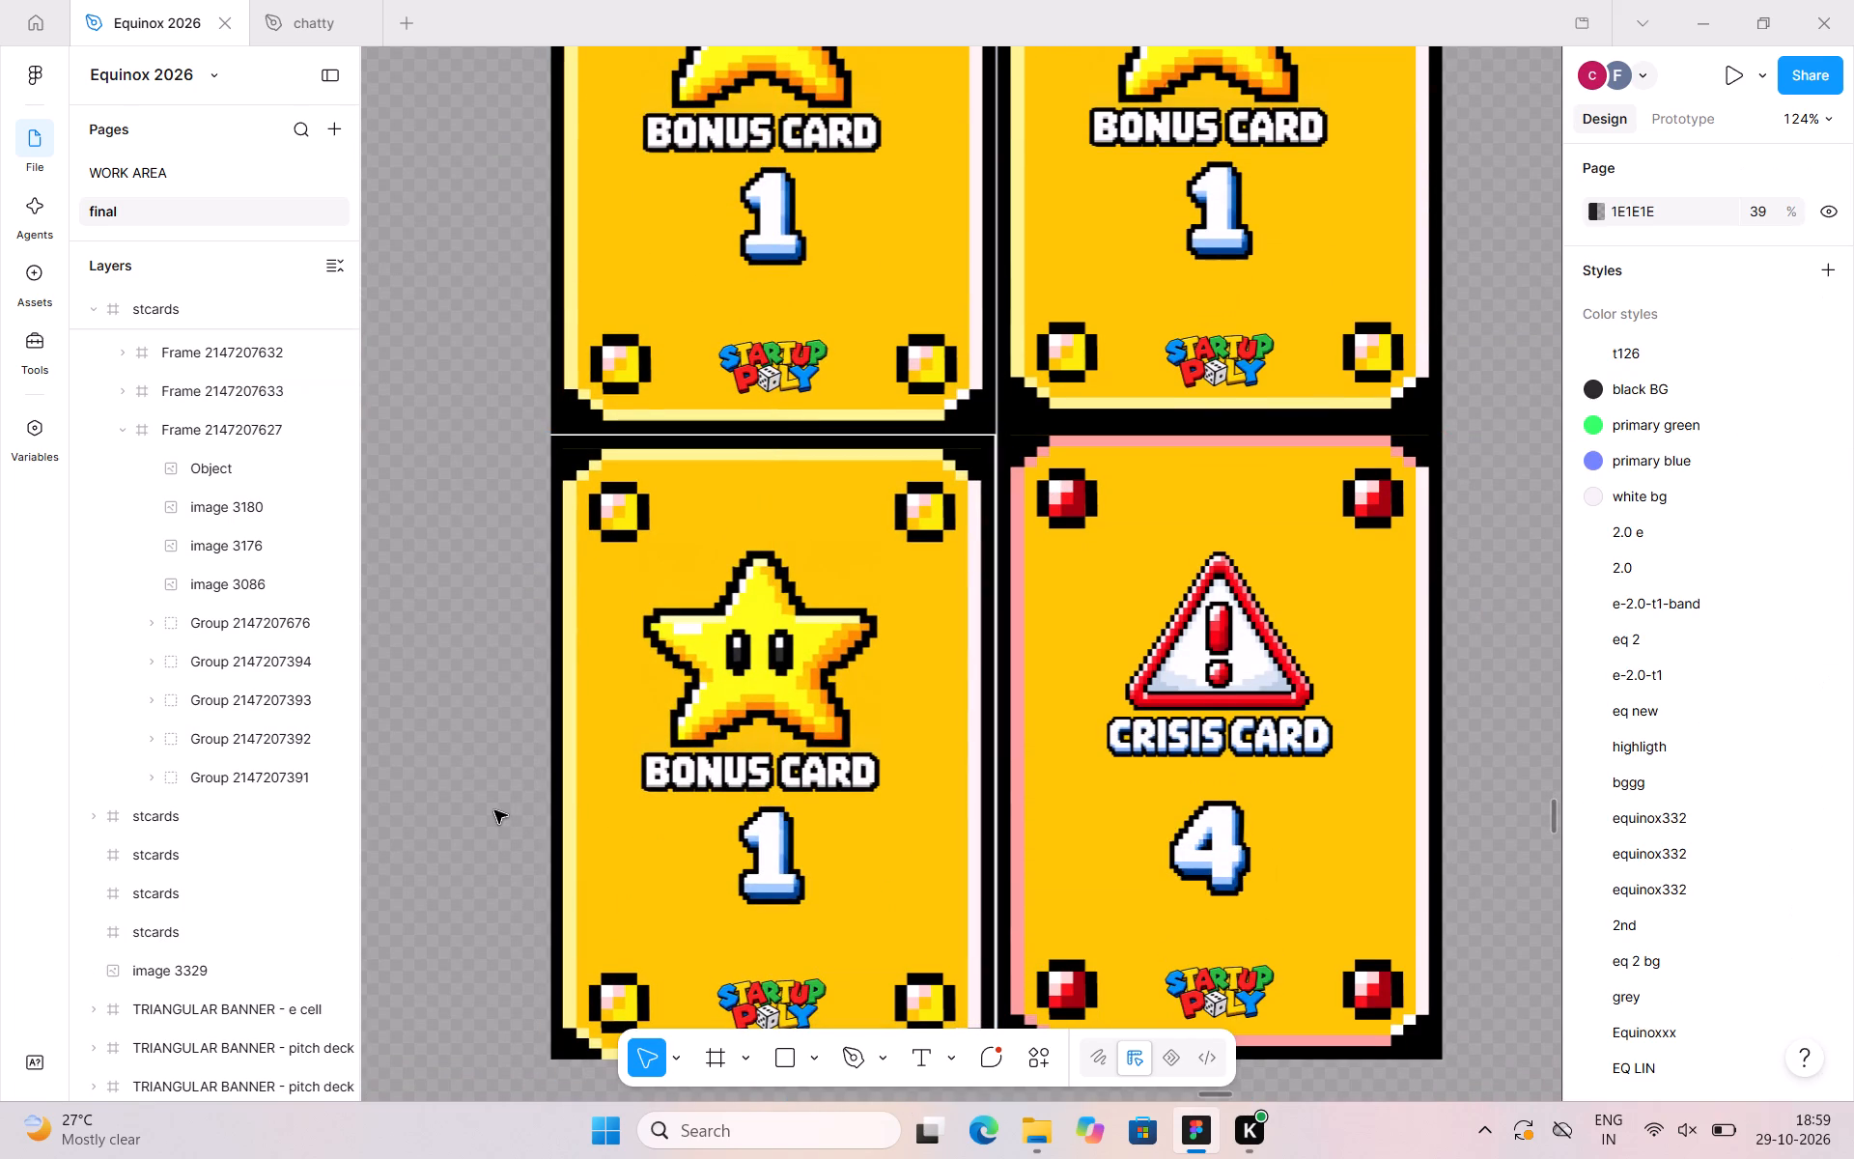
{"action": "left_click", "coordinate": [707, 576]}
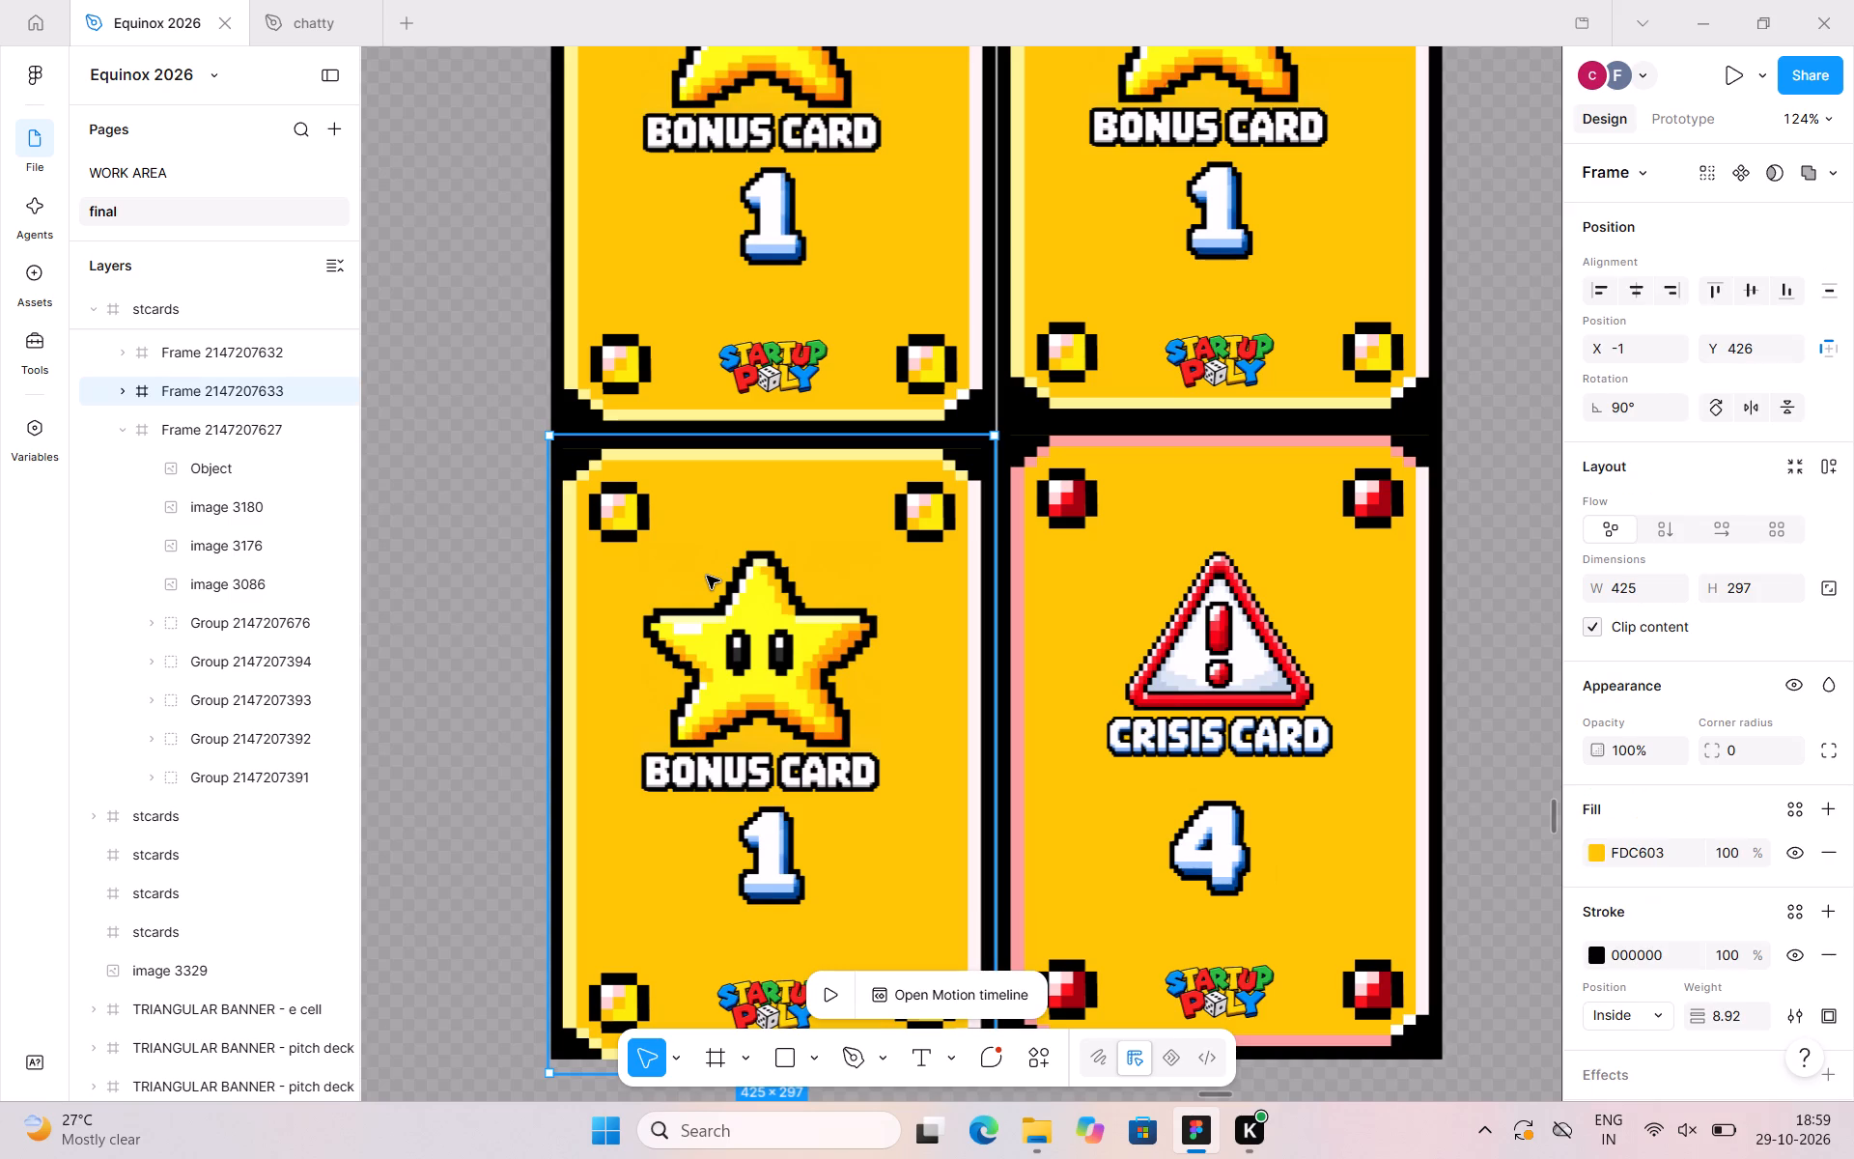
{"action": "left_click", "coordinate": [841, 495]}
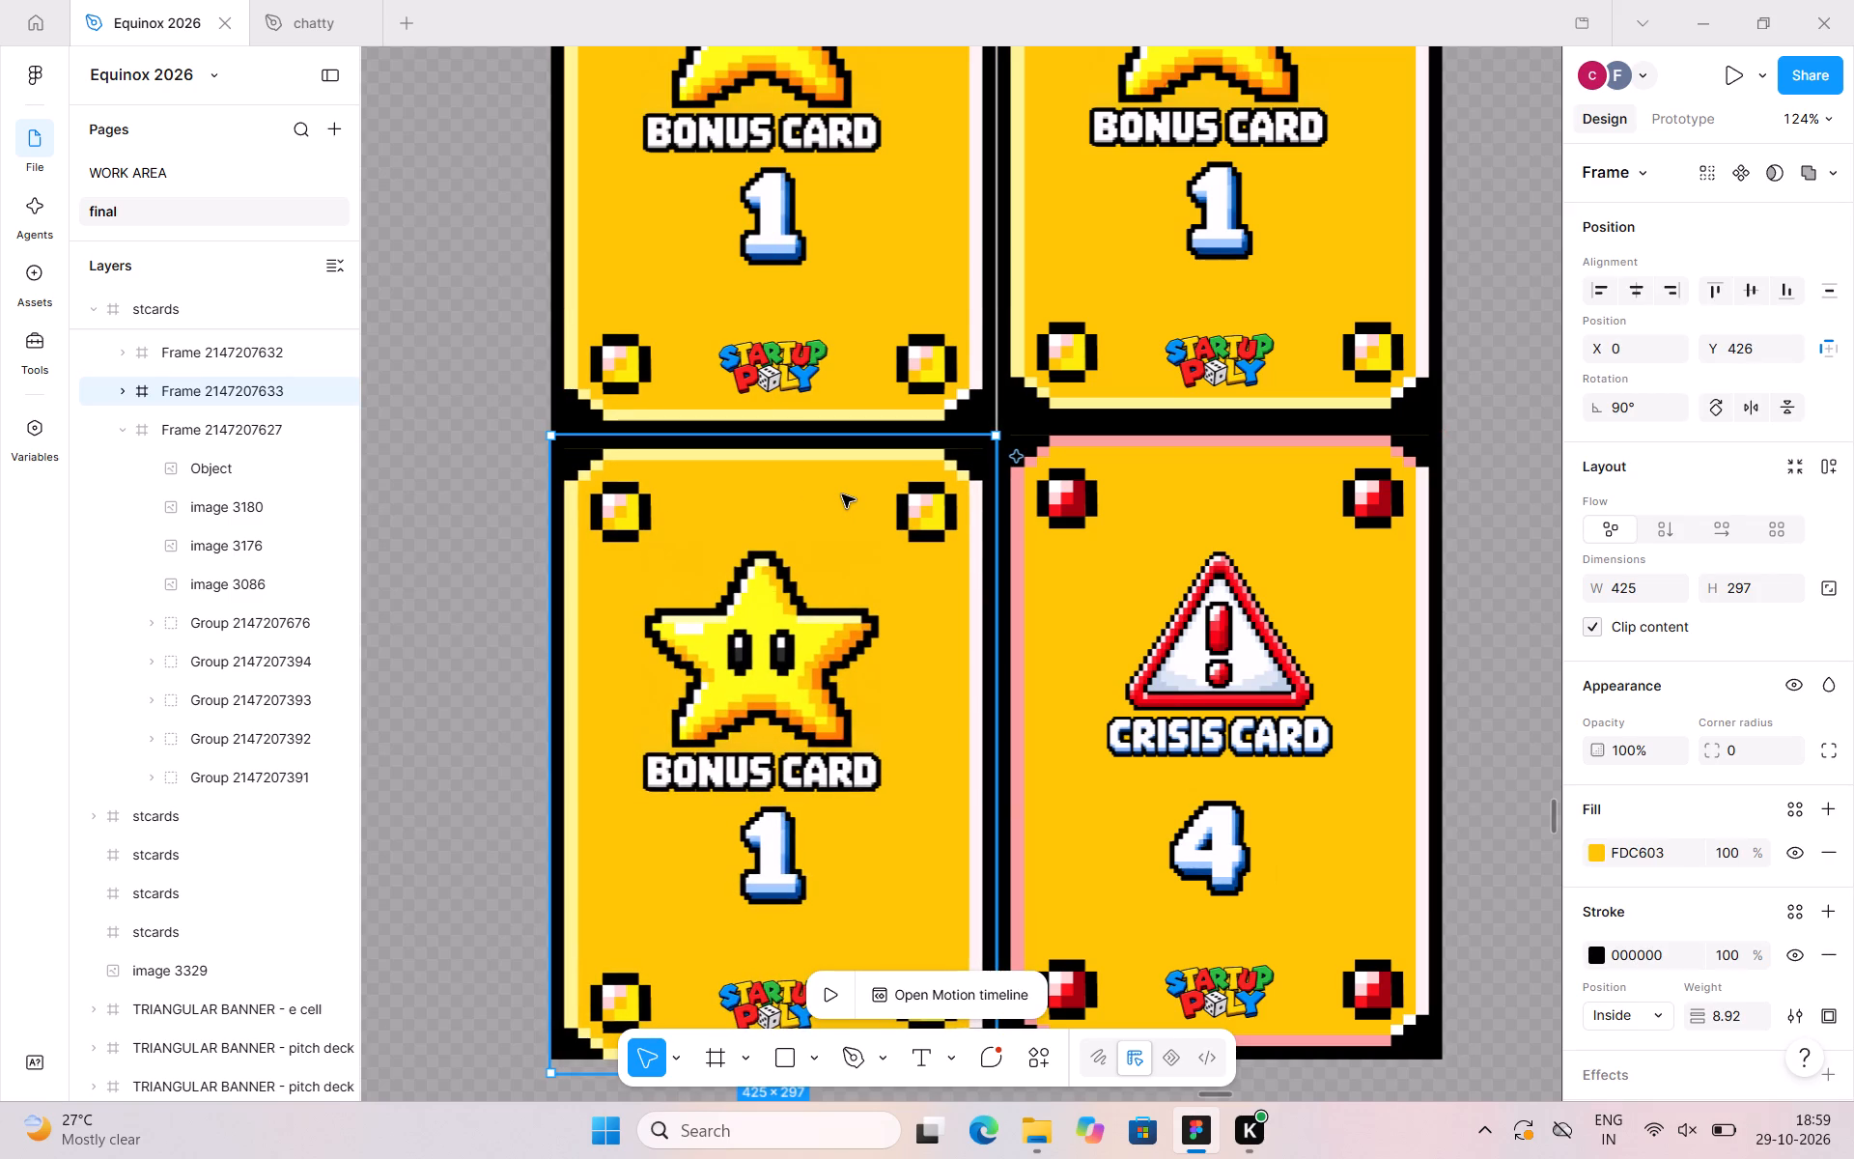
{"action": "left_click", "coordinate": [842, 495]}
{"action": "left_click", "coordinate": [842, 495]}
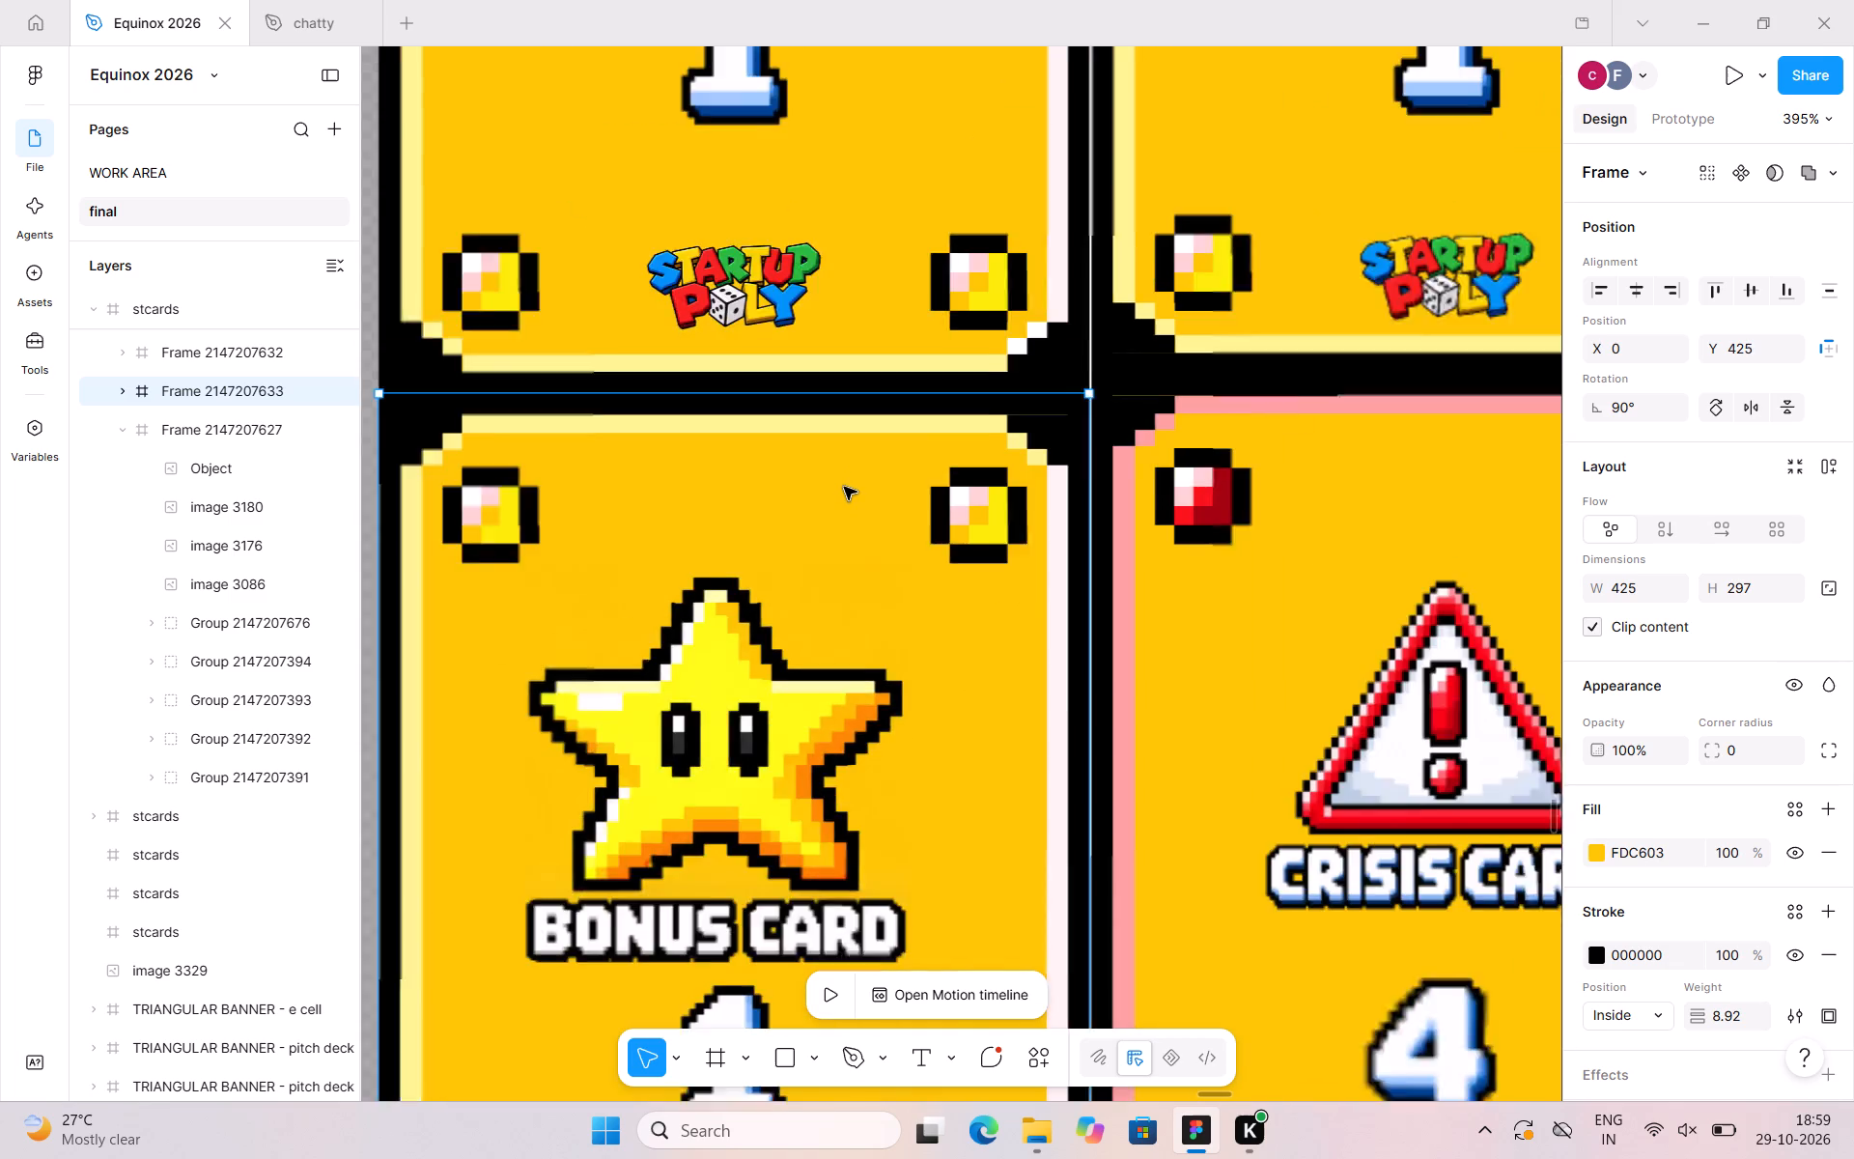
{"action": "left_click", "coordinate": [430, 492]}
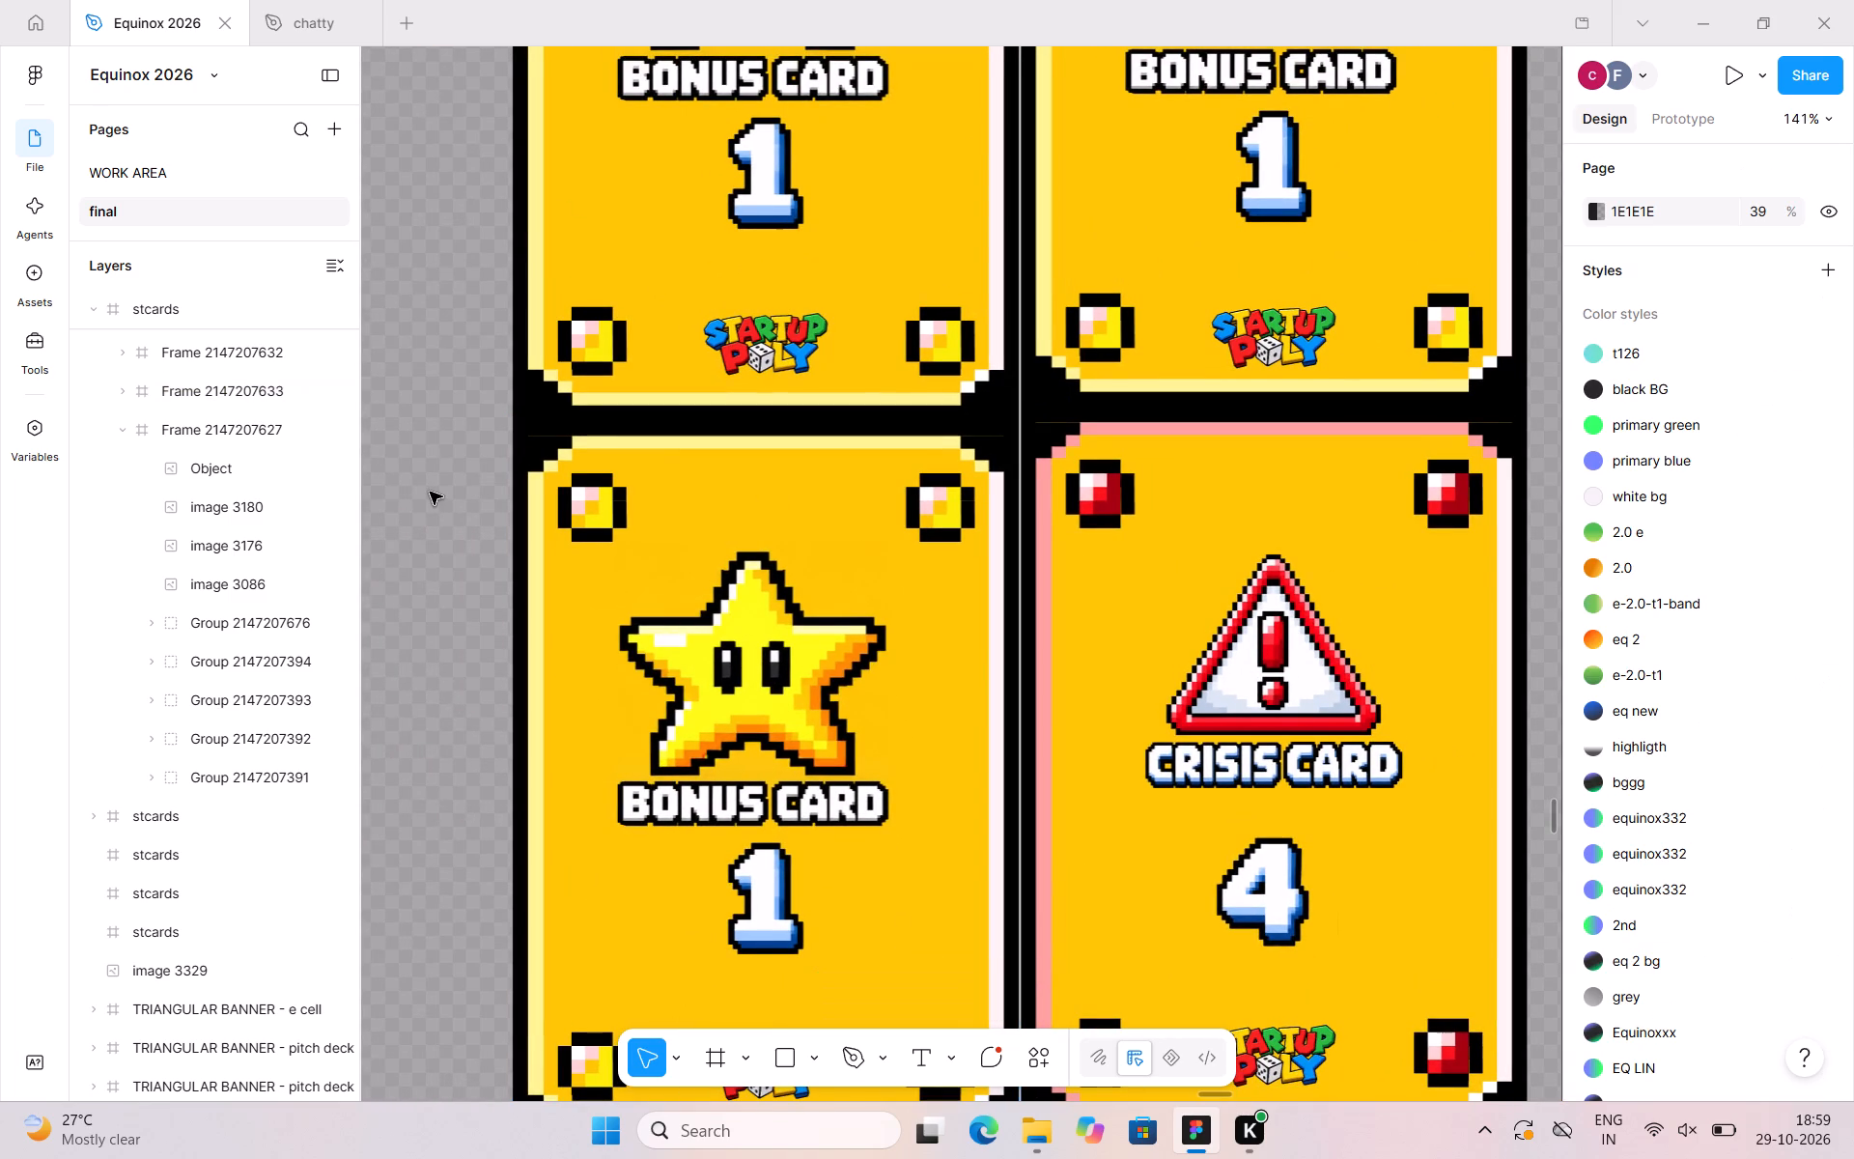
Delete the yellow Crisis Card 4 from the sheet.
{"action": "scroll", "coordinate": [430, 492], "scroll_direction": "up", "scroll_amount": 1}
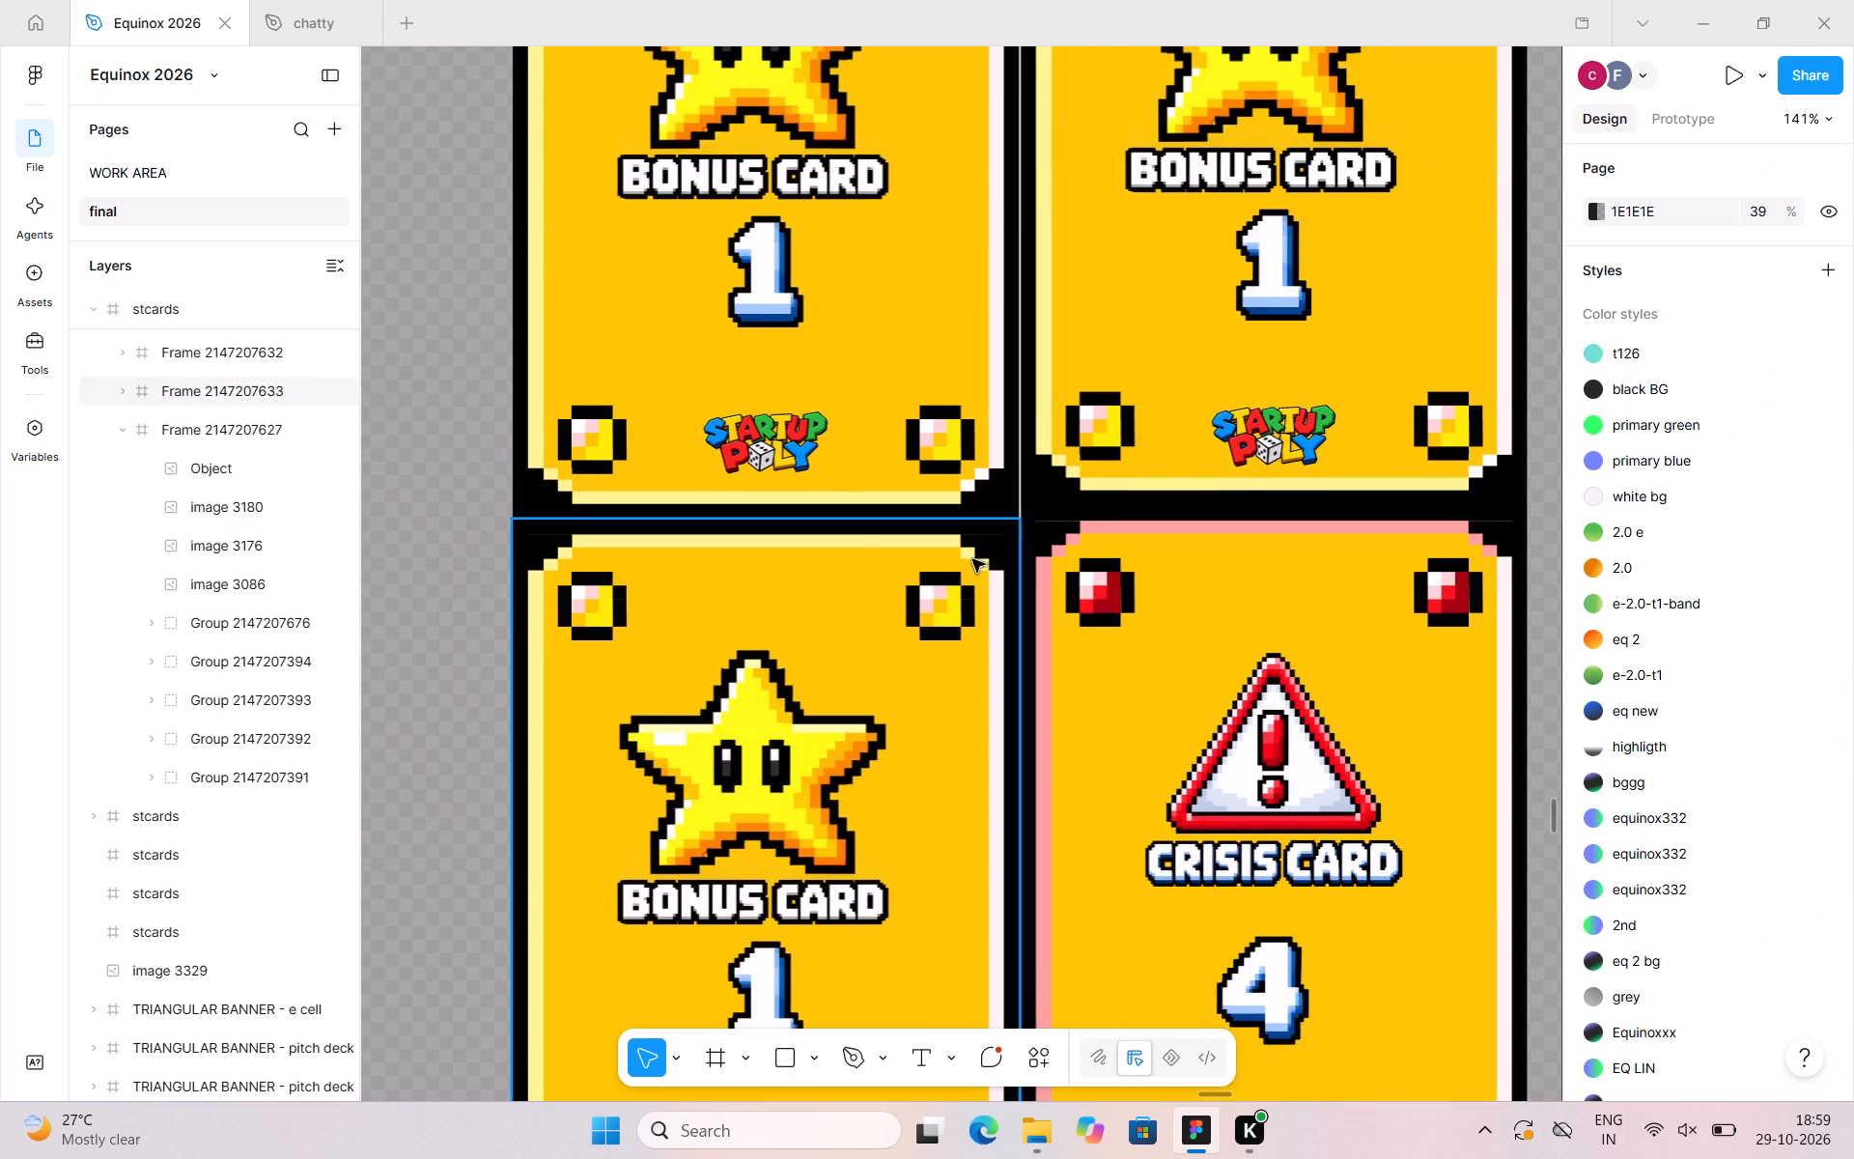
{"action": "left_click", "coordinate": [1194, 681]}
{"action": "key", "text": "Delete"}
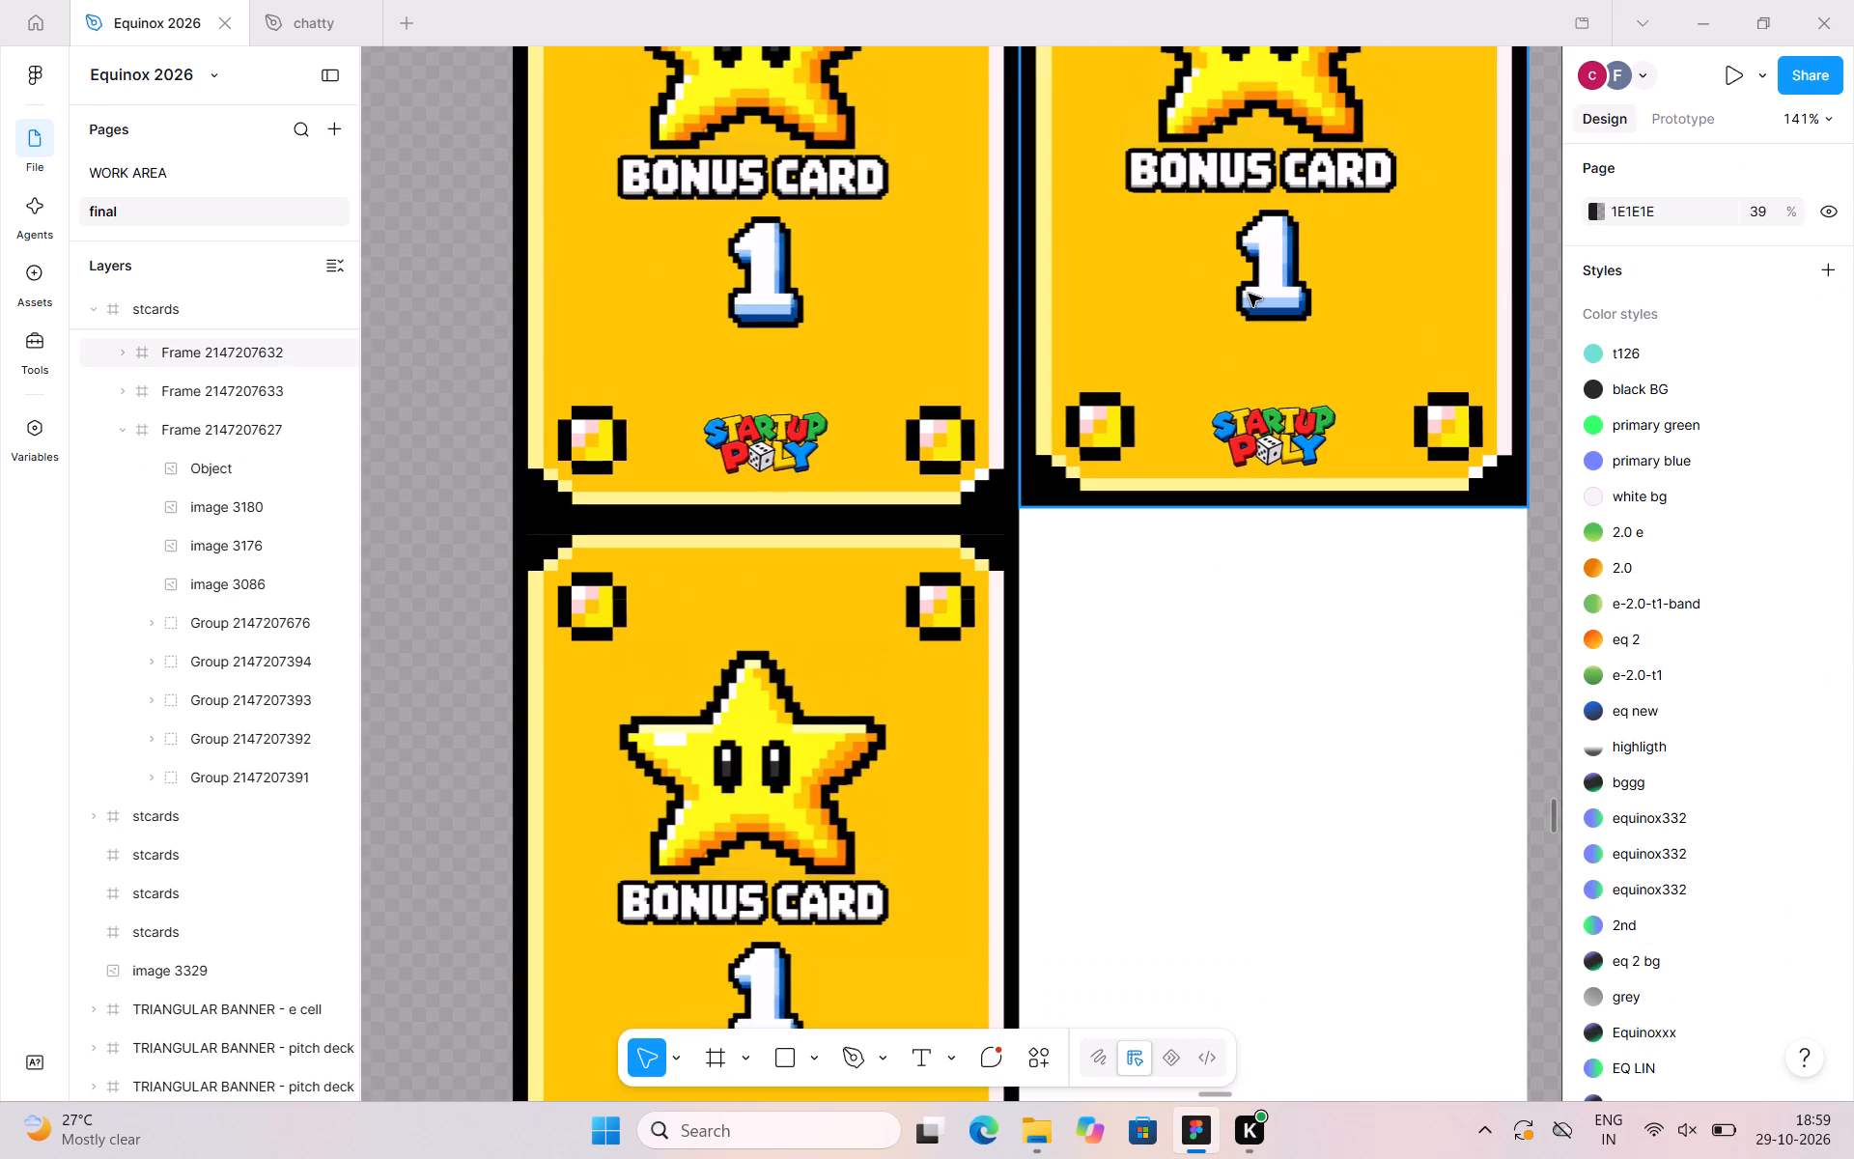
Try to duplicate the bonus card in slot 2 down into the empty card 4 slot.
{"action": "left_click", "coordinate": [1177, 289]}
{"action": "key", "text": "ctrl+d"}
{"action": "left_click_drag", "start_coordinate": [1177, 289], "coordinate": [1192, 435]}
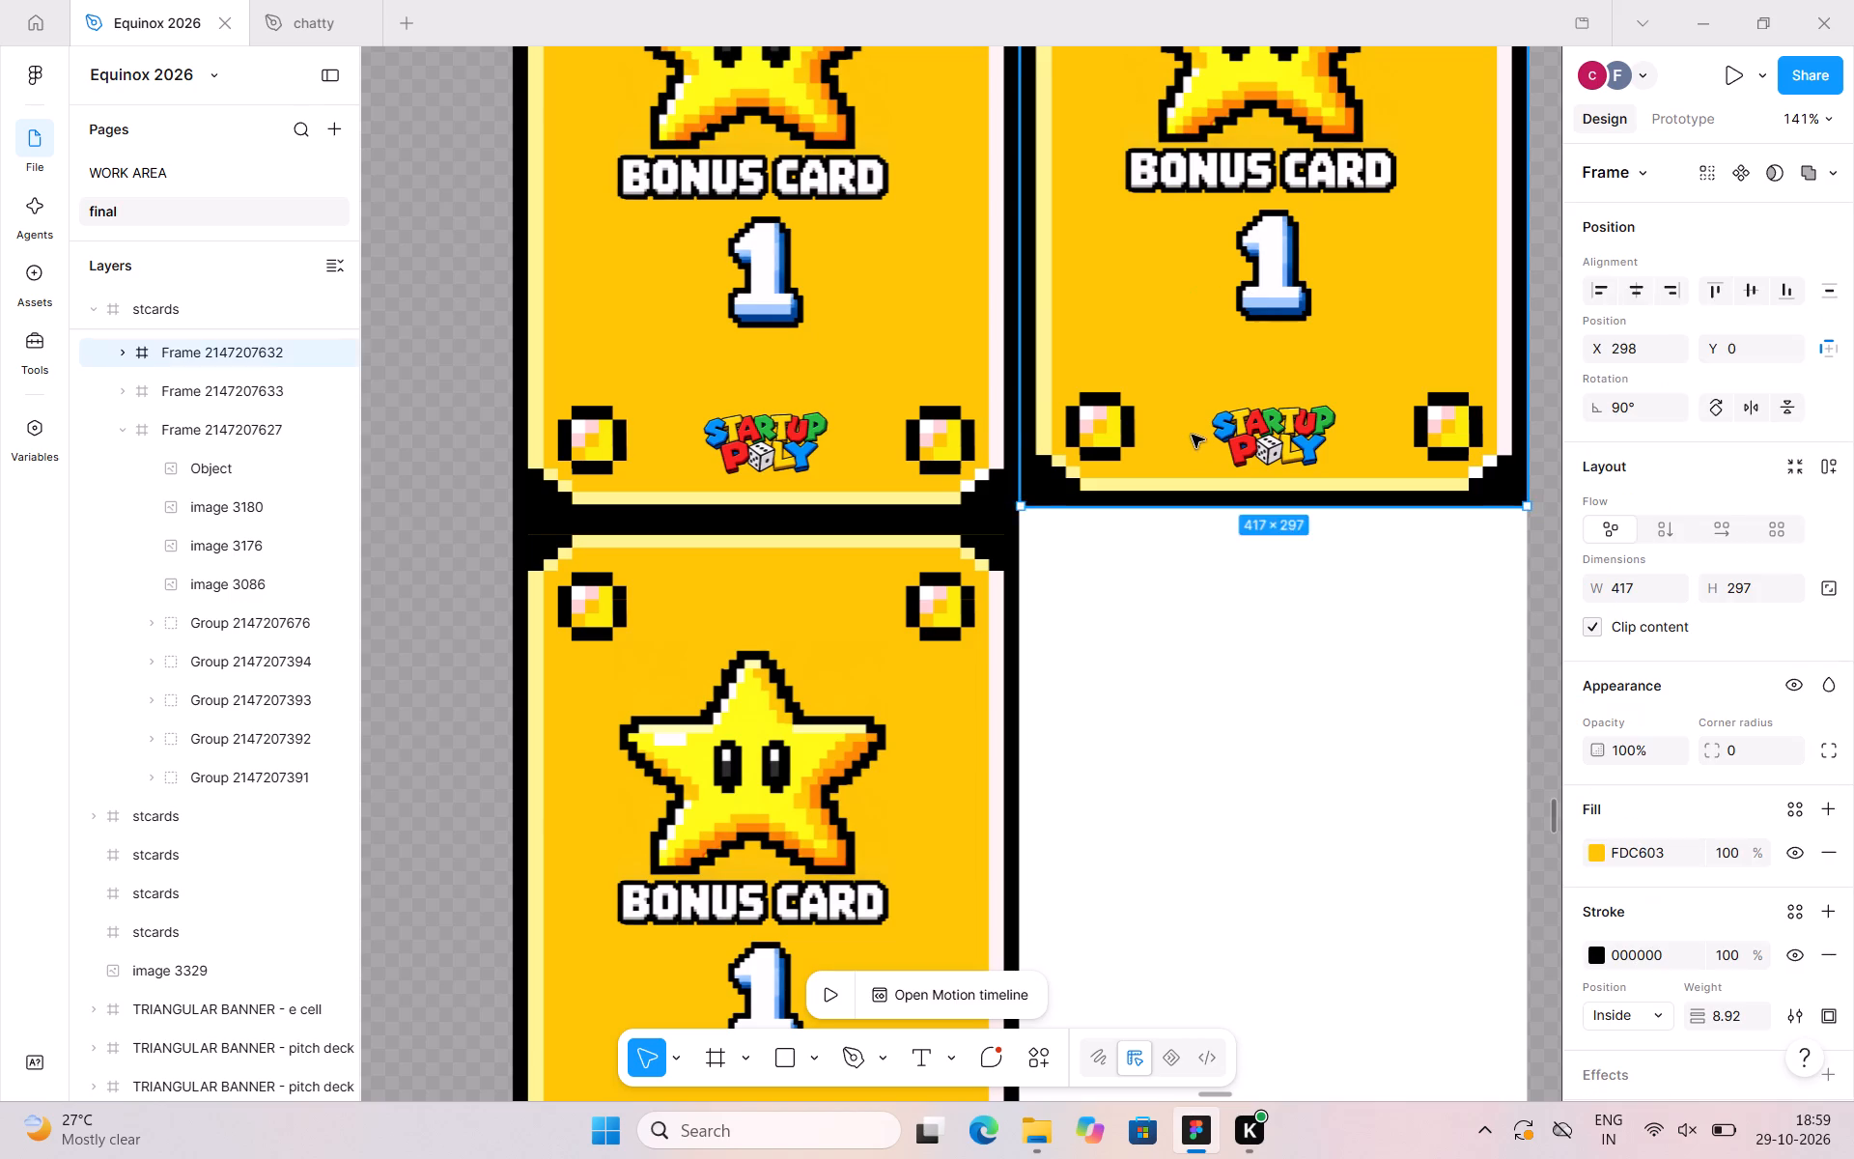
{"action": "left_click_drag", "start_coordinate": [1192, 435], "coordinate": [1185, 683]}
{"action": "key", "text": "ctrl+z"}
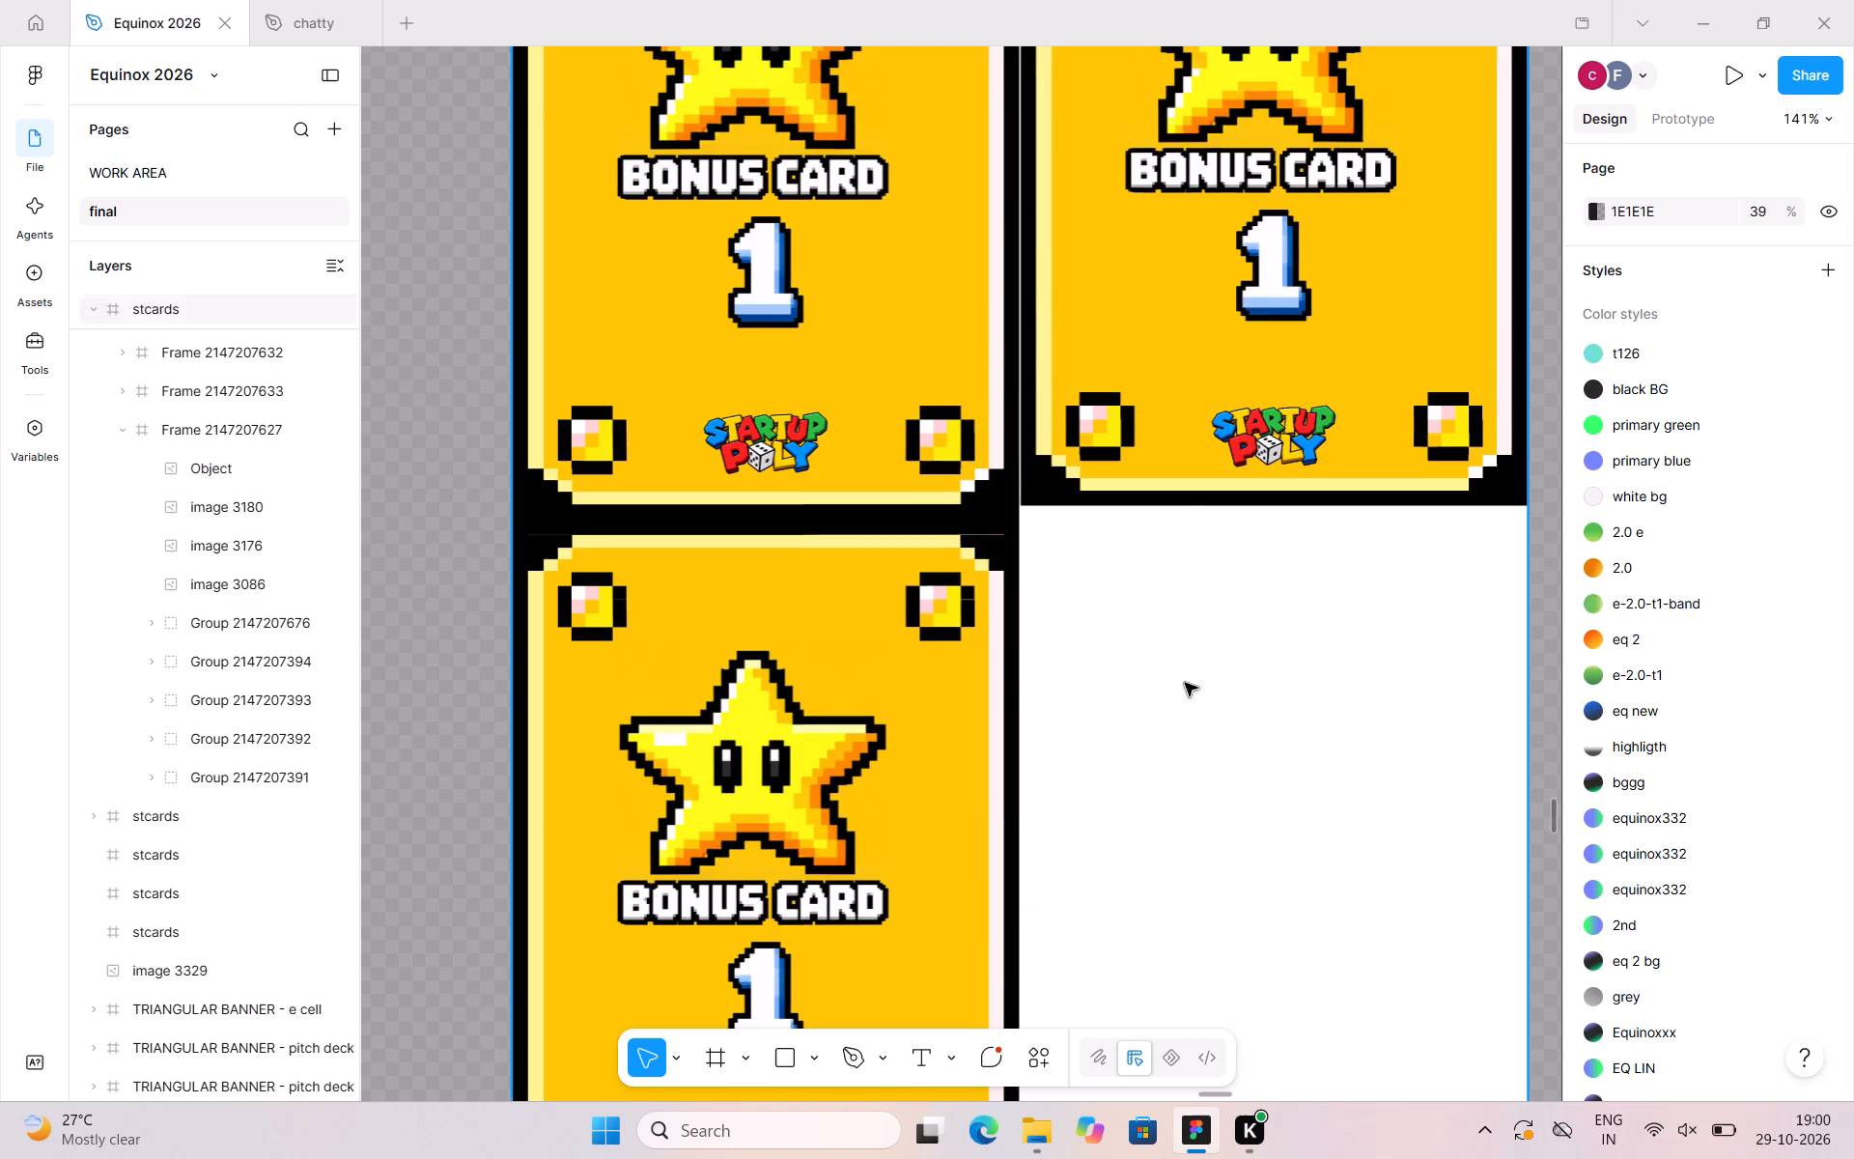
Duplicate the bonus card in slot 3 and trim the copy's overhanging bottom edge, making its frame 417 × 297.
{"action": "left_click", "coordinate": [686, 762]}
{"action": "key", "text": "ctrl+d"}
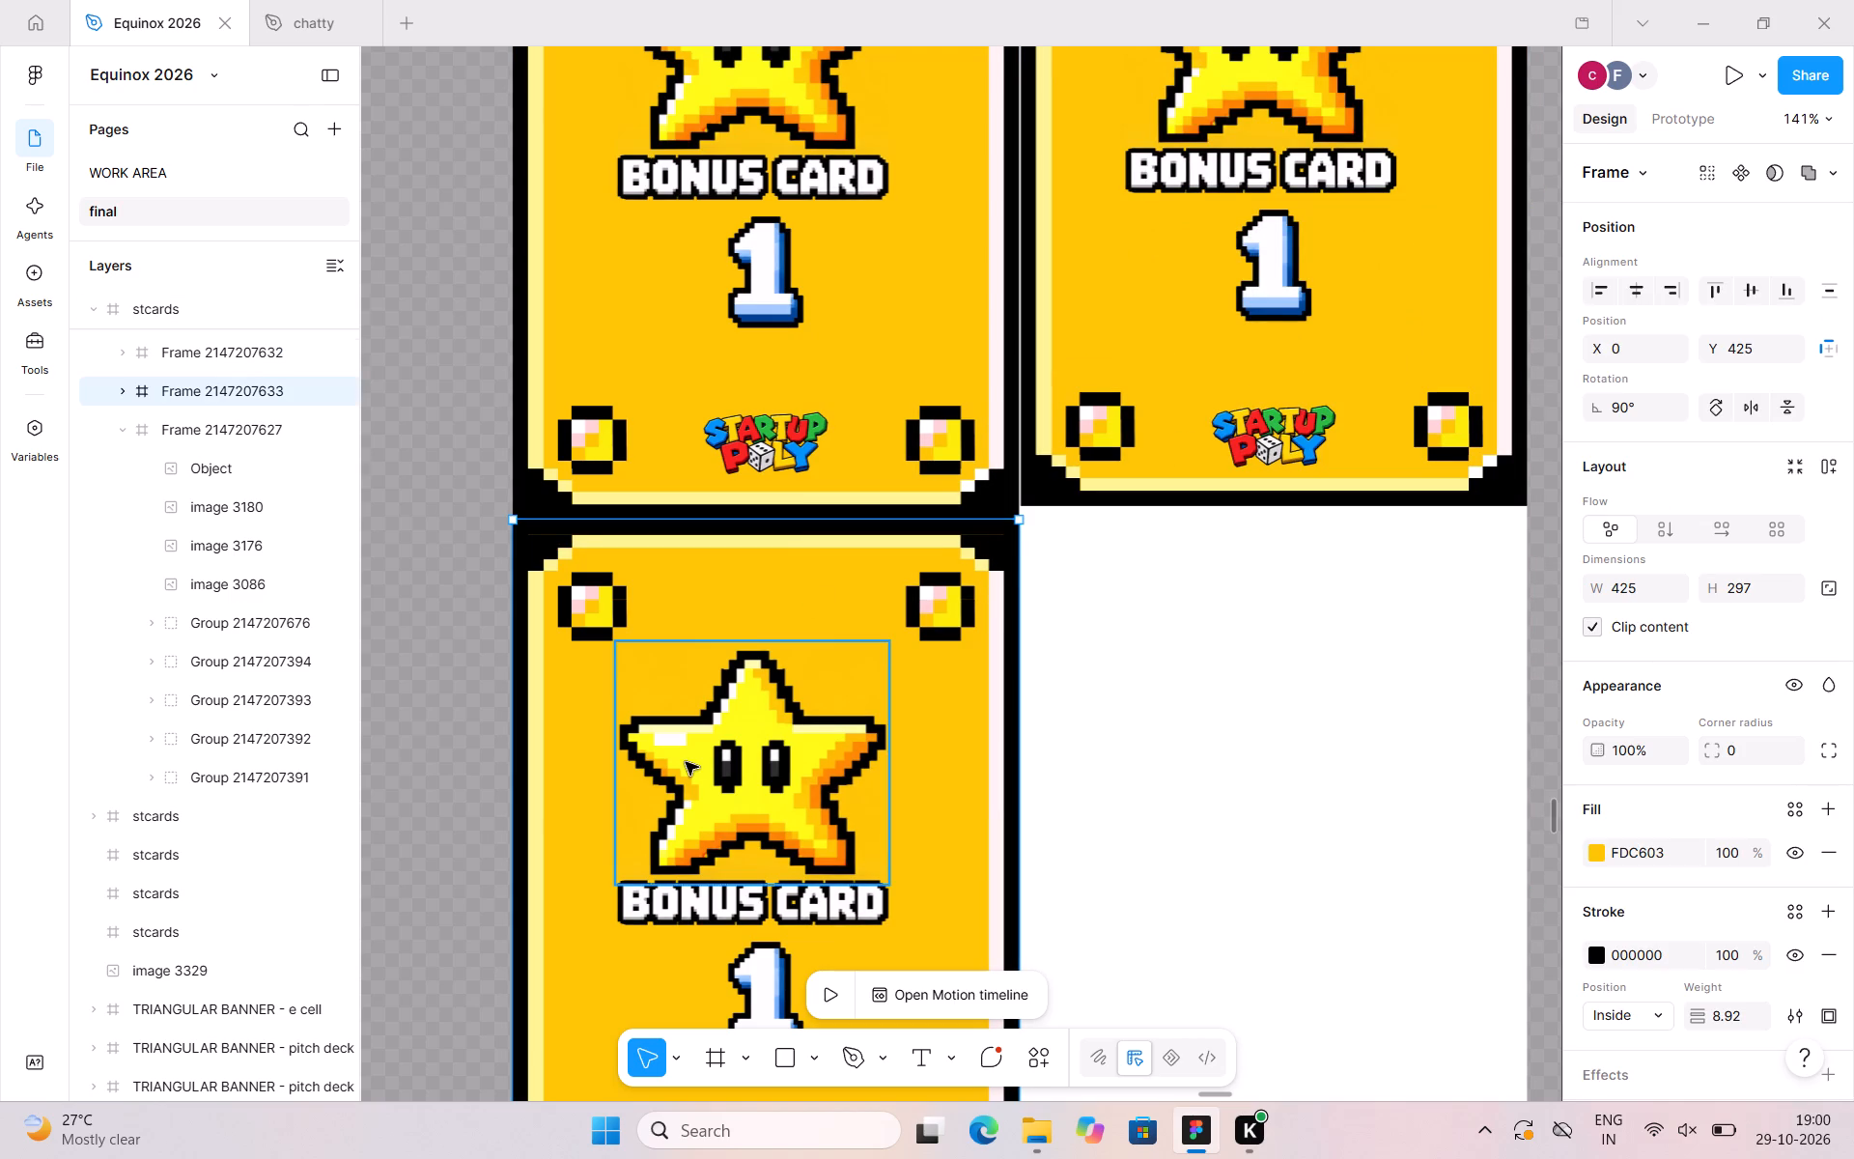
{"action": "scroll", "coordinate": [725, 708], "scroll_direction": "down", "scroll_amount": 2}
{"action": "left_click", "coordinate": [649, 641]}
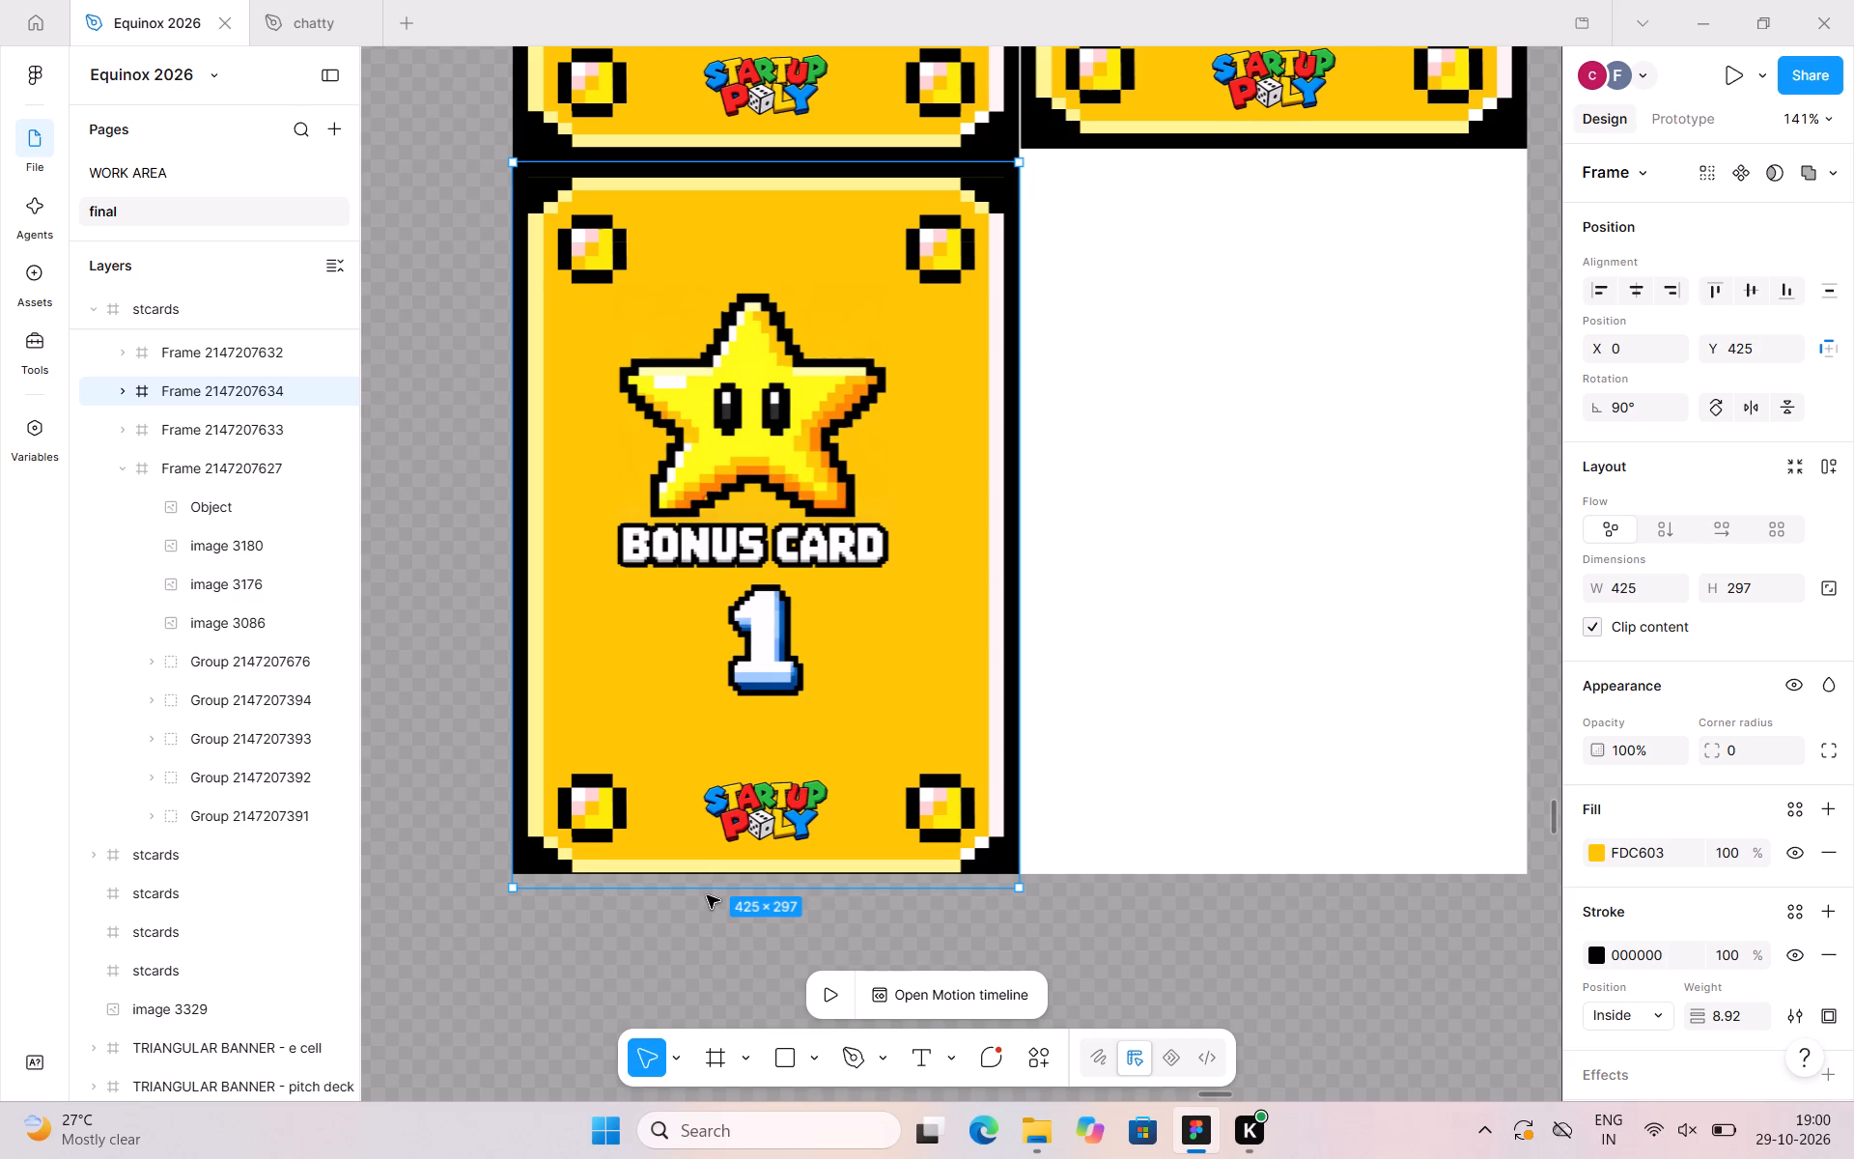
{"action": "left_click_drag", "start_coordinate": [708, 895], "coordinate": [707, 877]}
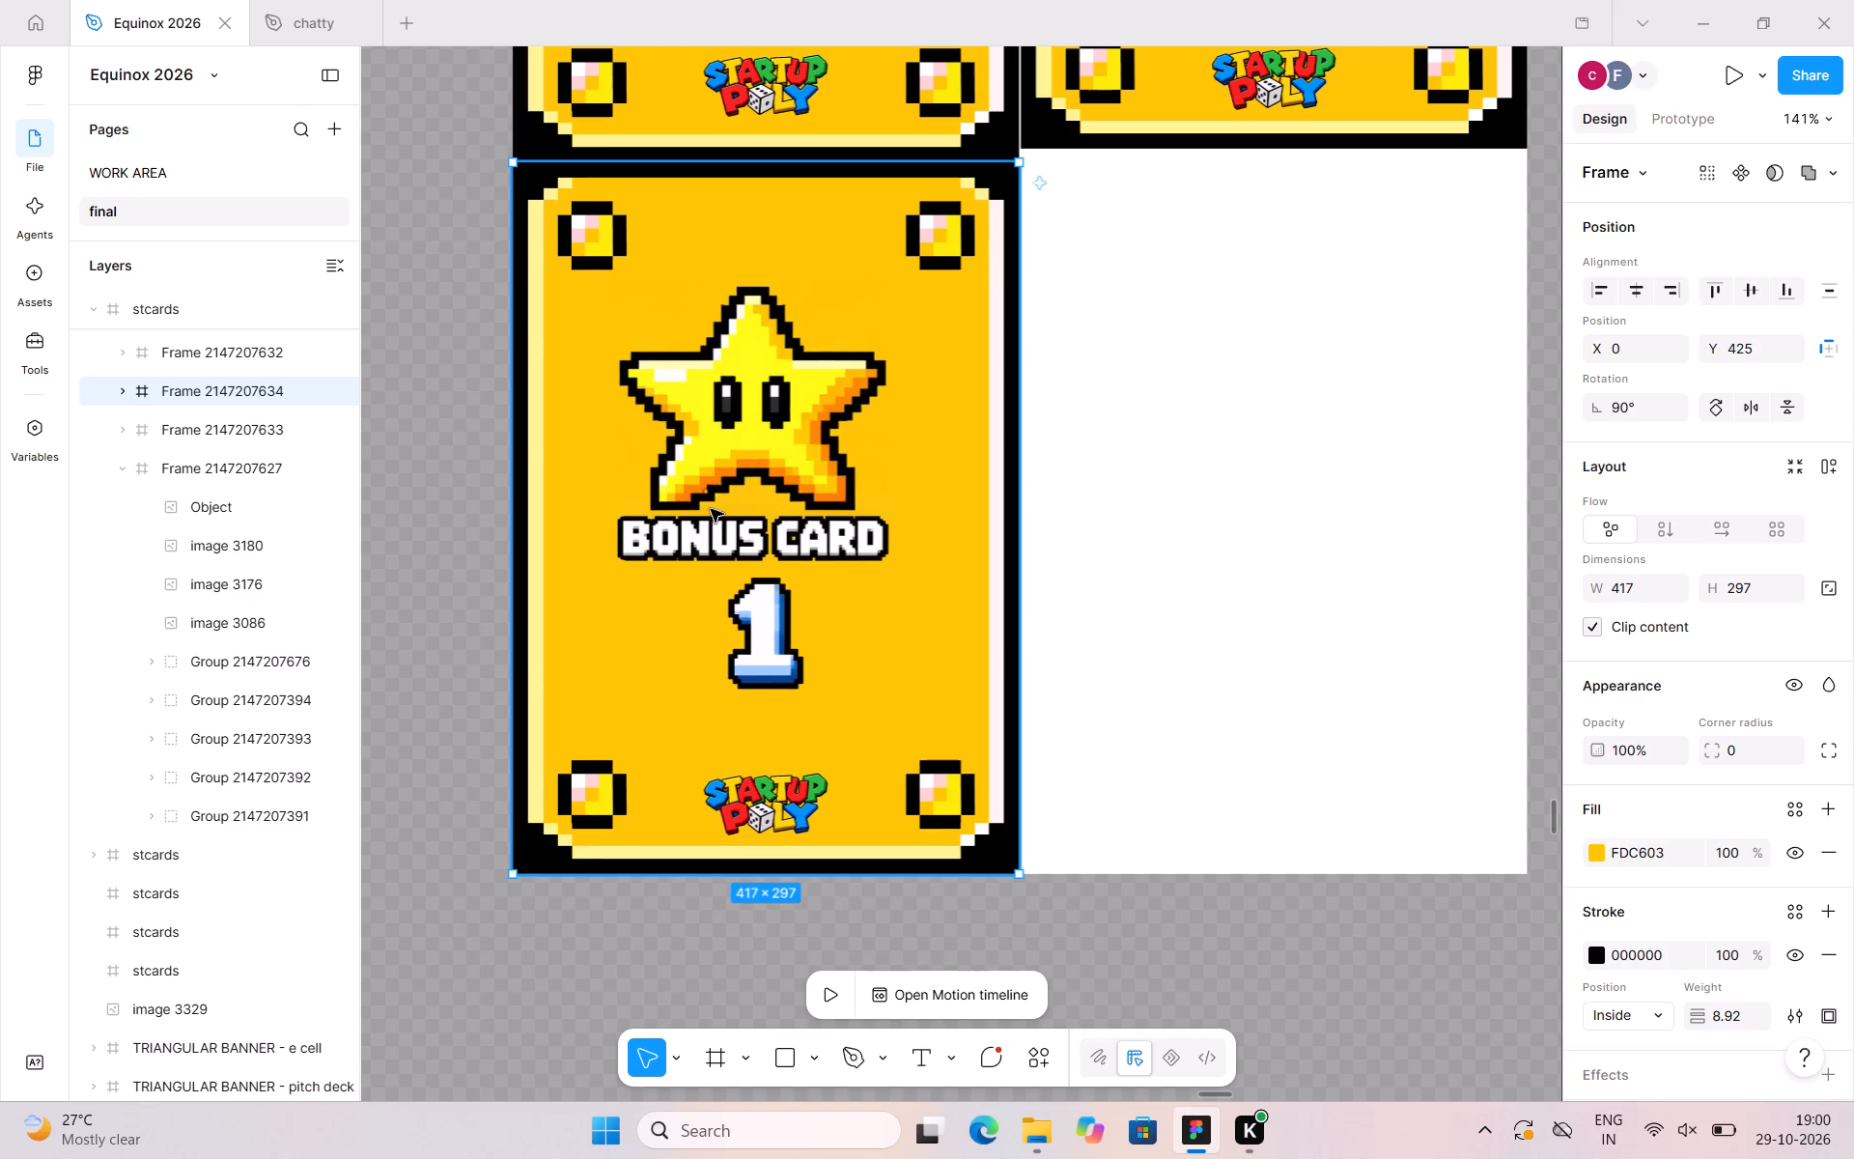
Move the trimmed copy horizontally into the empty card 4 slot, at X 300, Y 425.
{"action": "key", "text": "shift+Right"}
{"action": "key", "text": "shift+Right"}
{"action": "key", "text": "shift+Right"}
{"action": "key", "text": "shift+Right"}
{"action": "key", "text": "shift+Right"}
{"action": "key", "text": "shift+Right"}
{"action": "key", "text": "shift+Right"}
{"action": "key", "text": "shift+Right"}
{"action": "key", "text": "shift+Right"}
{"action": "key", "text": "shift+Right"}
{"action": "key", "text": "shift+Right"}
{"action": "key", "text": "shift+Right"}
{"action": "key", "text": "shift+Right"}
{"action": "key", "text": "shift+Right"}
{"action": "key", "text": "shift+Right"}
{"action": "key", "text": "shift+Right"}
{"action": "key", "text": "shift+Right"}
{"action": "key", "text": "shift+Right"}
{"action": "key", "text": "shift+Right"}
{"action": "key", "text": "shift+Right"}
{"action": "key", "text": "shift+Right"}
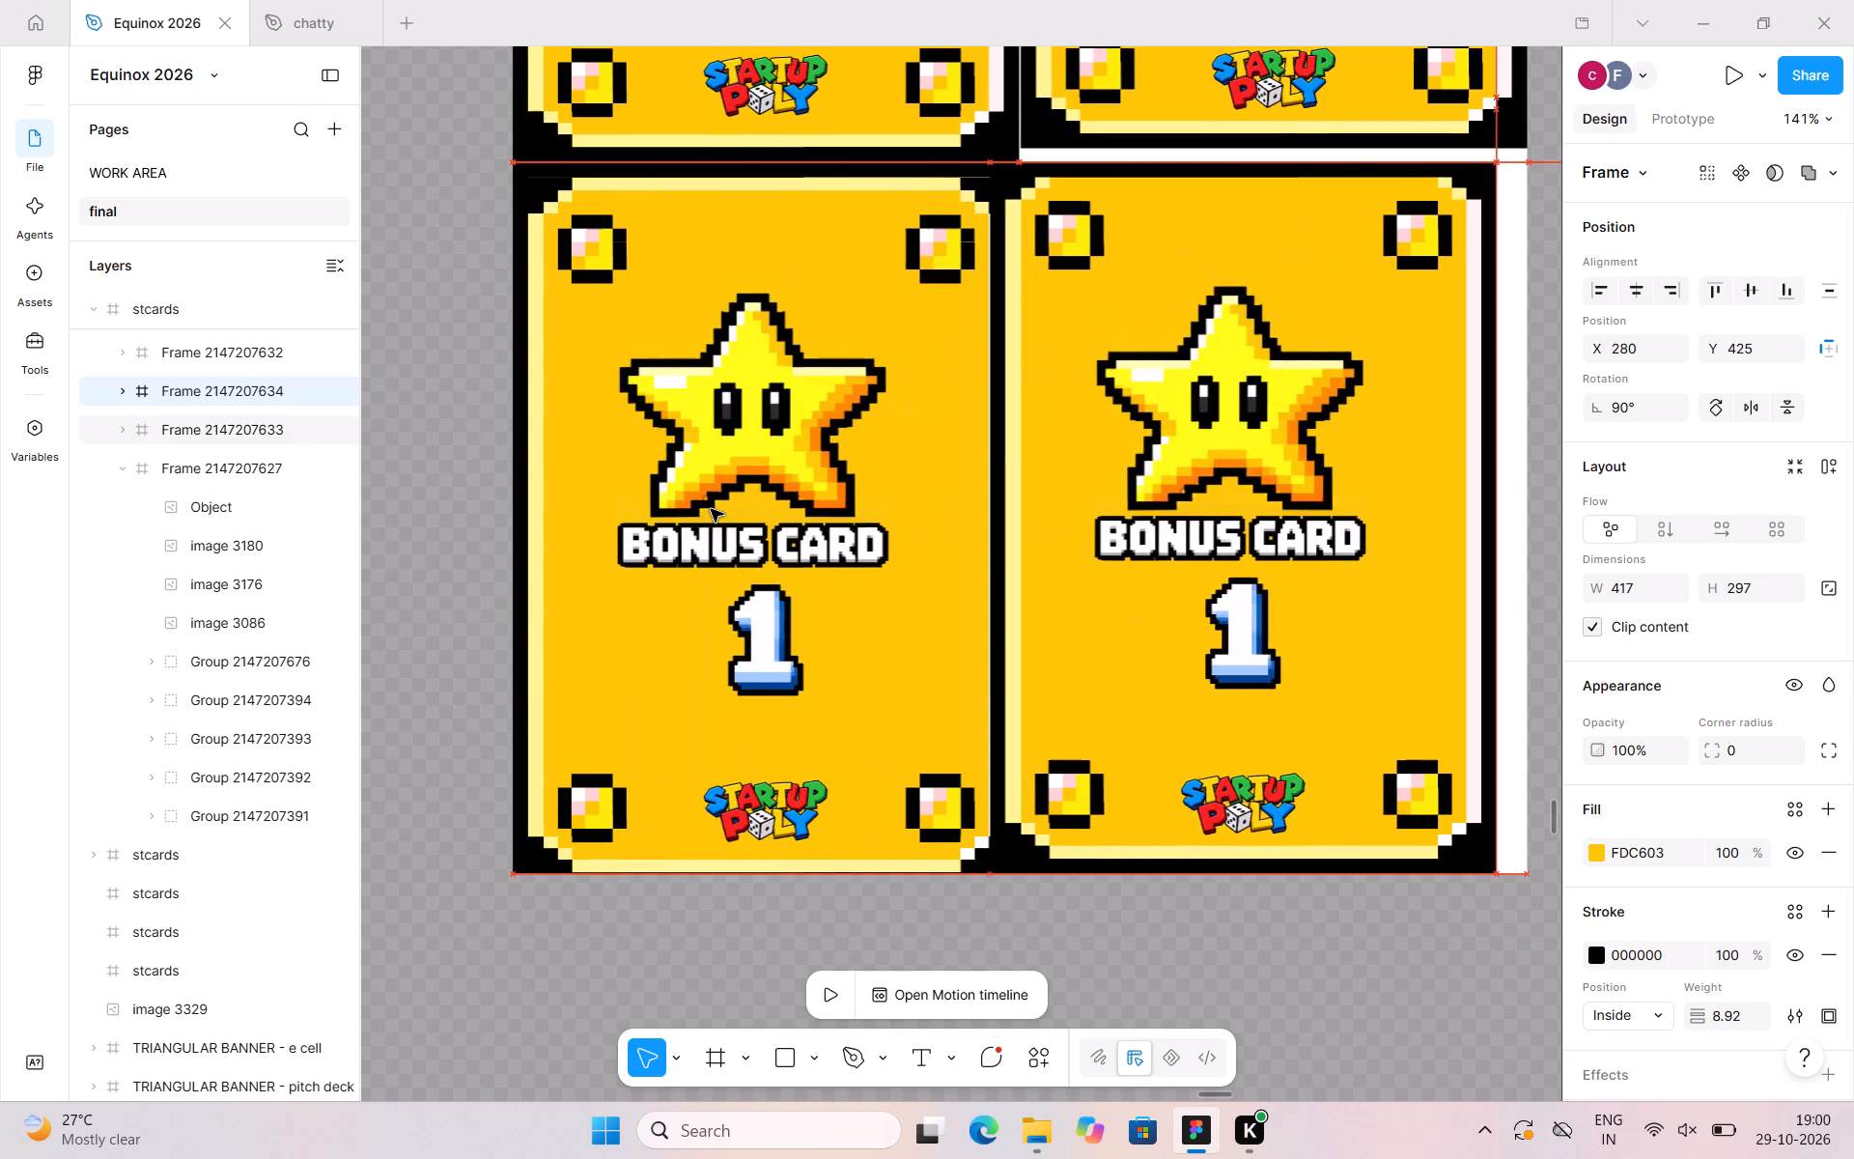
{"action": "key", "text": "shift+Right"}
{"action": "key", "text": "shift+Right"}
{"action": "key", "text": "shift+Right"}
{"action": "key", "text": "shift+Left"}
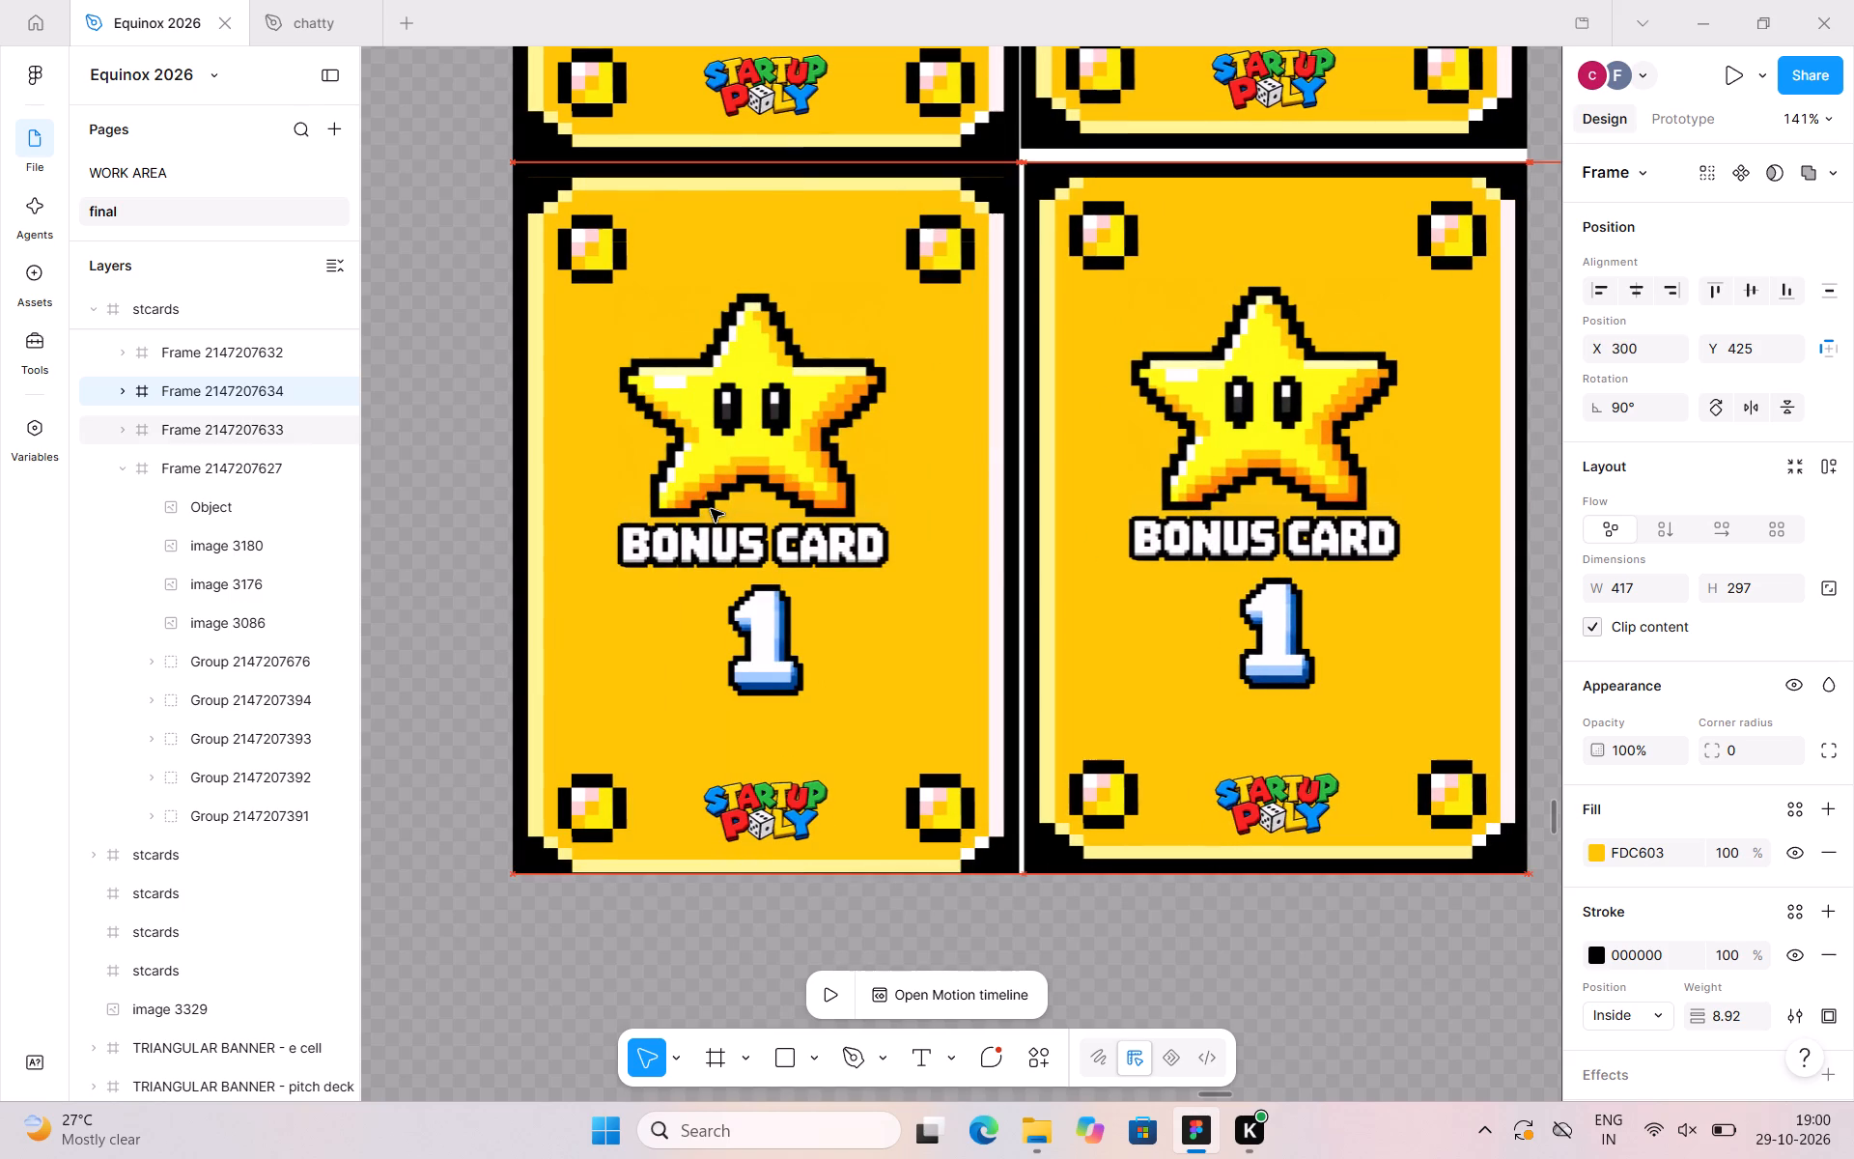
{"action": "key", "text": "shift+Left"}
{"action": "key", "text": "shift+Down"}
{"action": "key", "text": "shift+Up"}
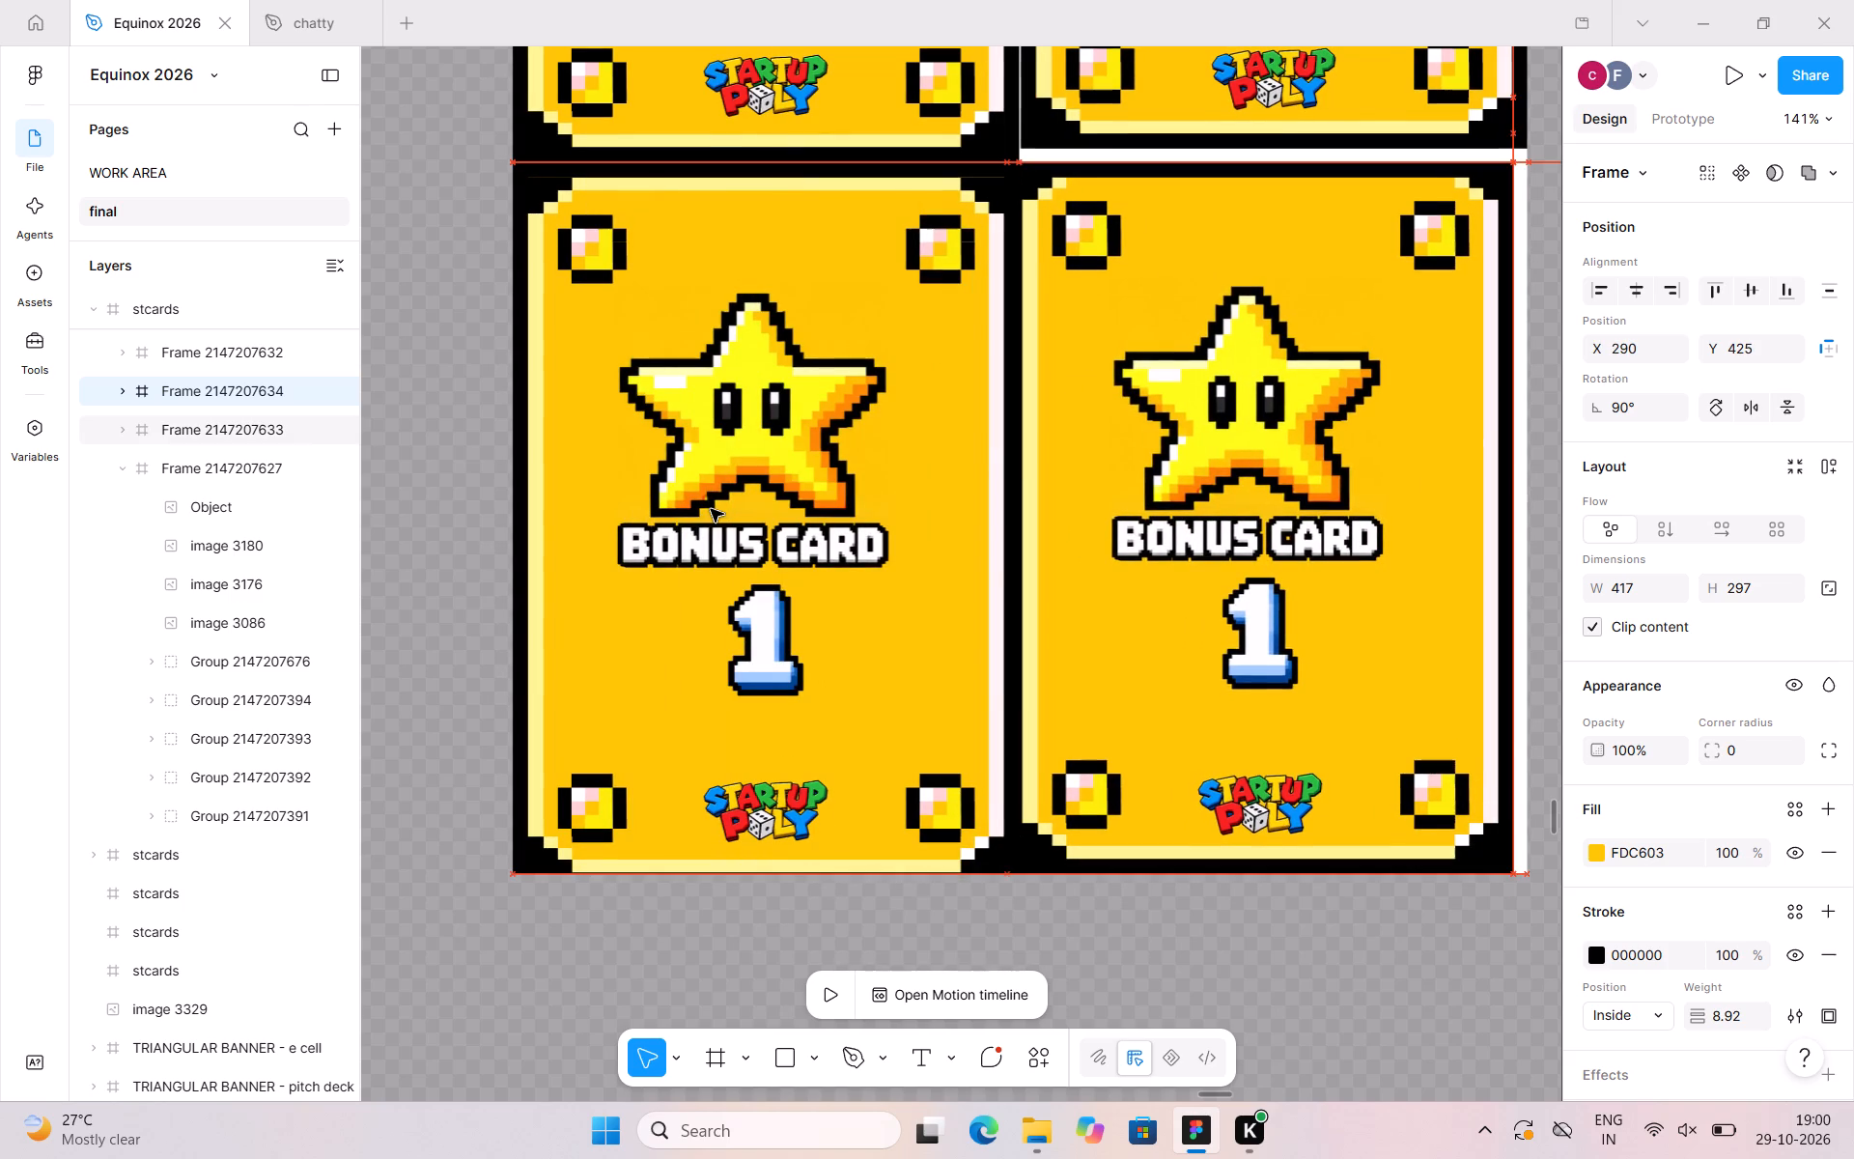
{"action": "key", "text": "shift+Right"}
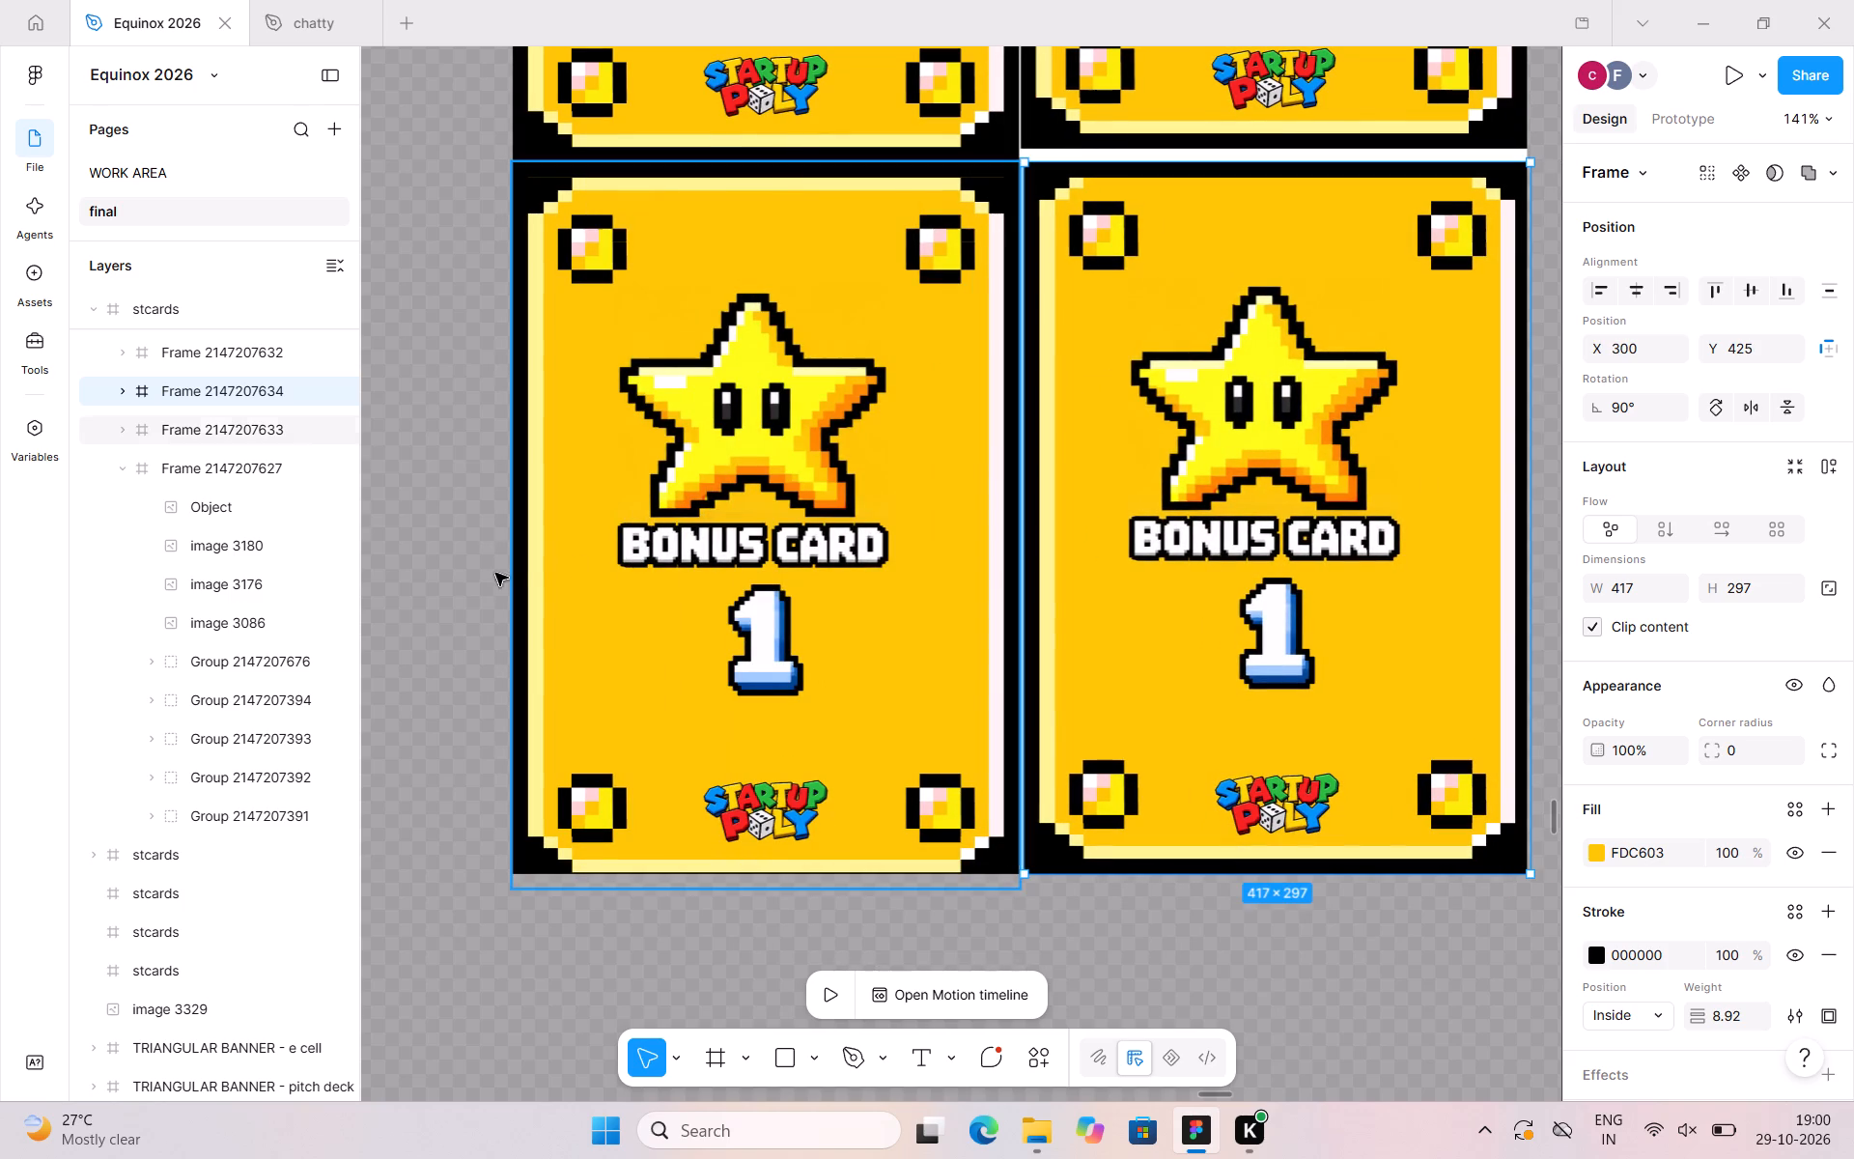
Trim the overhanging bottom edge of the bonus card in slot 3, making its frame 417 × 297.
{"action": "left_click", "coordinate": [714, 705]}
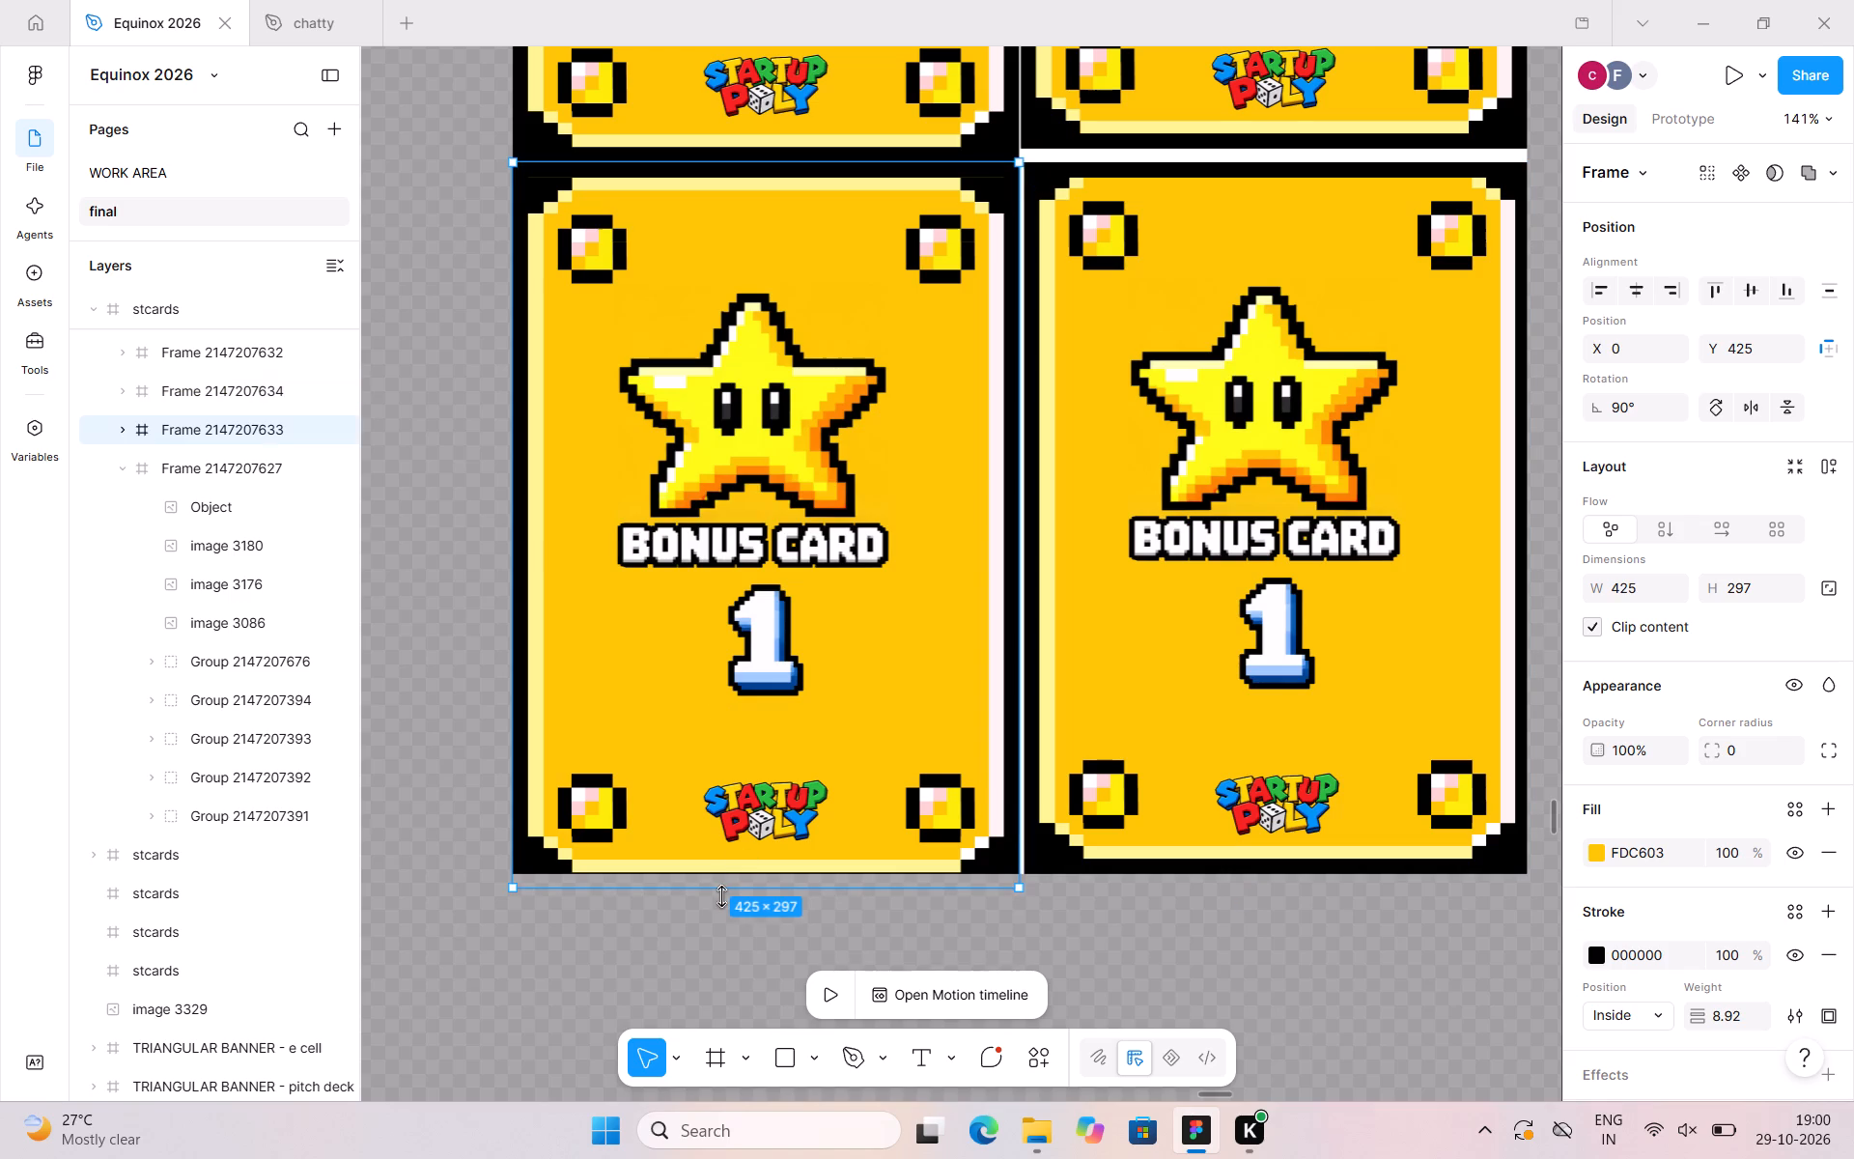
{"action": "left_click_drag", "start_coordinate": [721, 896], "coordinate": [720, 876]}
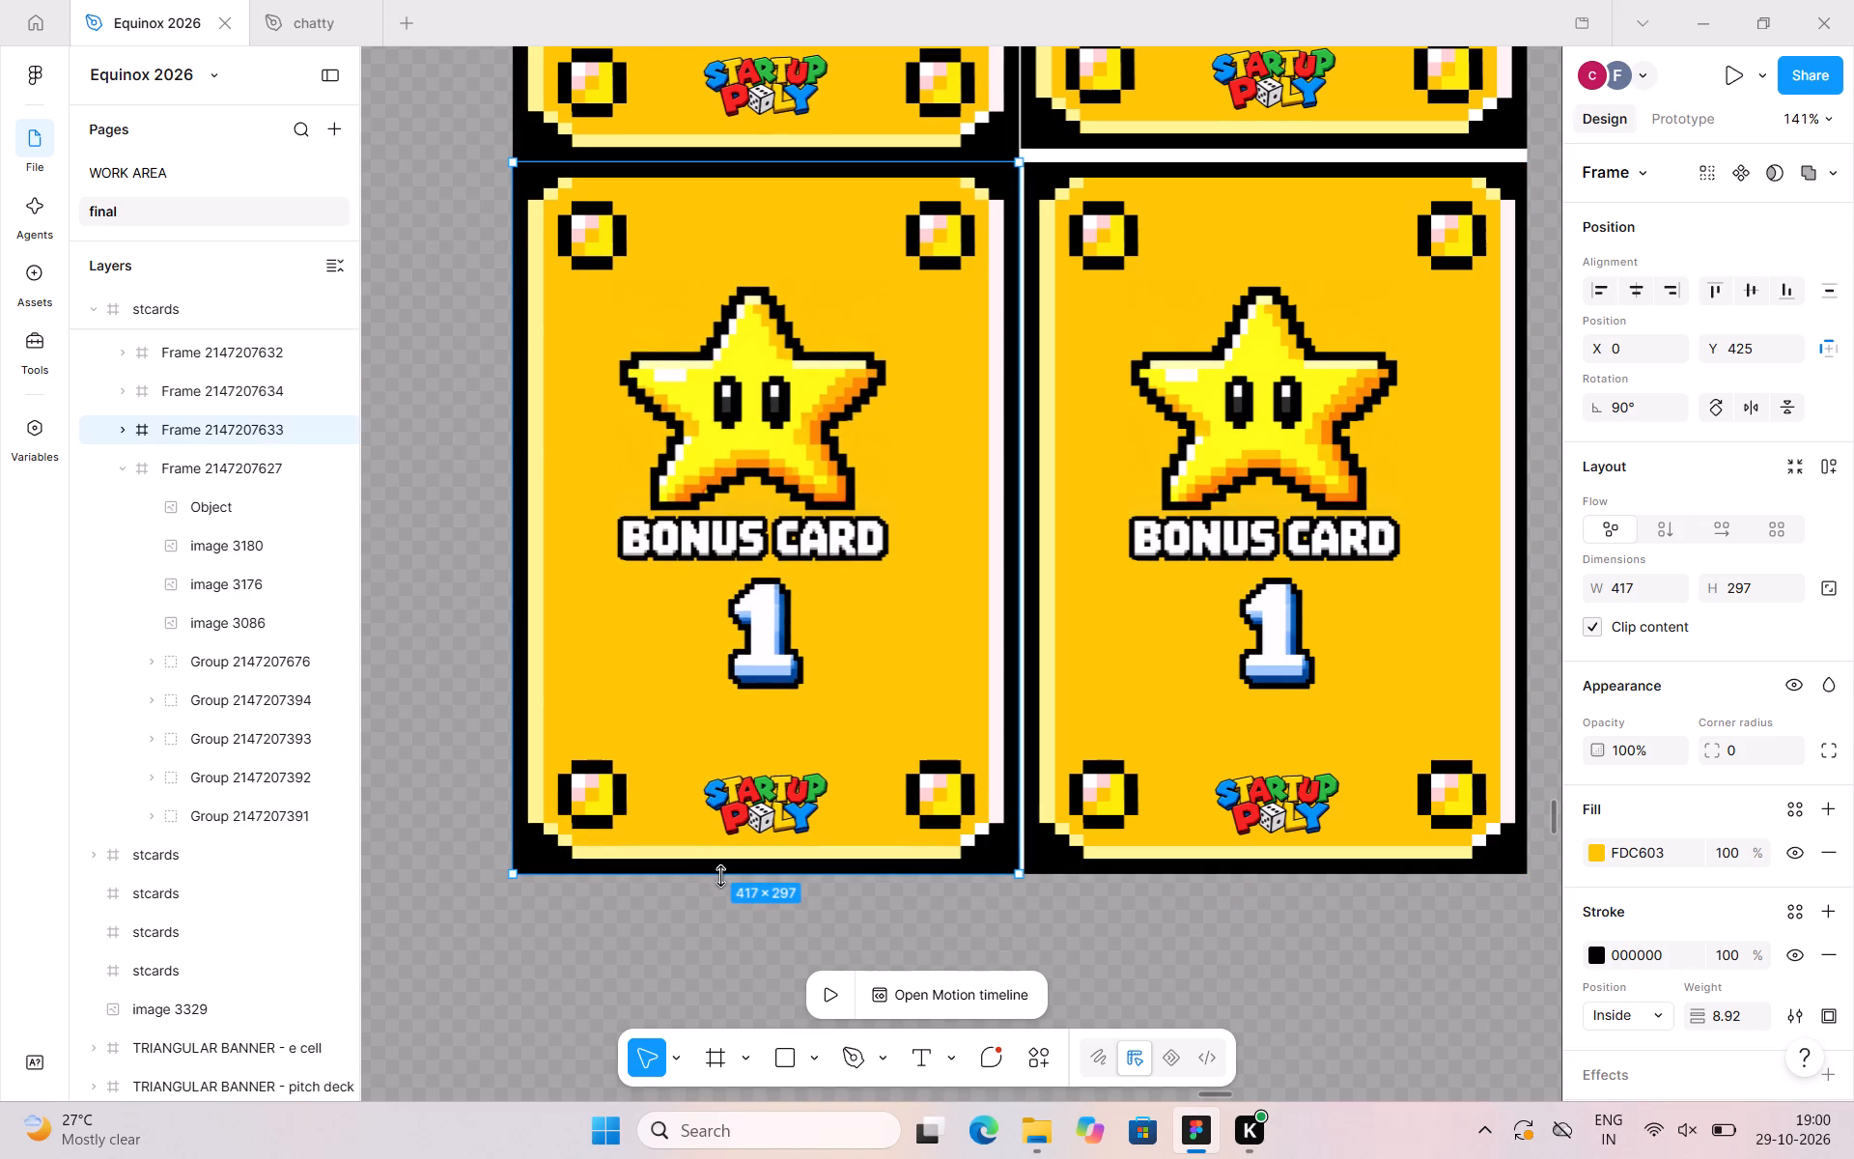
Resize the bonus card in slot 2 from its bottom edge, making its frame 416 × 297.
{"action": "scroll", "coordinate": [1195, 353], "scroll_direction": "up", "scroll_amount": 4}
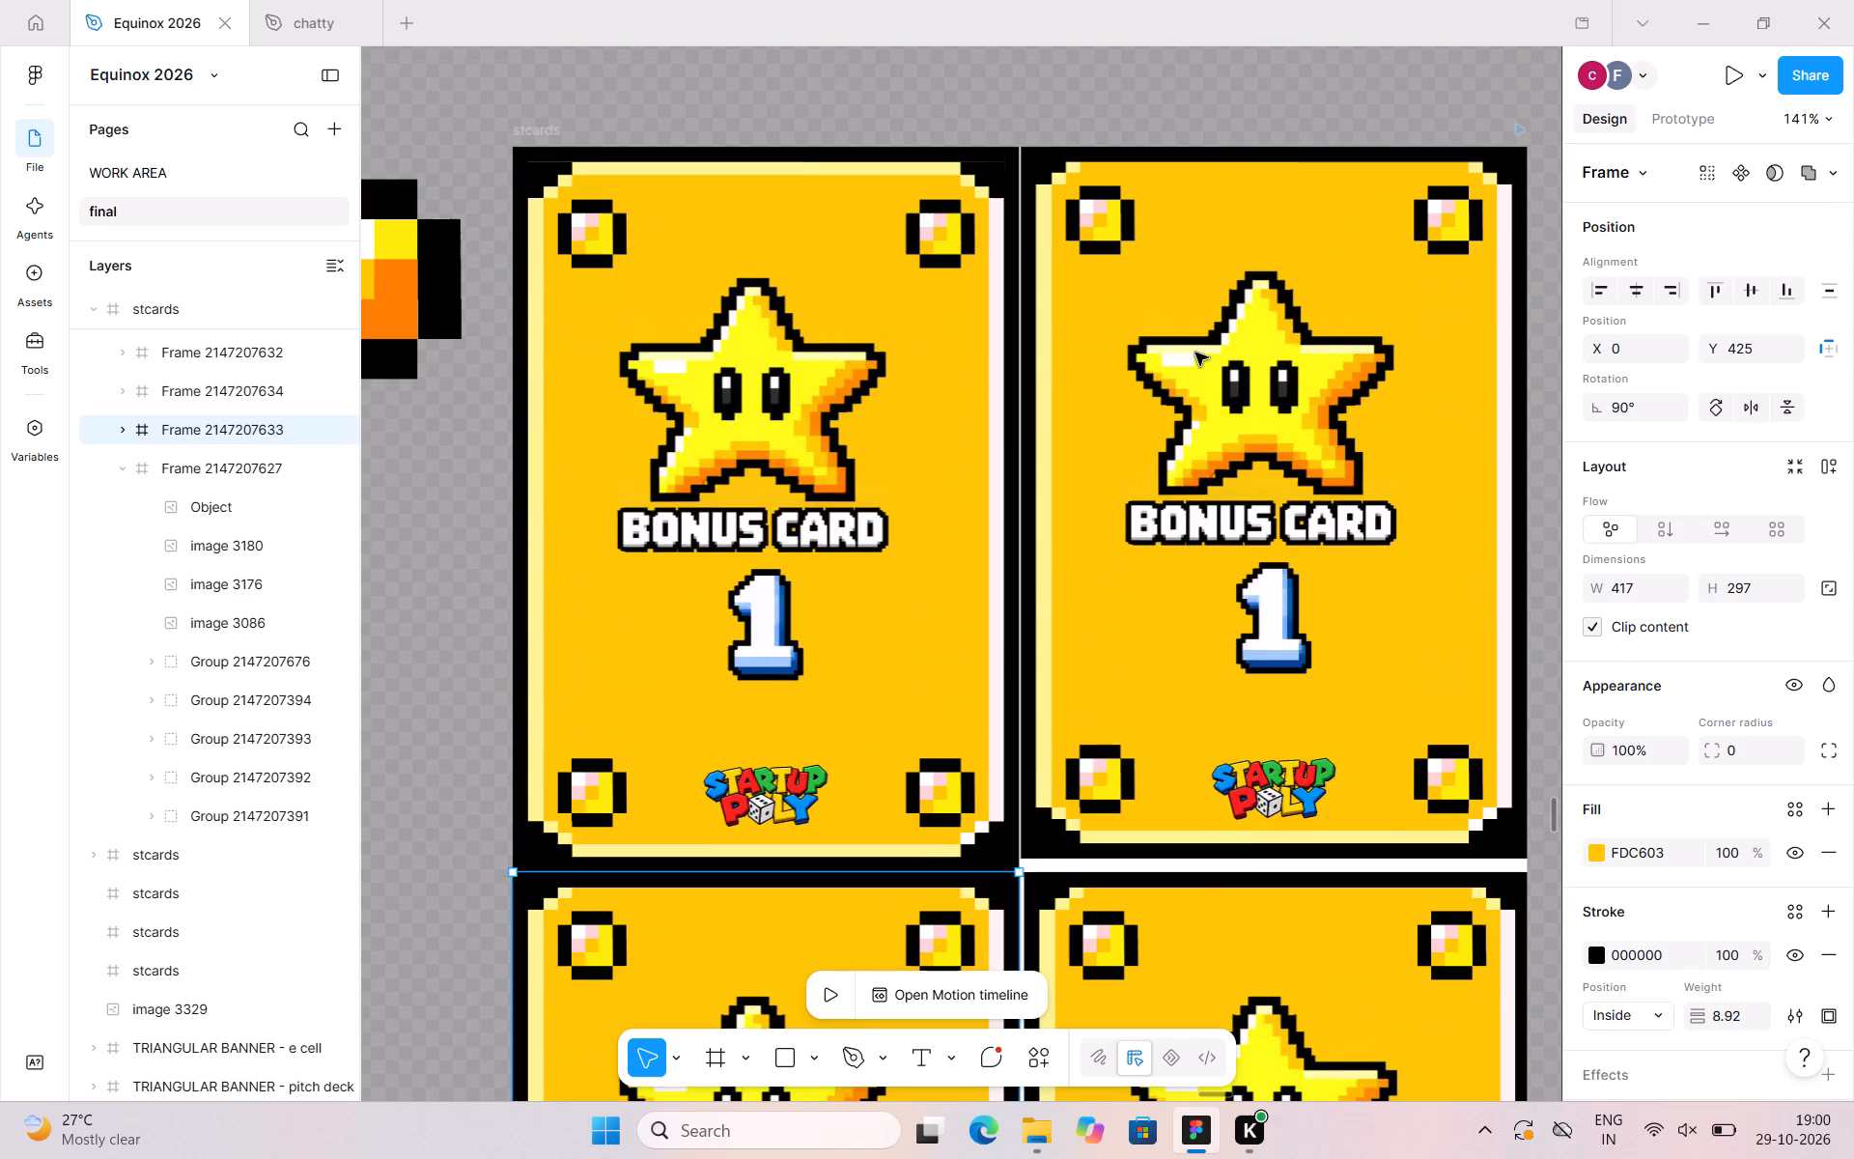
{"action": "left_click", "coordinate": [1252, 856]}
{"action": "left_click", "coordinate": [1252, 858]}
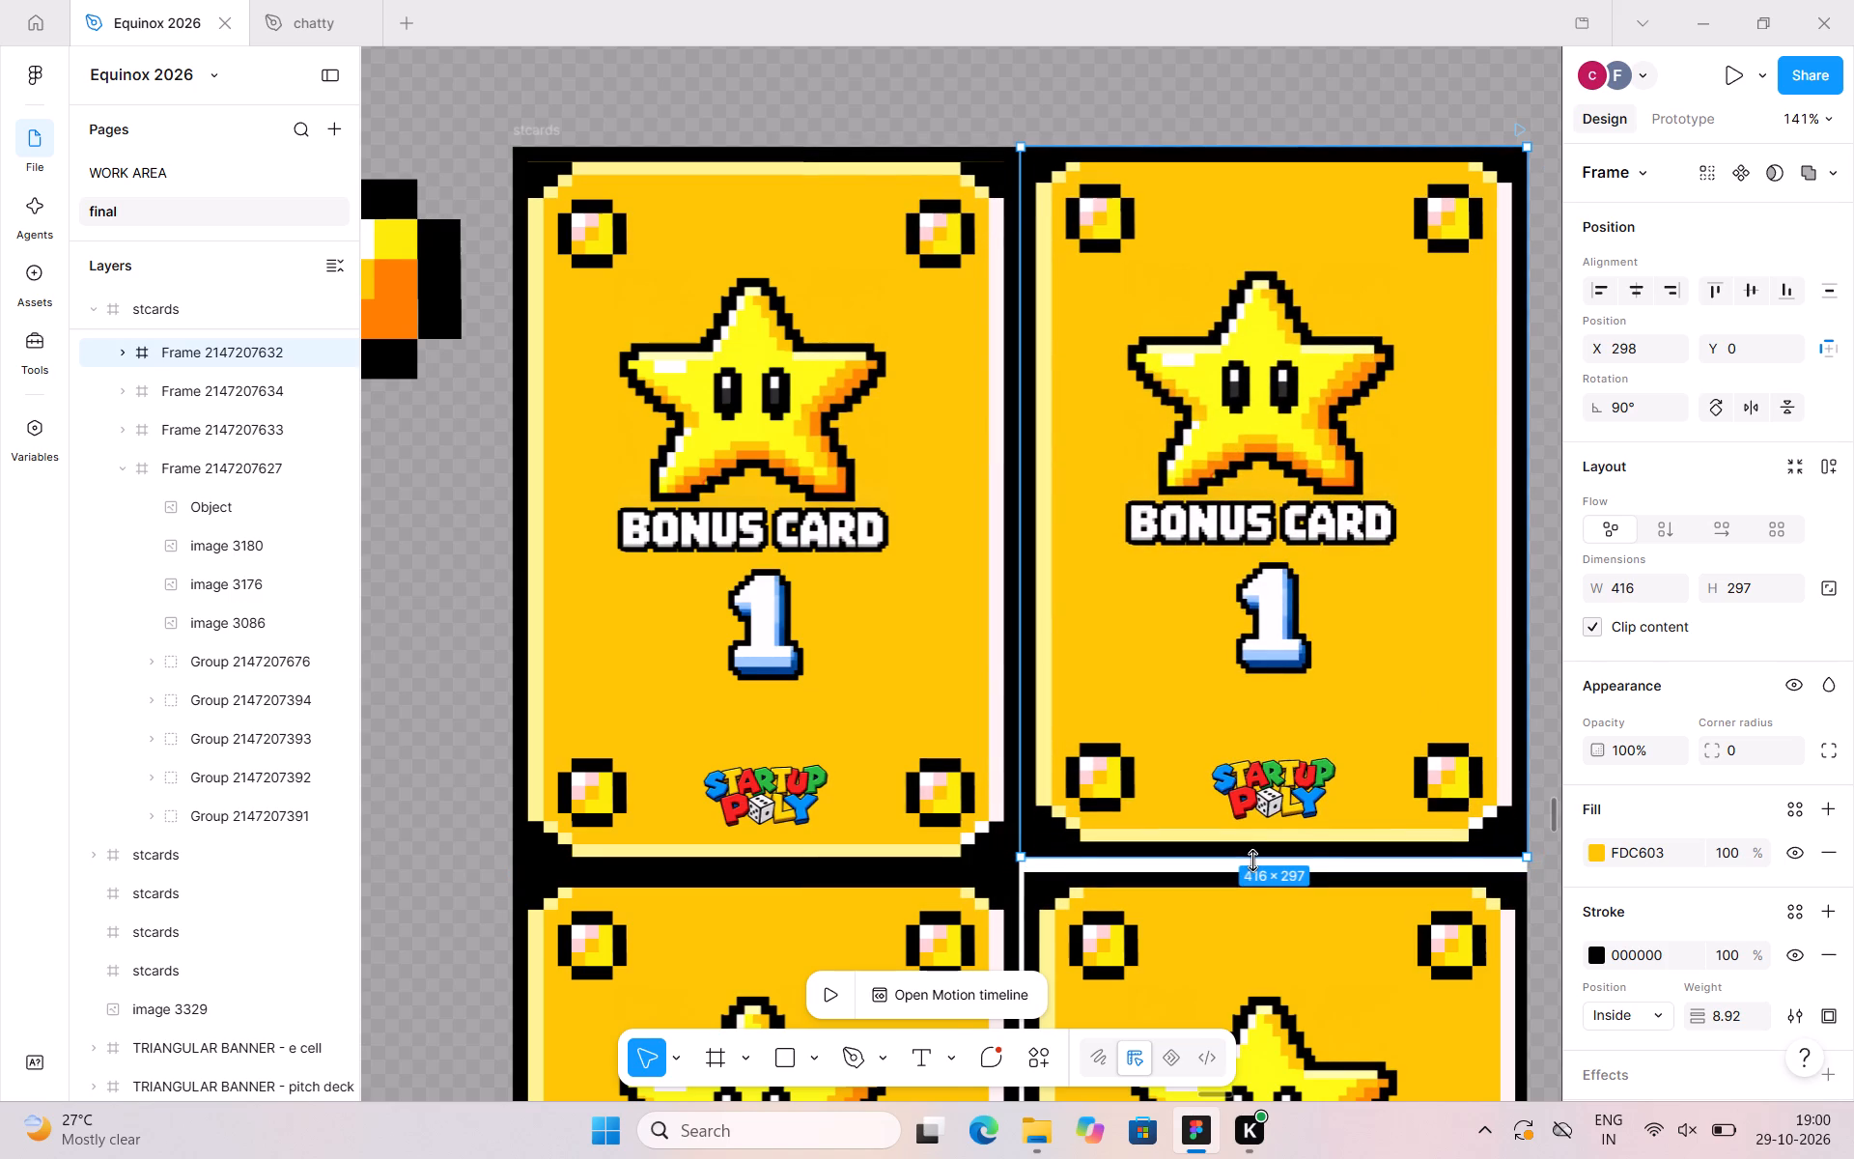
Move the bonus card in slot 4 to X 298, Y 416 and extend its bottom edge to the sheet's end, making it 426 × 297.
{"action": "scroll", "coordinate": [1252, 861], "scroll_direction": "down", "scroll_amount": 2}
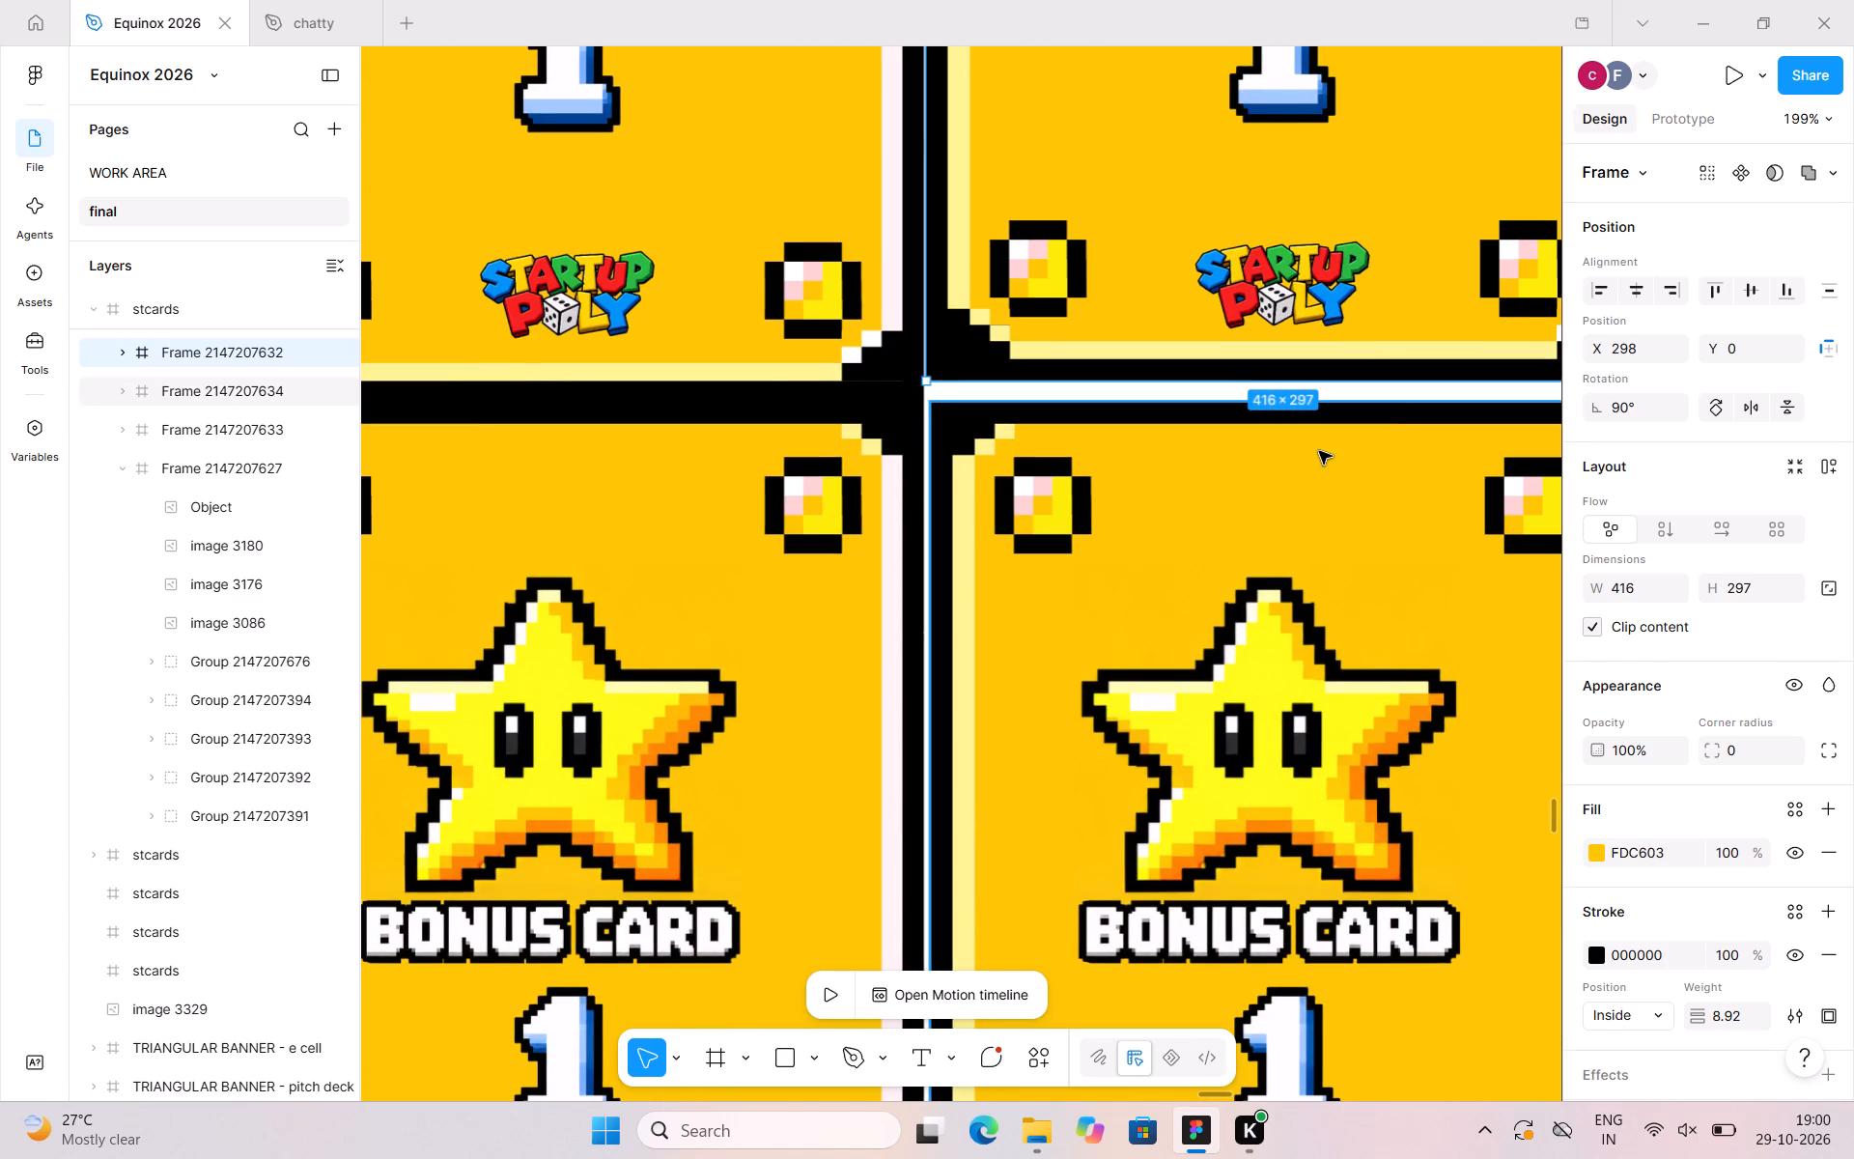
{"action": "left_click", "coordinate": [1319, 451]}
{"action": "left_click_drag", "start_coordinate": [1319, 451], "coordinate": [1315, 434]}
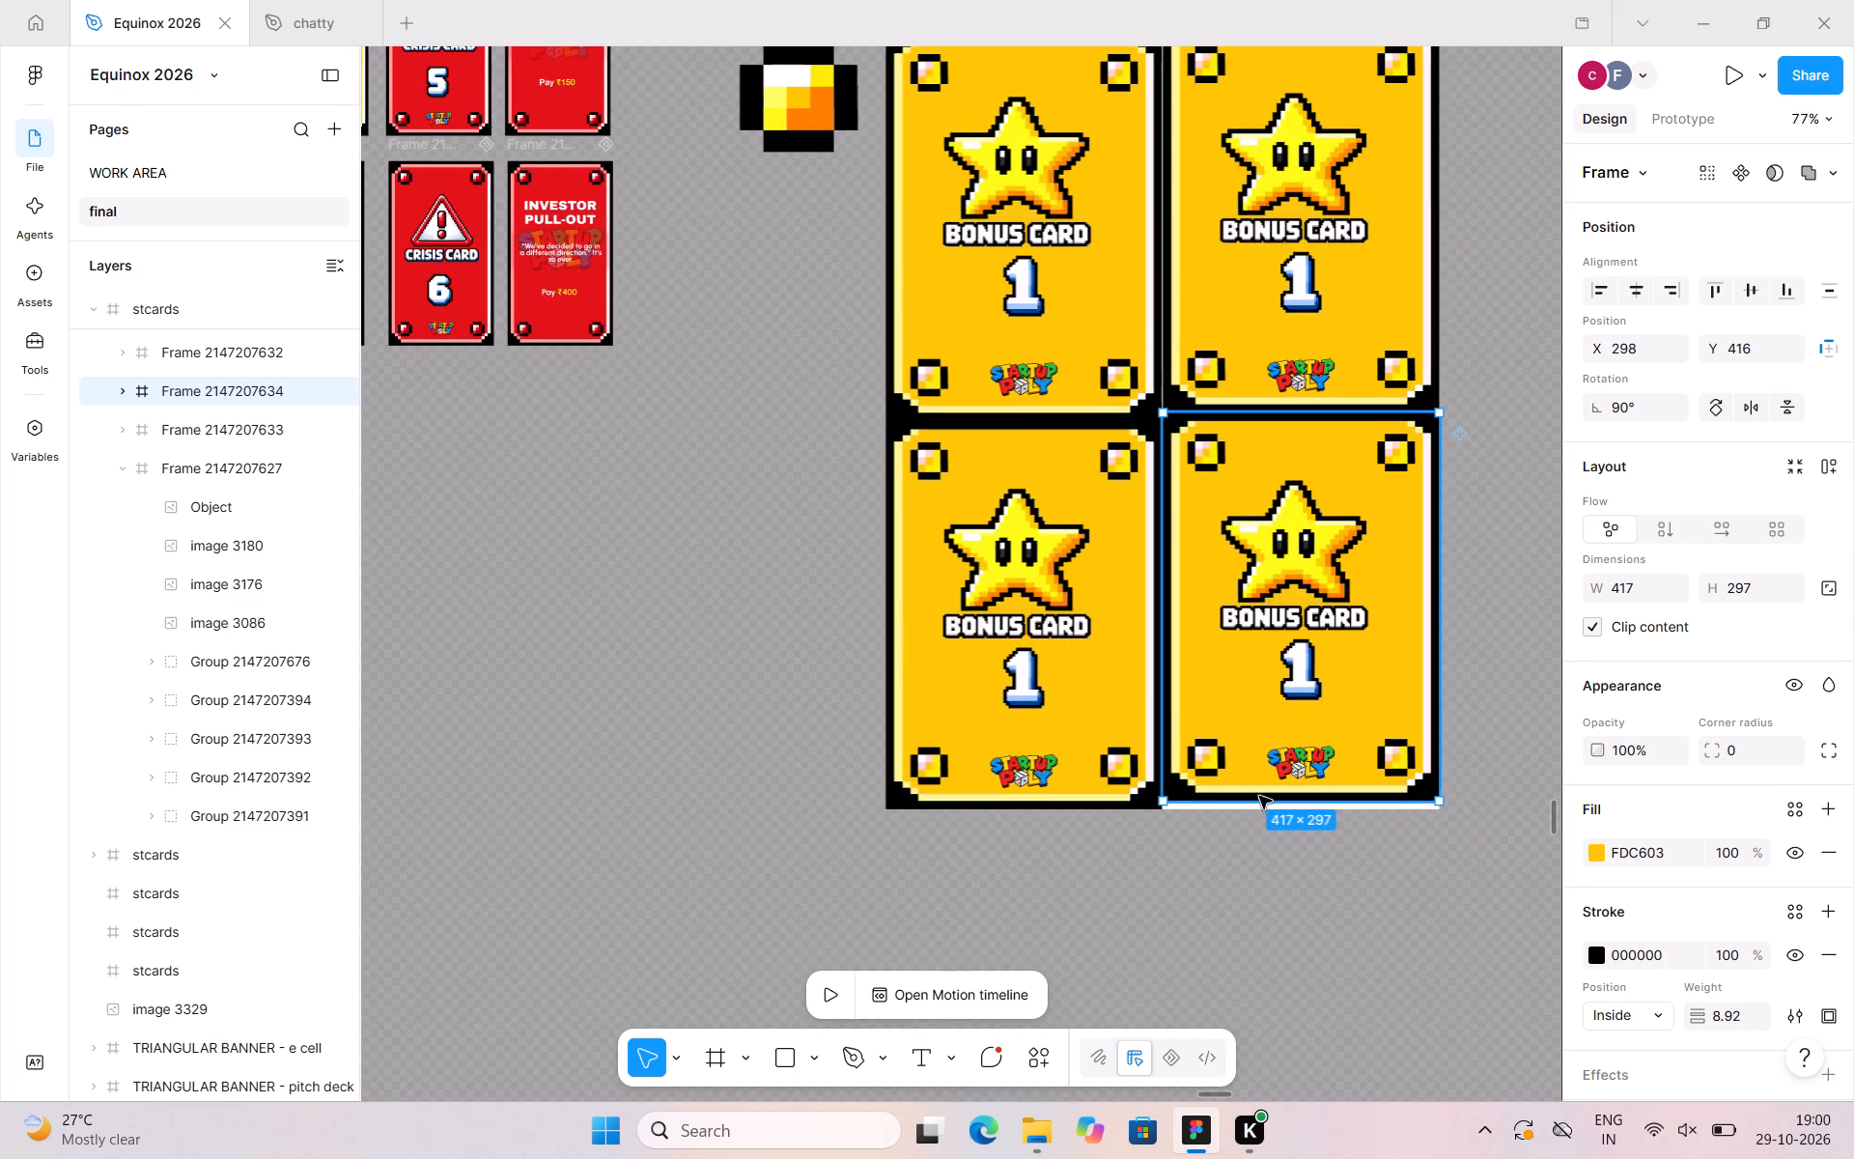
{"action": "left_click", "coordinate": [1258, 803]}
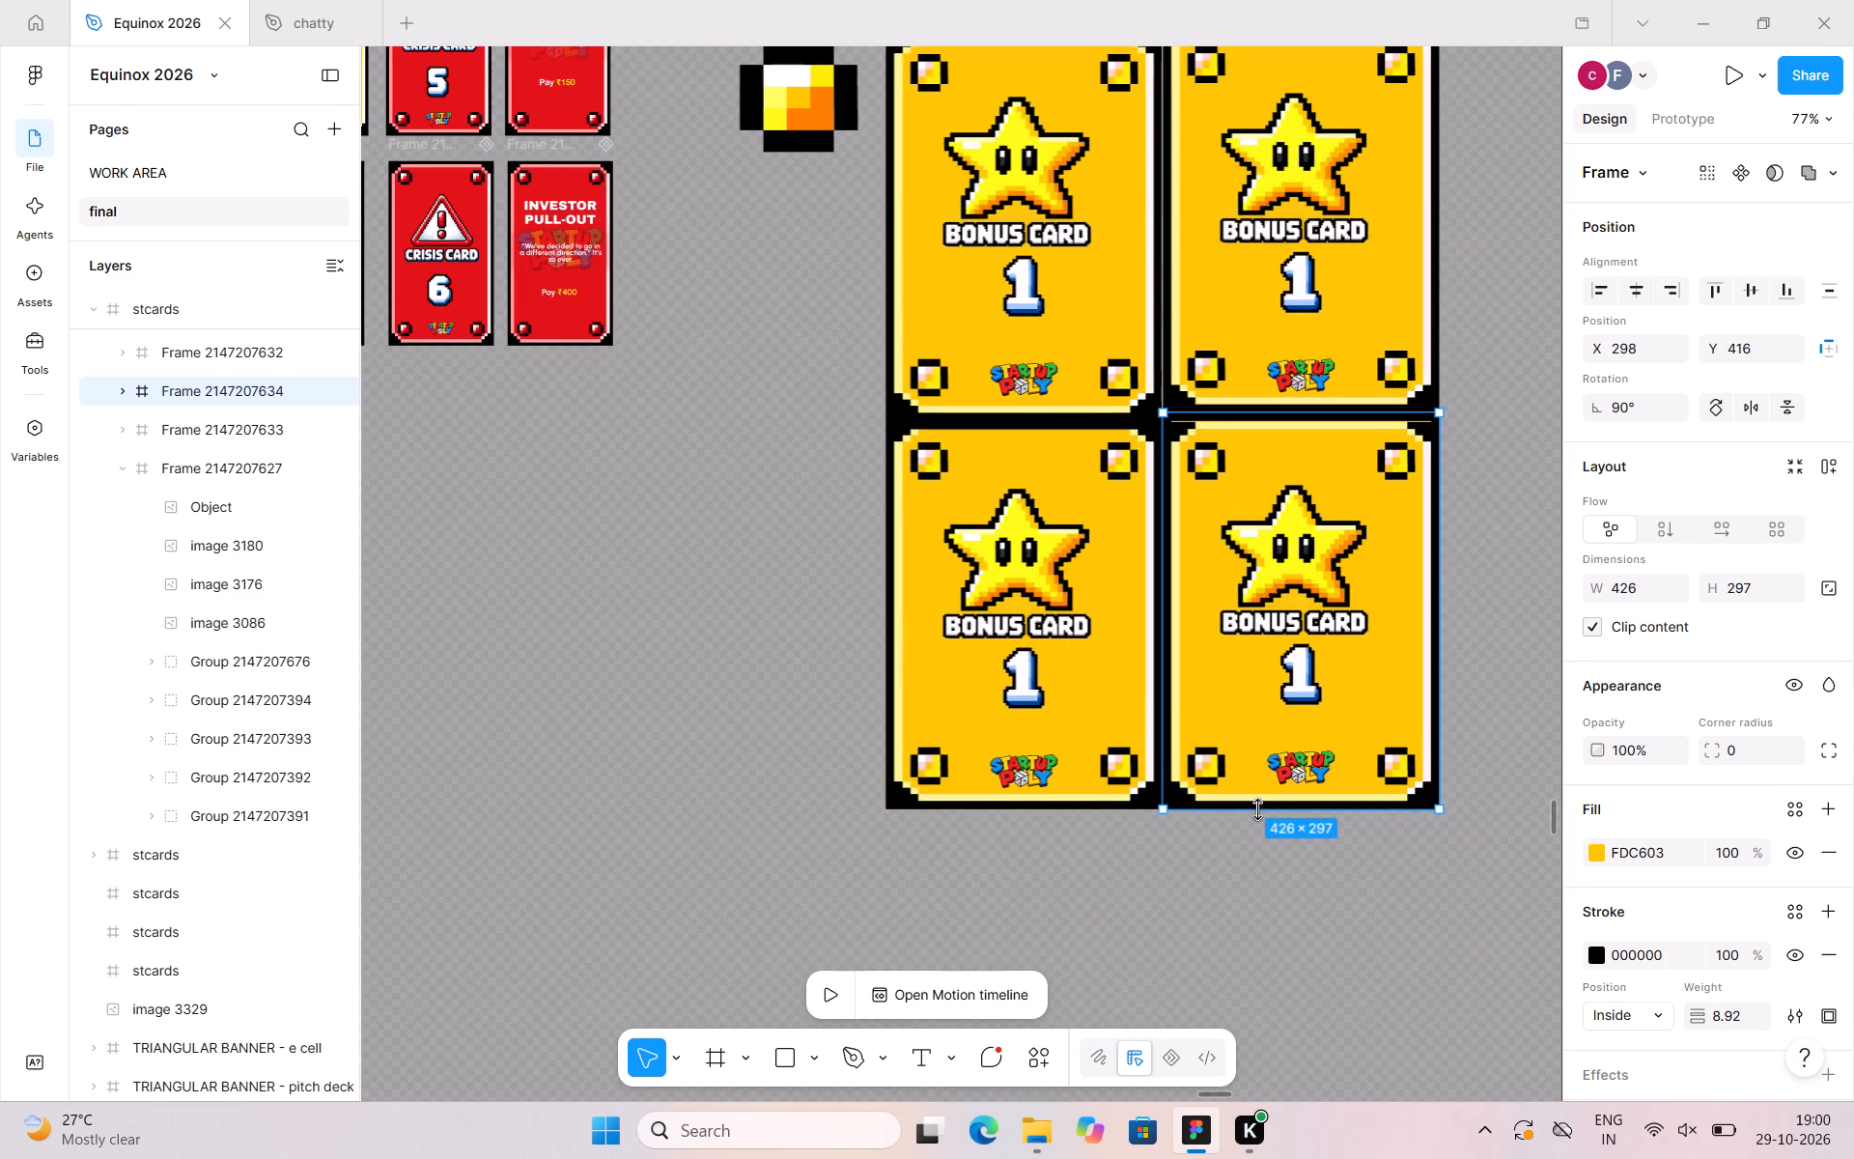
{"action": "left_click", "coordinate": [1497, 637]}
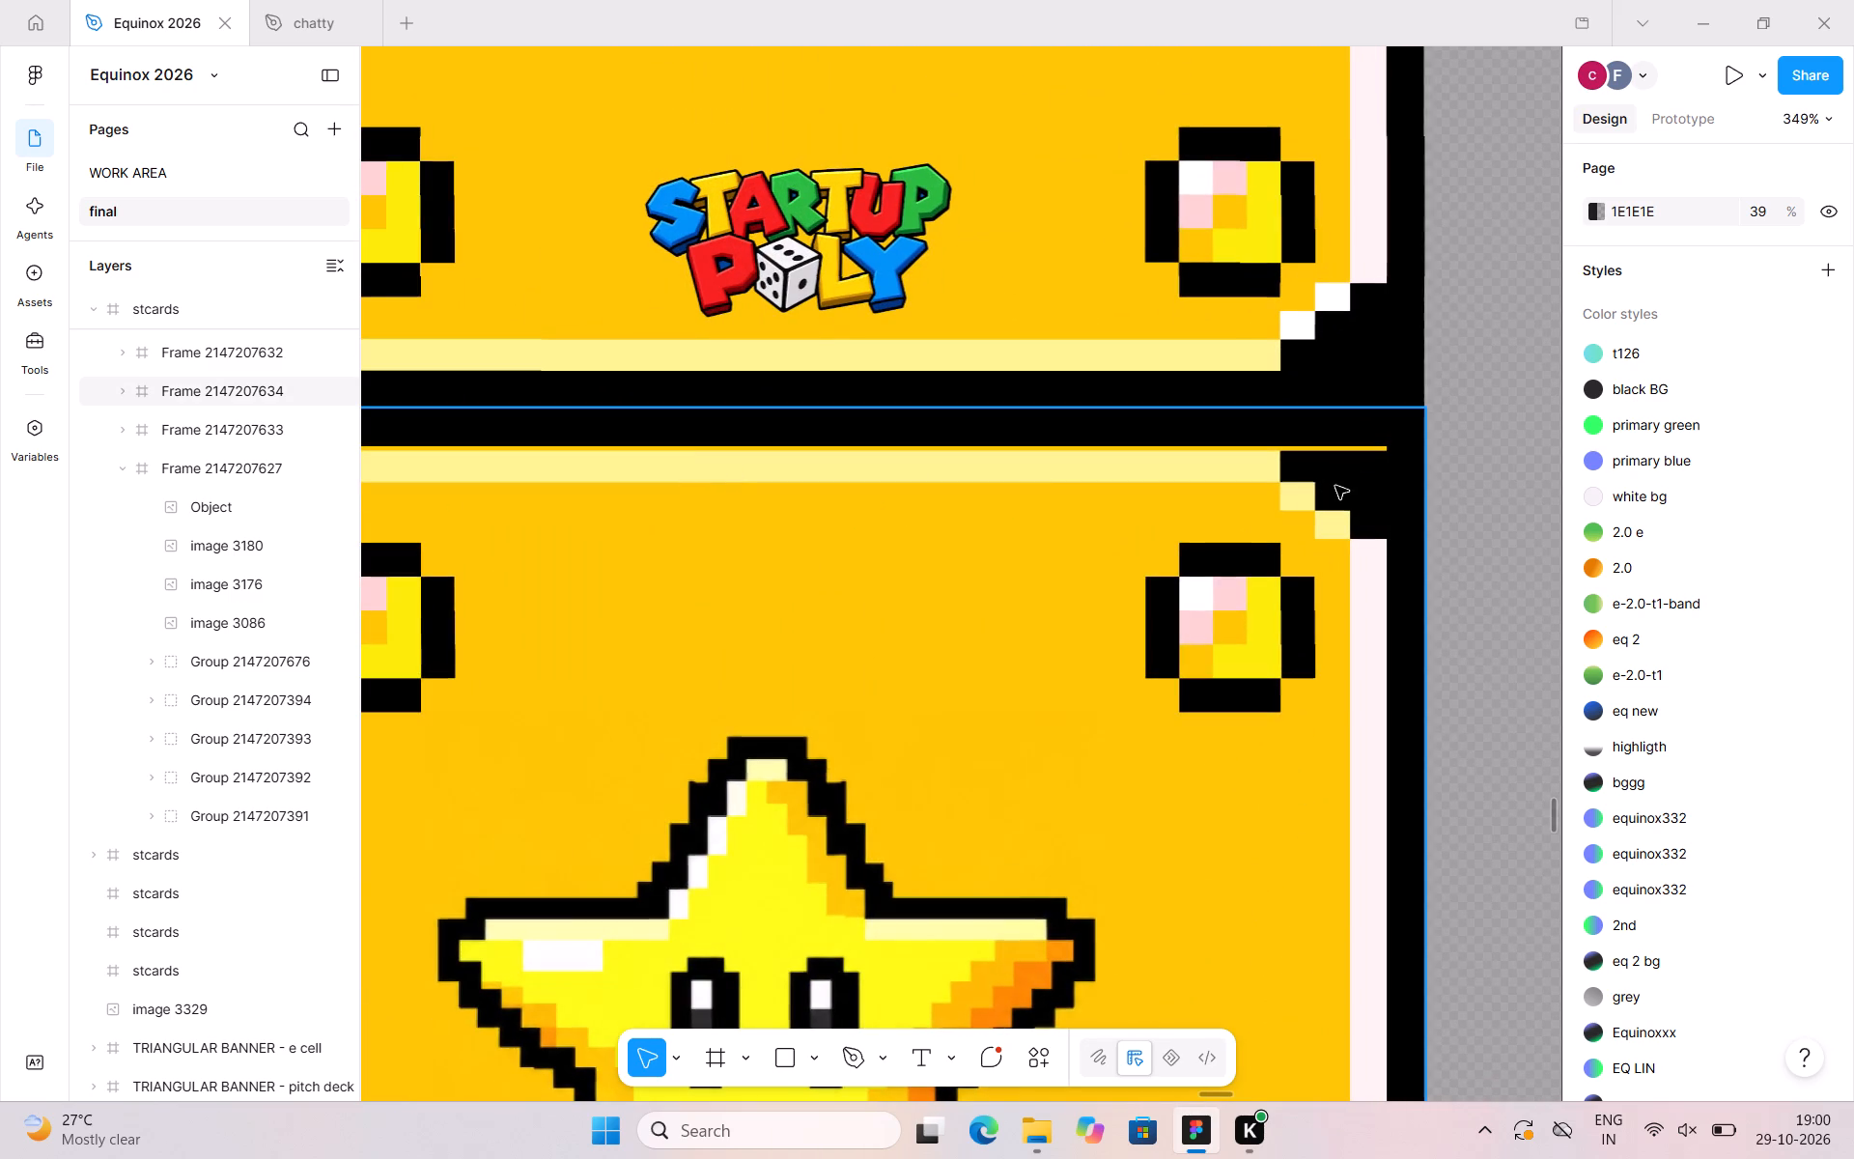
Stretch the slot 4 card's upper-right black pixel corner group upward to Y 7, making it 25.88 × 23.96.
{"action": "double_click", "coordinate": [1336, 486]}
{"action": "double_click", "coordinate": [1336, 486]}
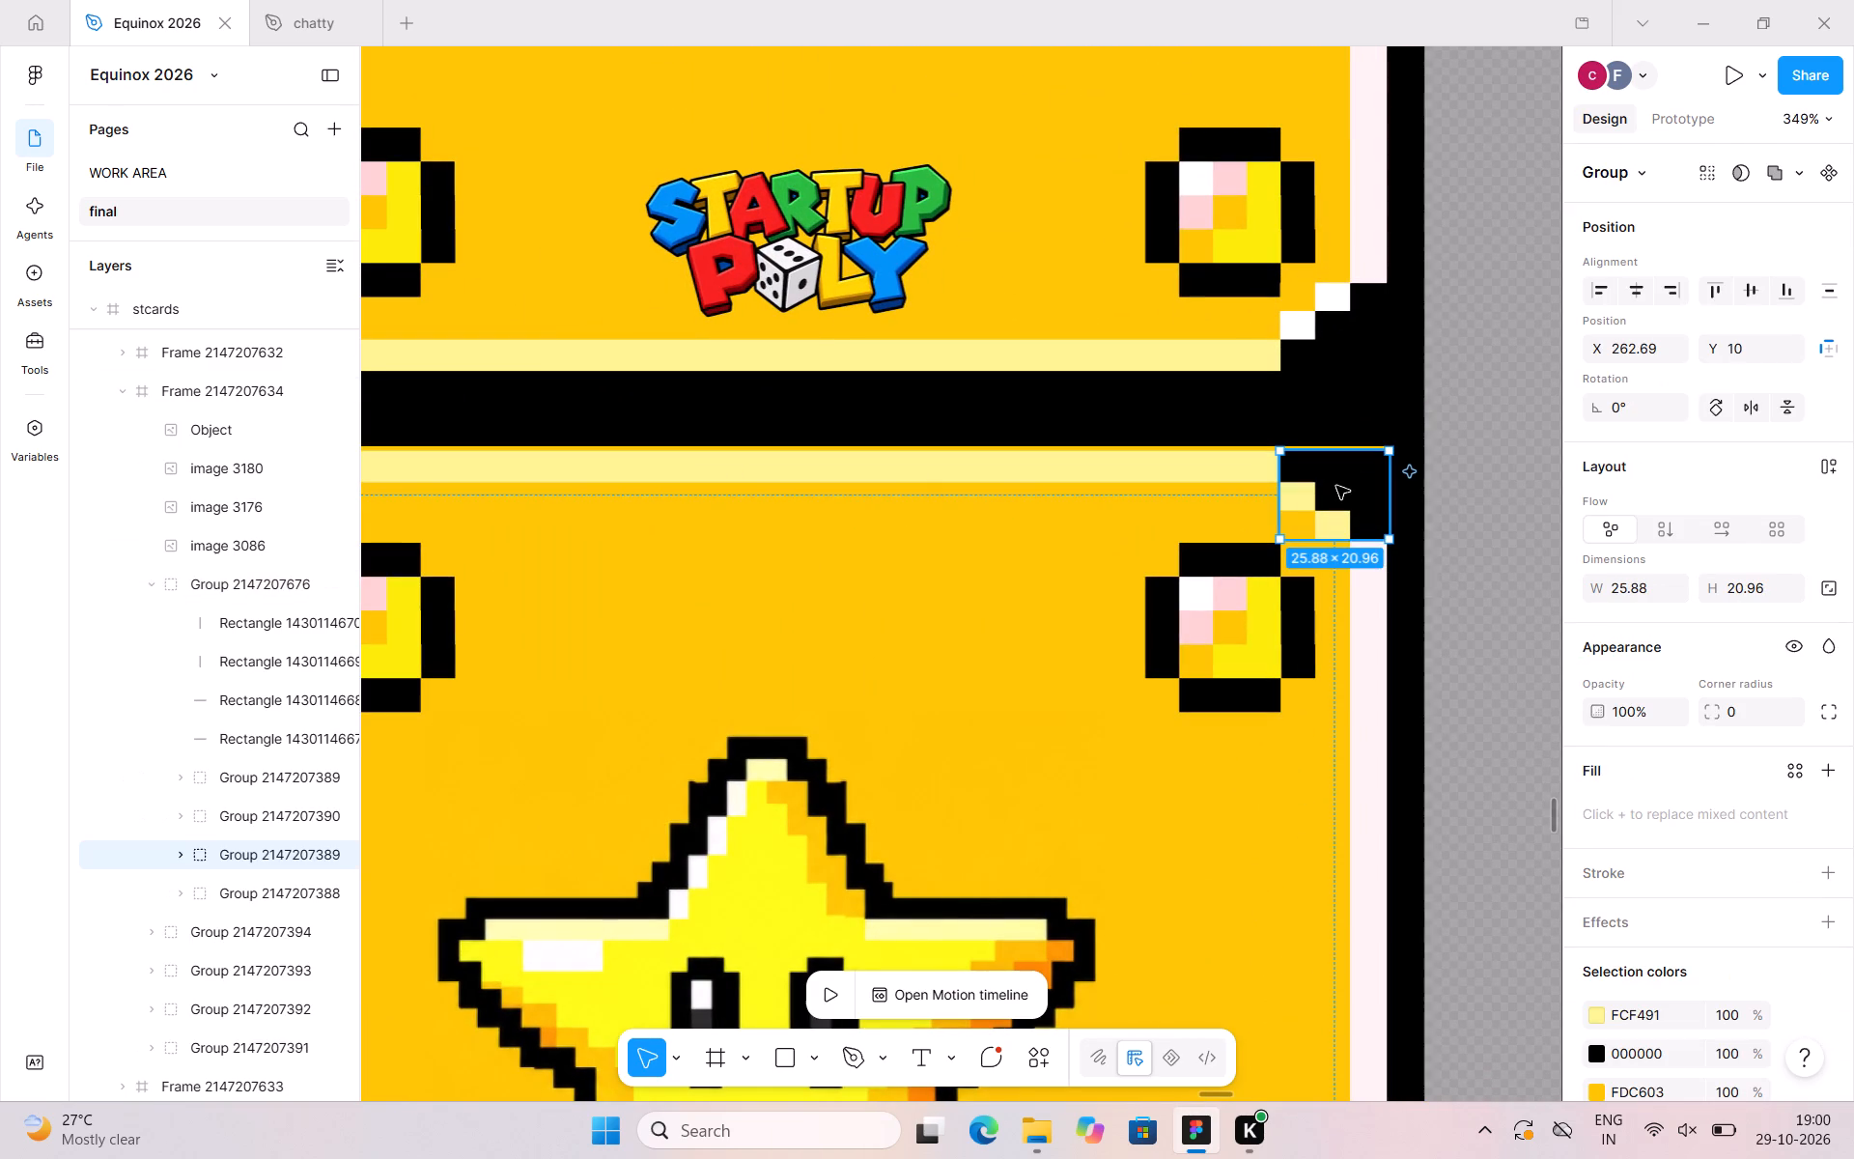
{"action": "left_click", "coordinate": [1336, 486]}
{"action": "left_click_drag", "start_coordinate": [1339, 455], "coordinate": [1336, 444]}
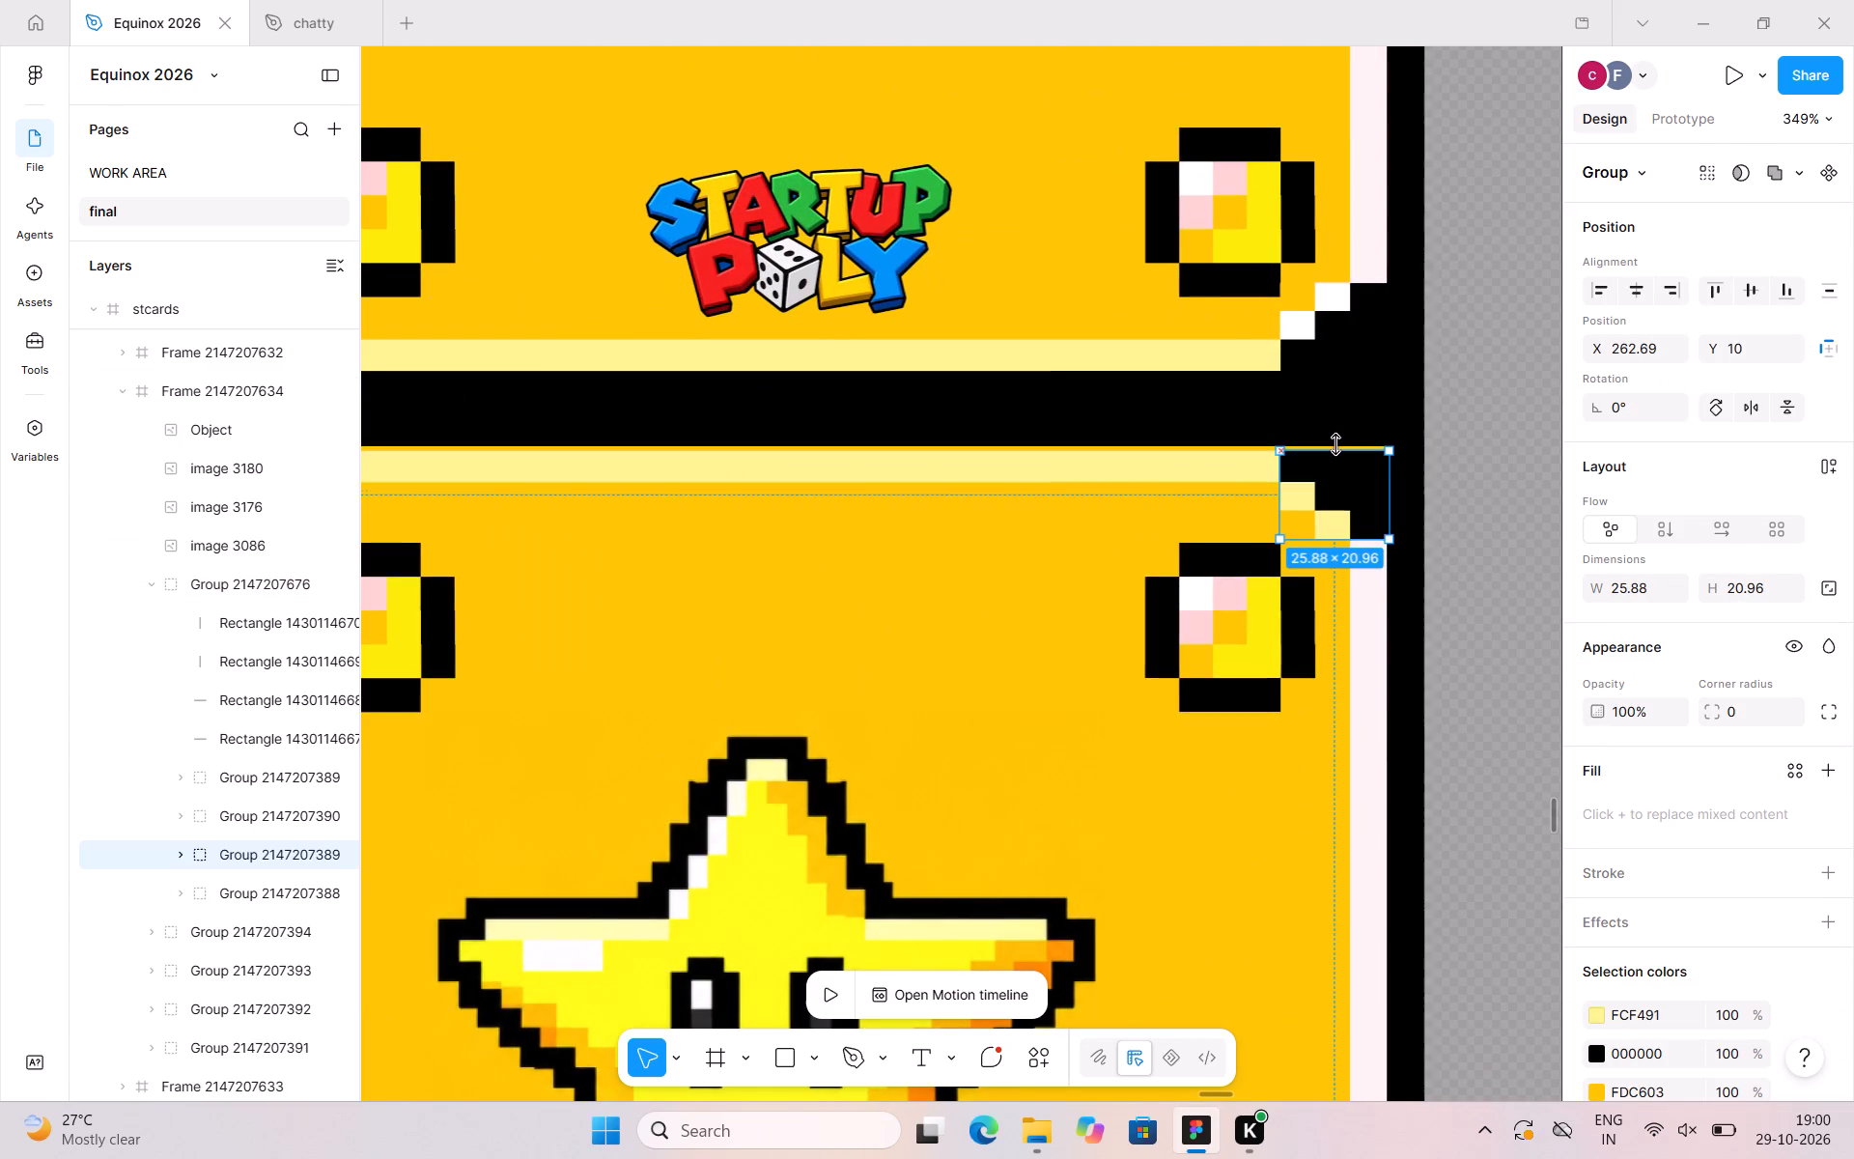
{"action": "left_click", "coordinate": [1336, 444]}
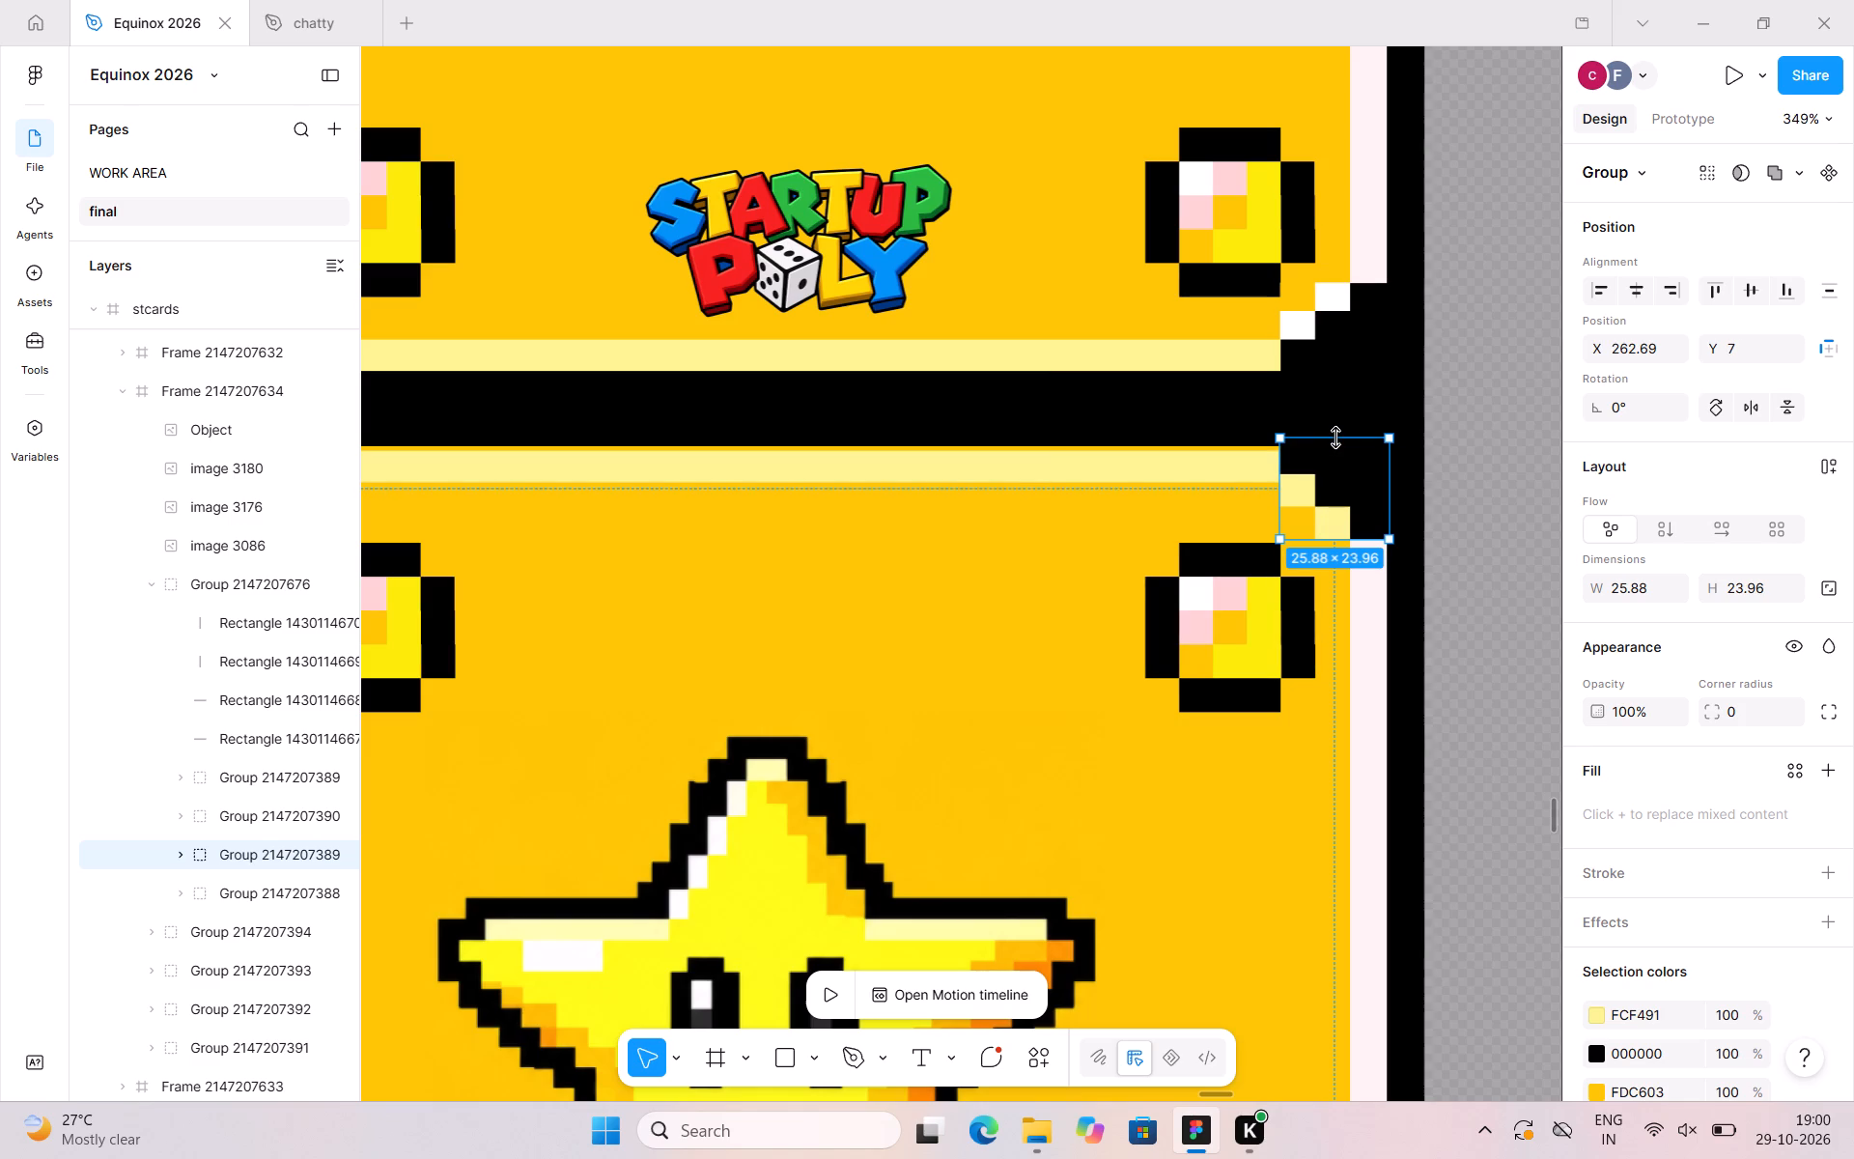
Reposition the pale yellow strip along the slot 4 card's top edge to X 35, Y 9.
{"action": "scroll", "coordinate": [1313, 490], "scroll_direction": "right", "scroll_amount": 1}
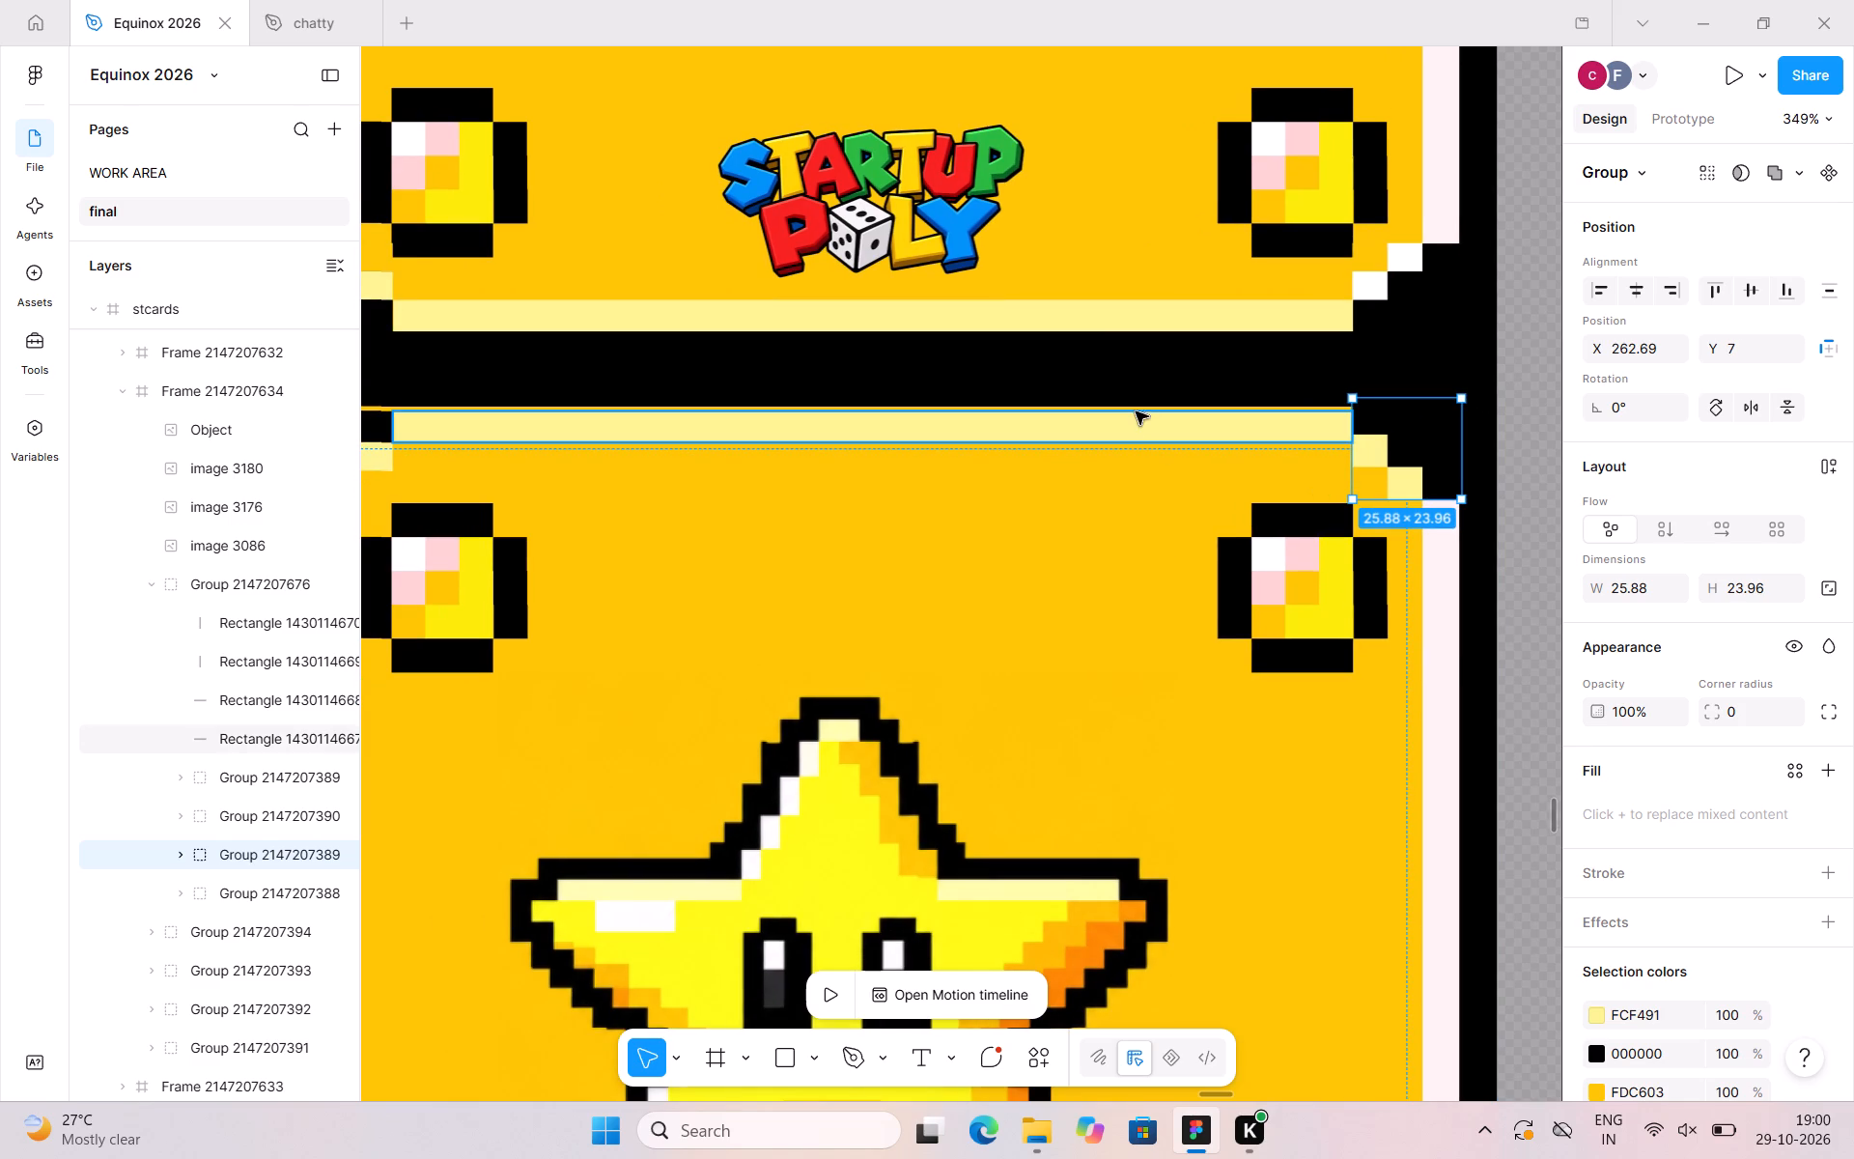
{"action": "left_click", "coordinate": [1136, 419]}
{"action": "key", "text": "shift+Up"}
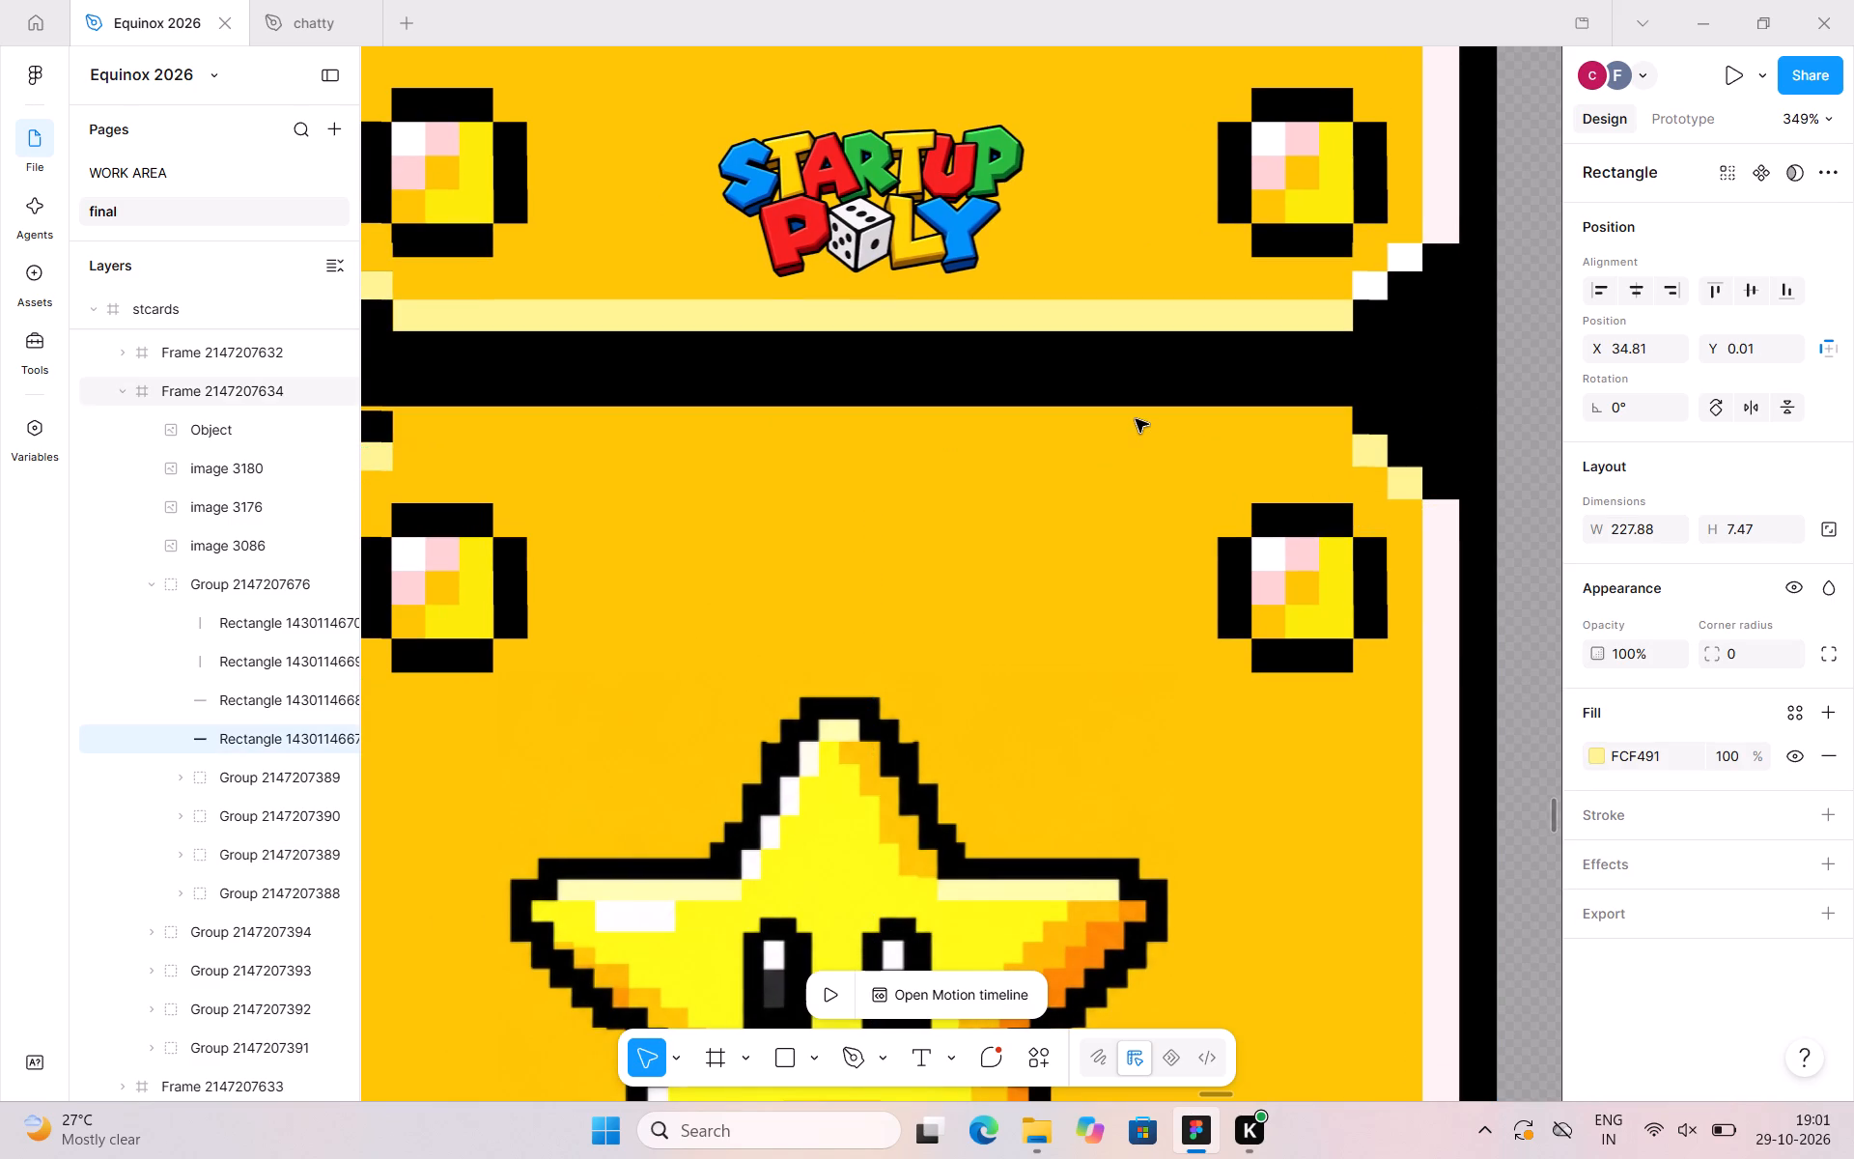
{"action": "key", "text": "shift+Down"}
{"action": "left_click", "coordinate": [1139, 404]}
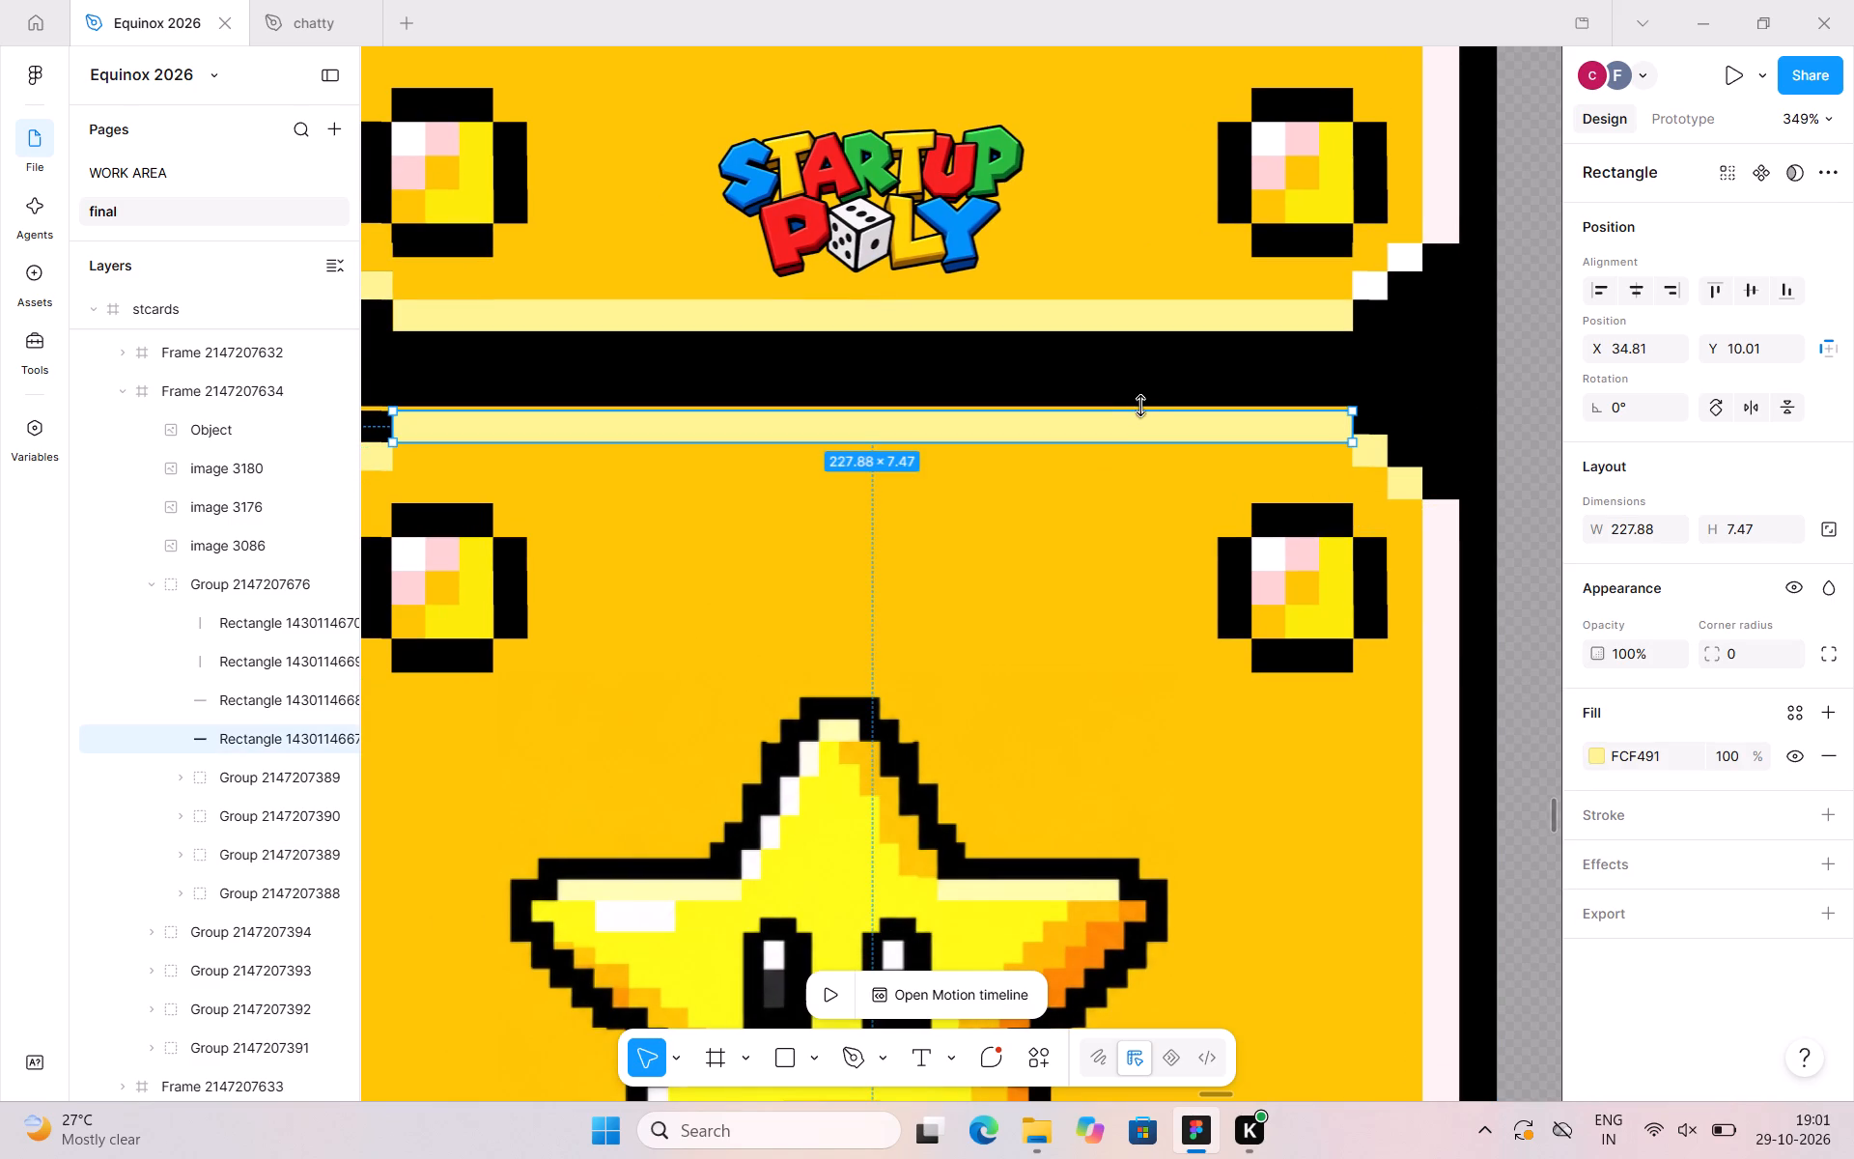
{"action": "left_click", "coordinate": [1140, 420]}
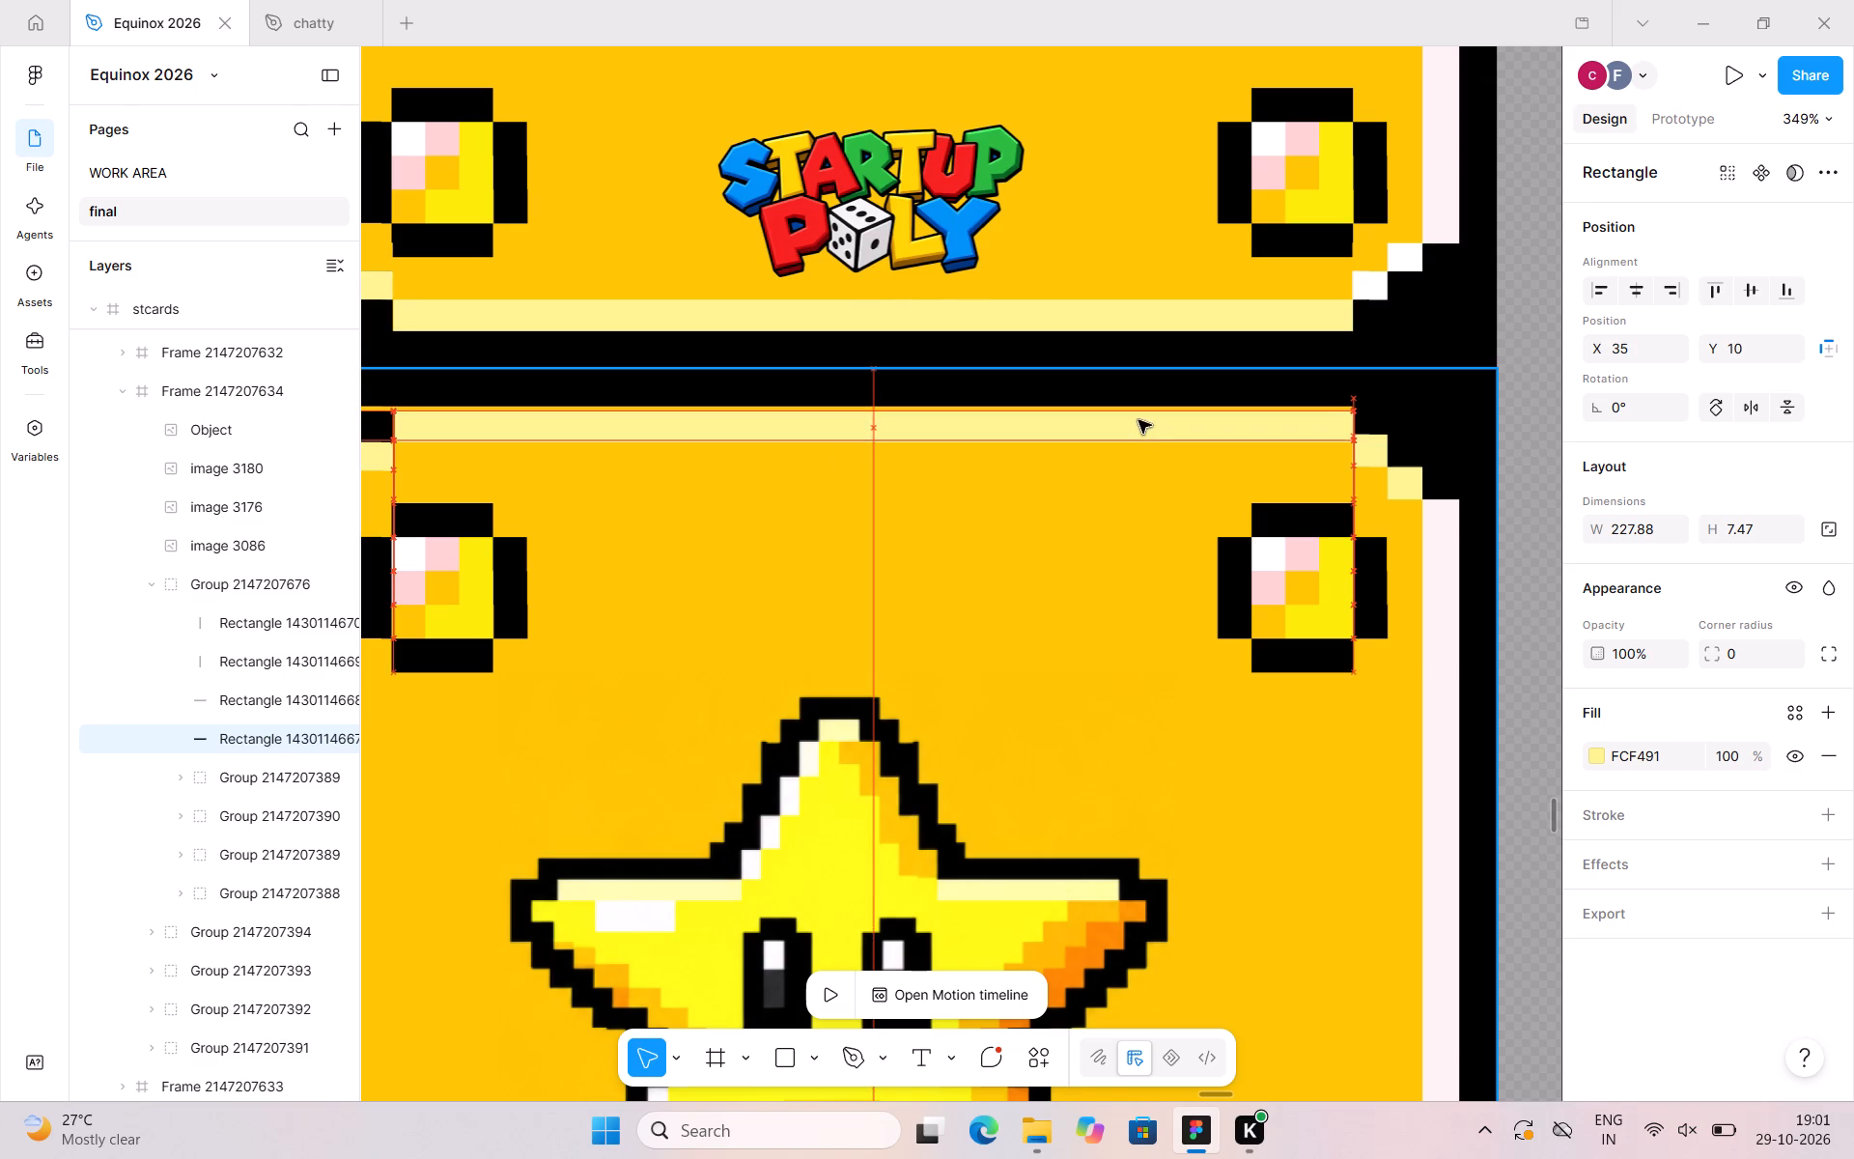
{"action": "scroll", "coordinate": [1138, 418], "scroll_direction": "right", "scroll_amount": 3}
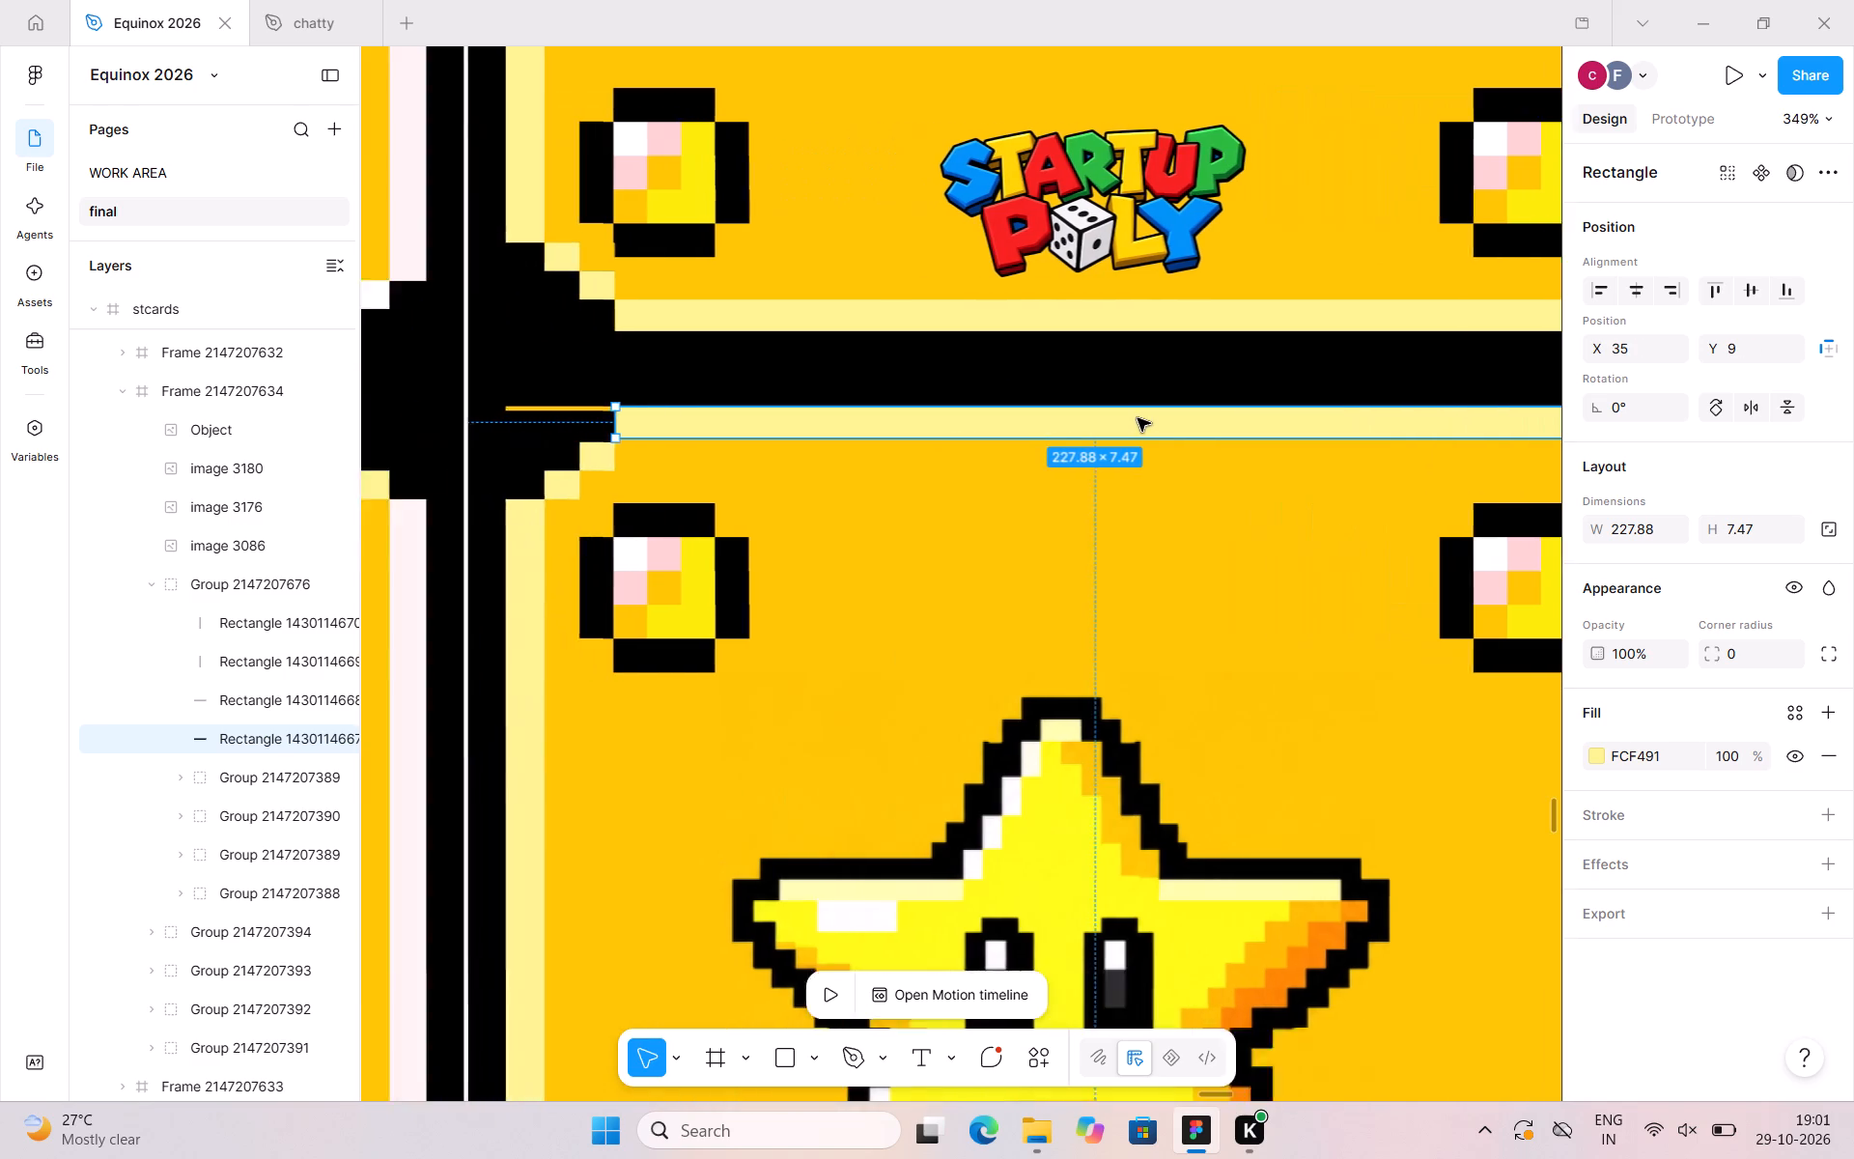
Move the slot 4 card's upper-left black pixel corner group to X 9, Y 9.
{"action": "scroll", "coordinate": [1138, 418], "scroll_direction": "right", "scroll_amount": 2}
{"action": "left_click", "coordinate": [825, 455]}
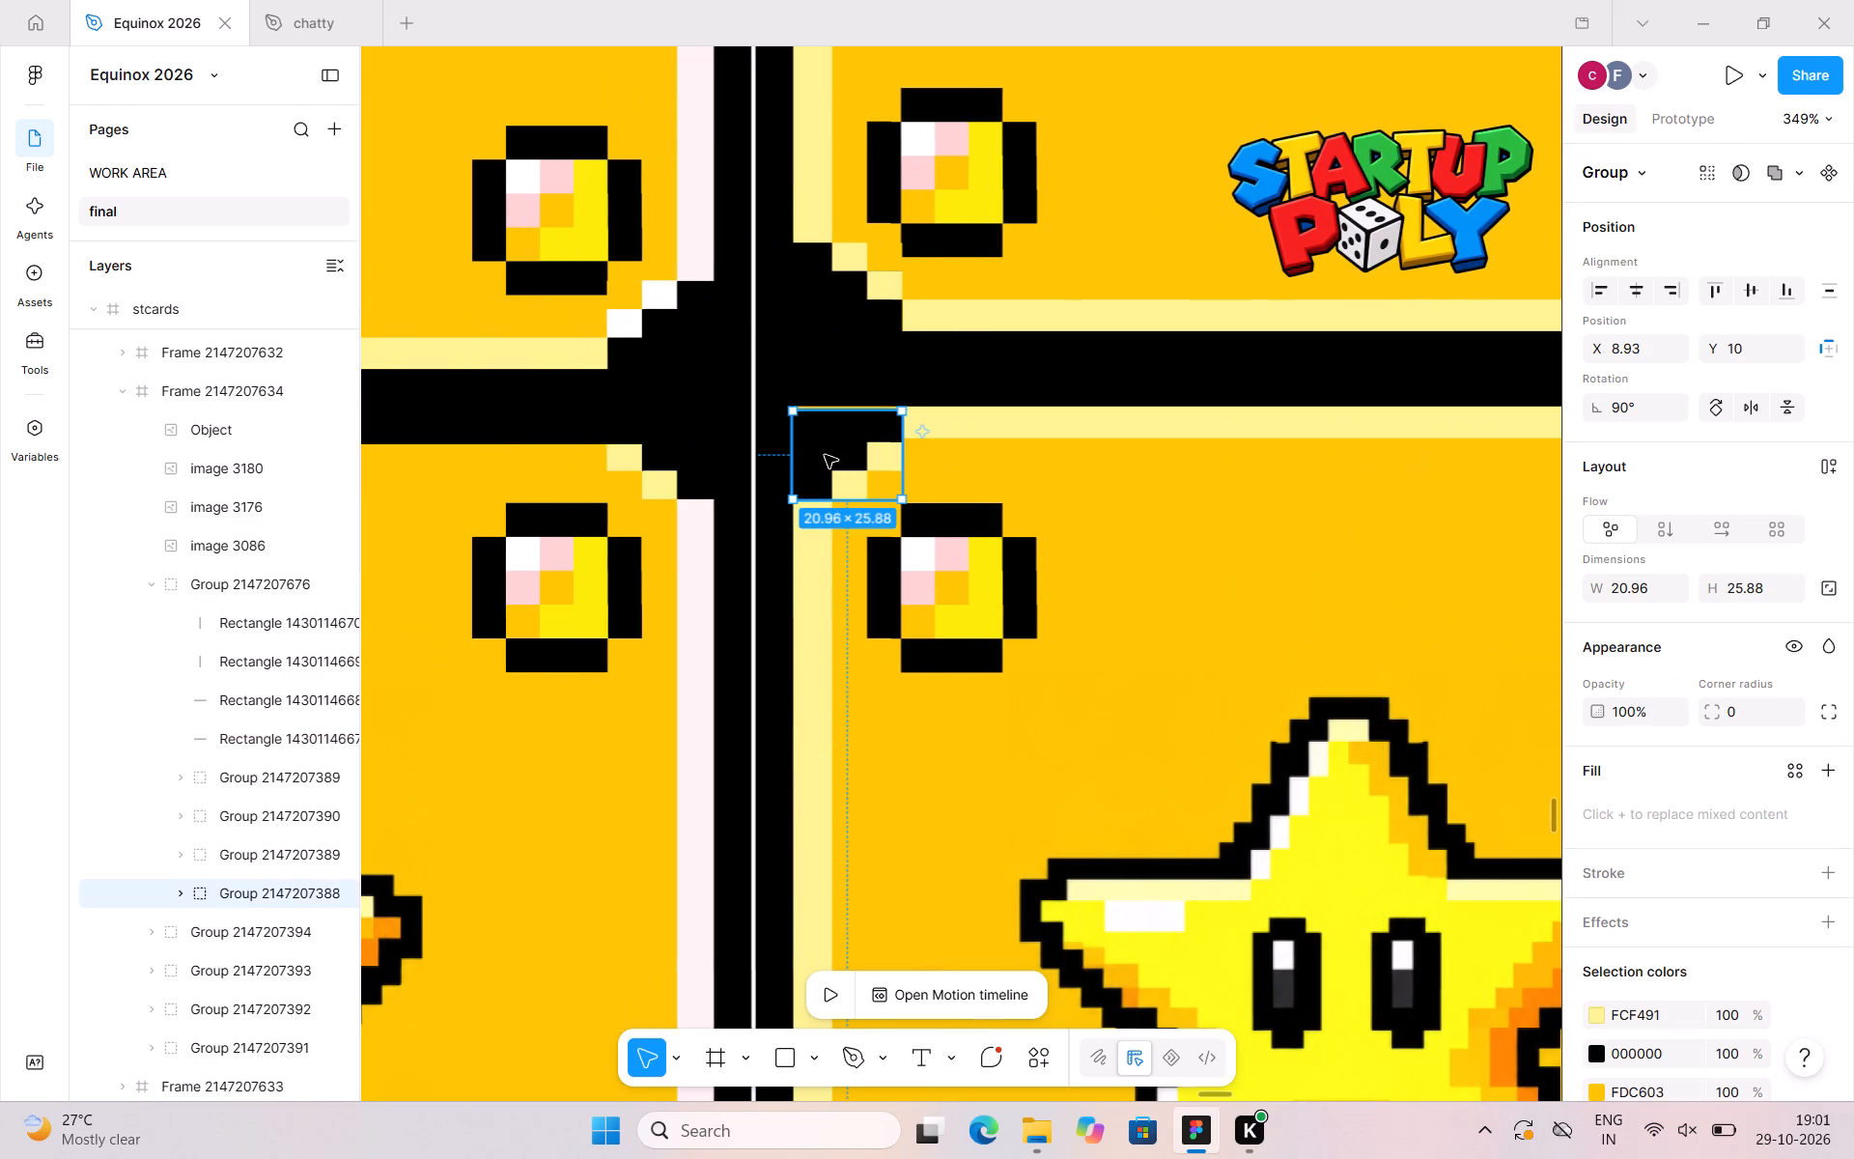
{"action": "left_click", "coordinate": [825, 455]}
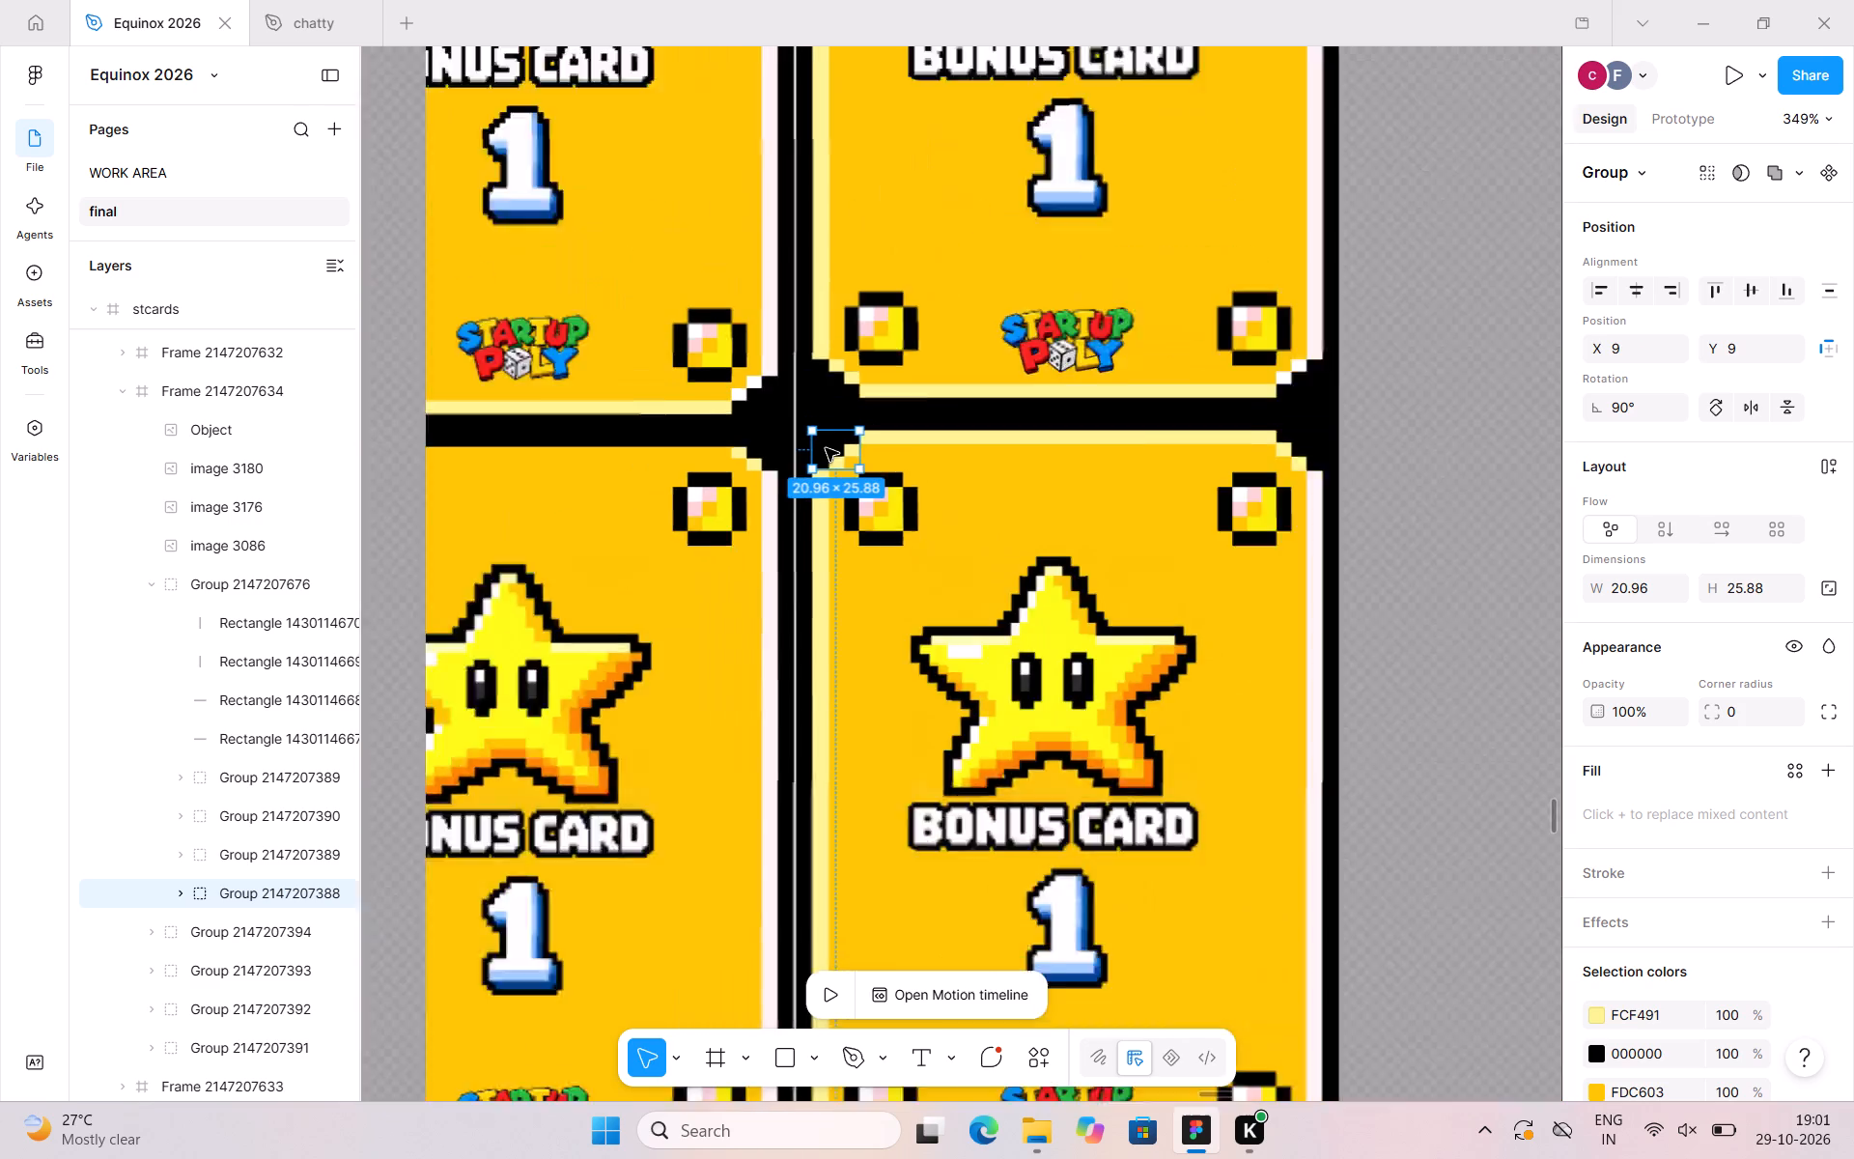
{"action": "left_click", "coordinate": [1381, 705]}
Replace the digit 1 on the slot 2 bonus card with the digit 2 image taken from the small Bonus Card 2.
{"action": "scroll", "coordinate": [1381, 705], "scroll_direction": "down", "scroll_amount": 1}
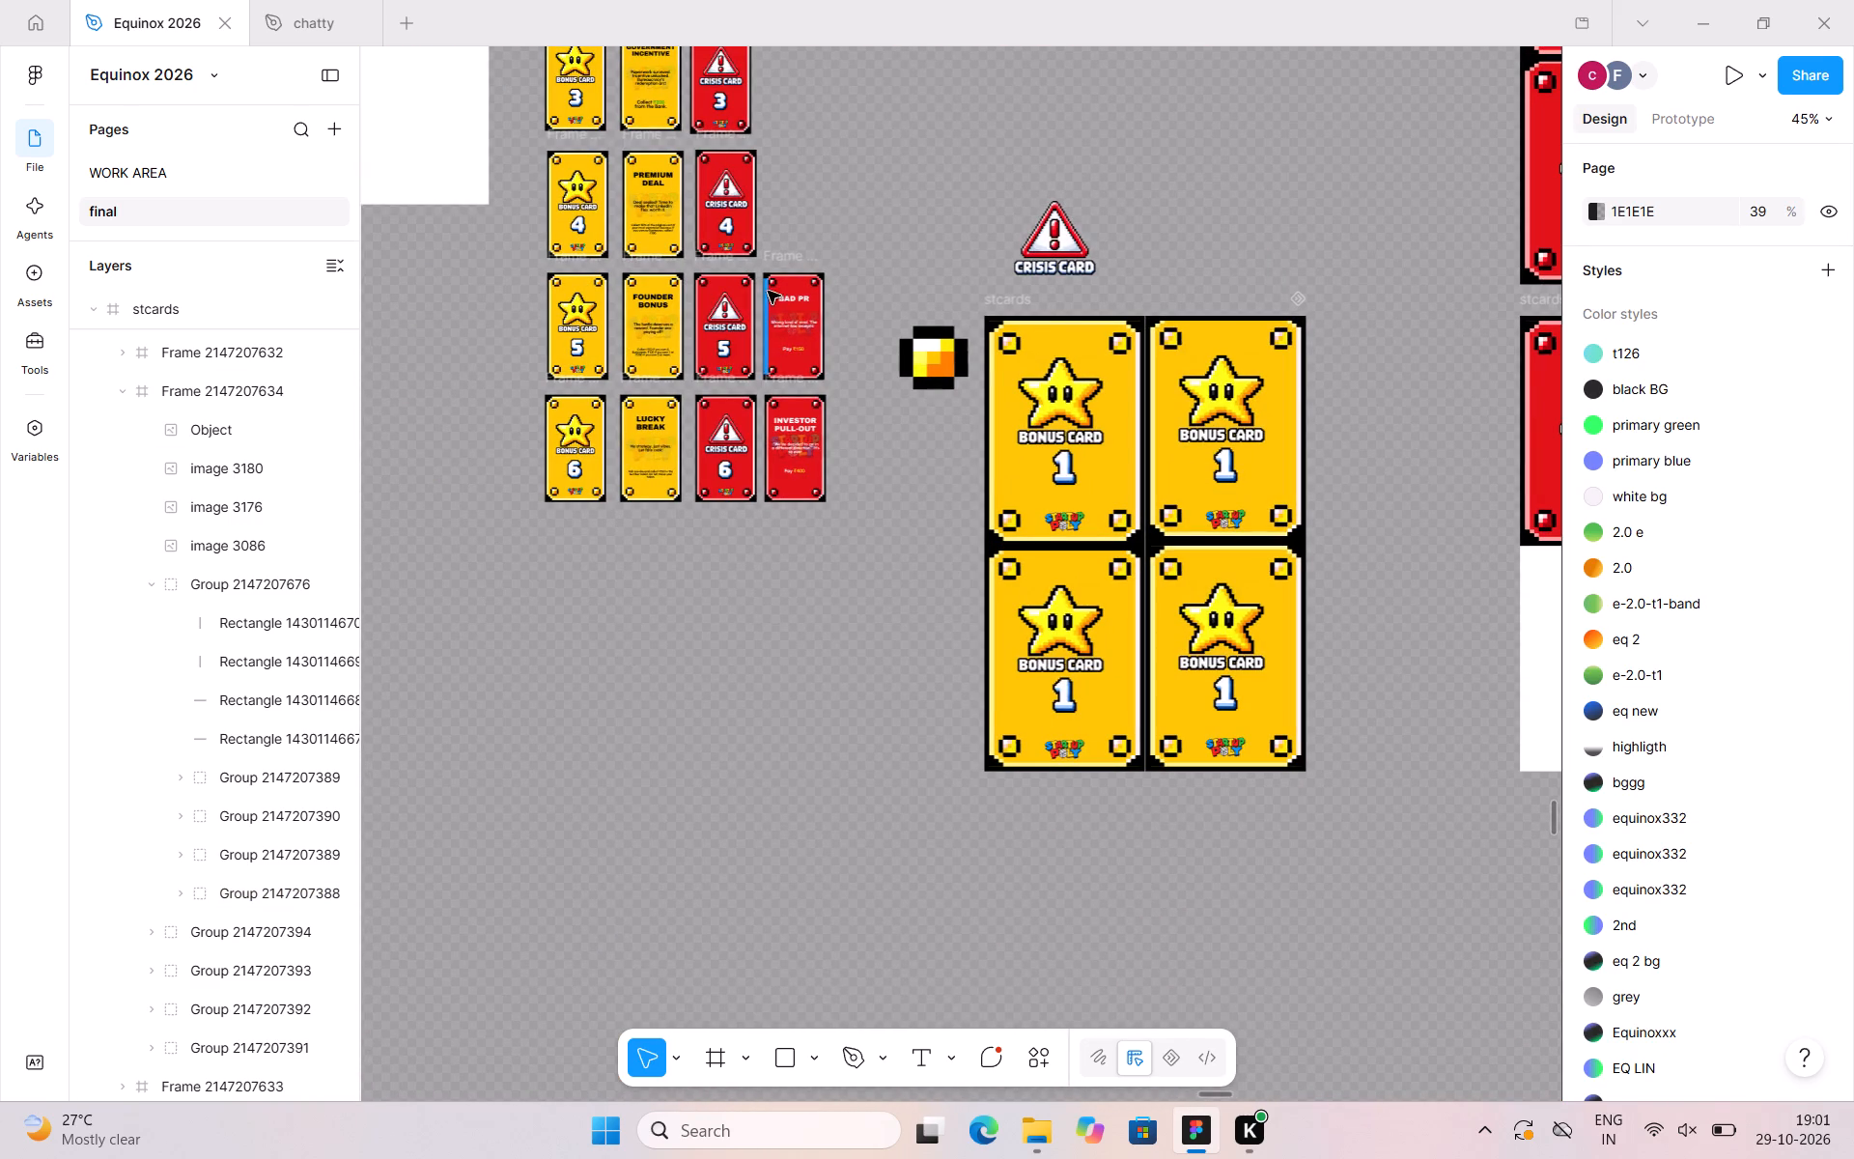
{"action": "scroll", "coordinate": [608, 201], "scroll_direction": "up", "scroll_amount": 1}
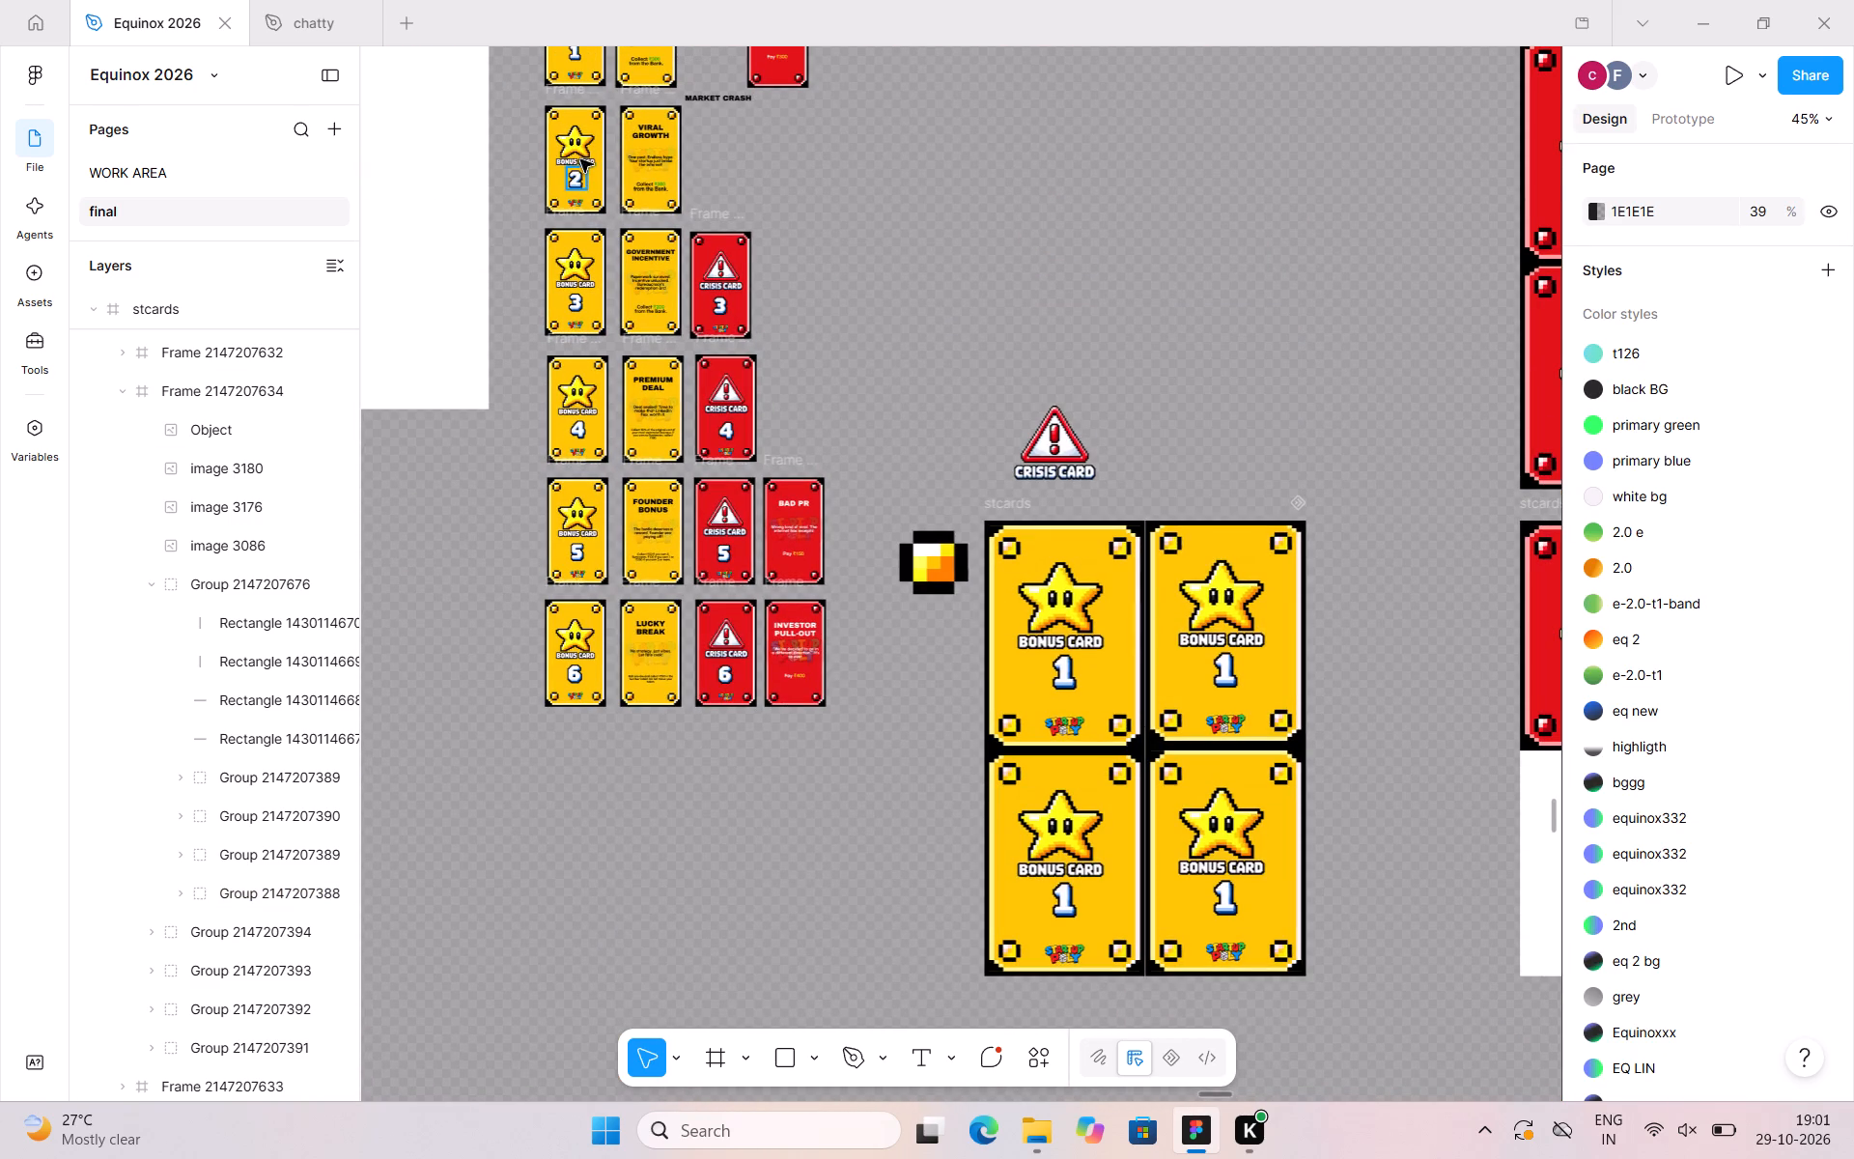
{"action": "left_click_drag", "start_coordinate": [575, 184], "coordinate": [1155, 477]}
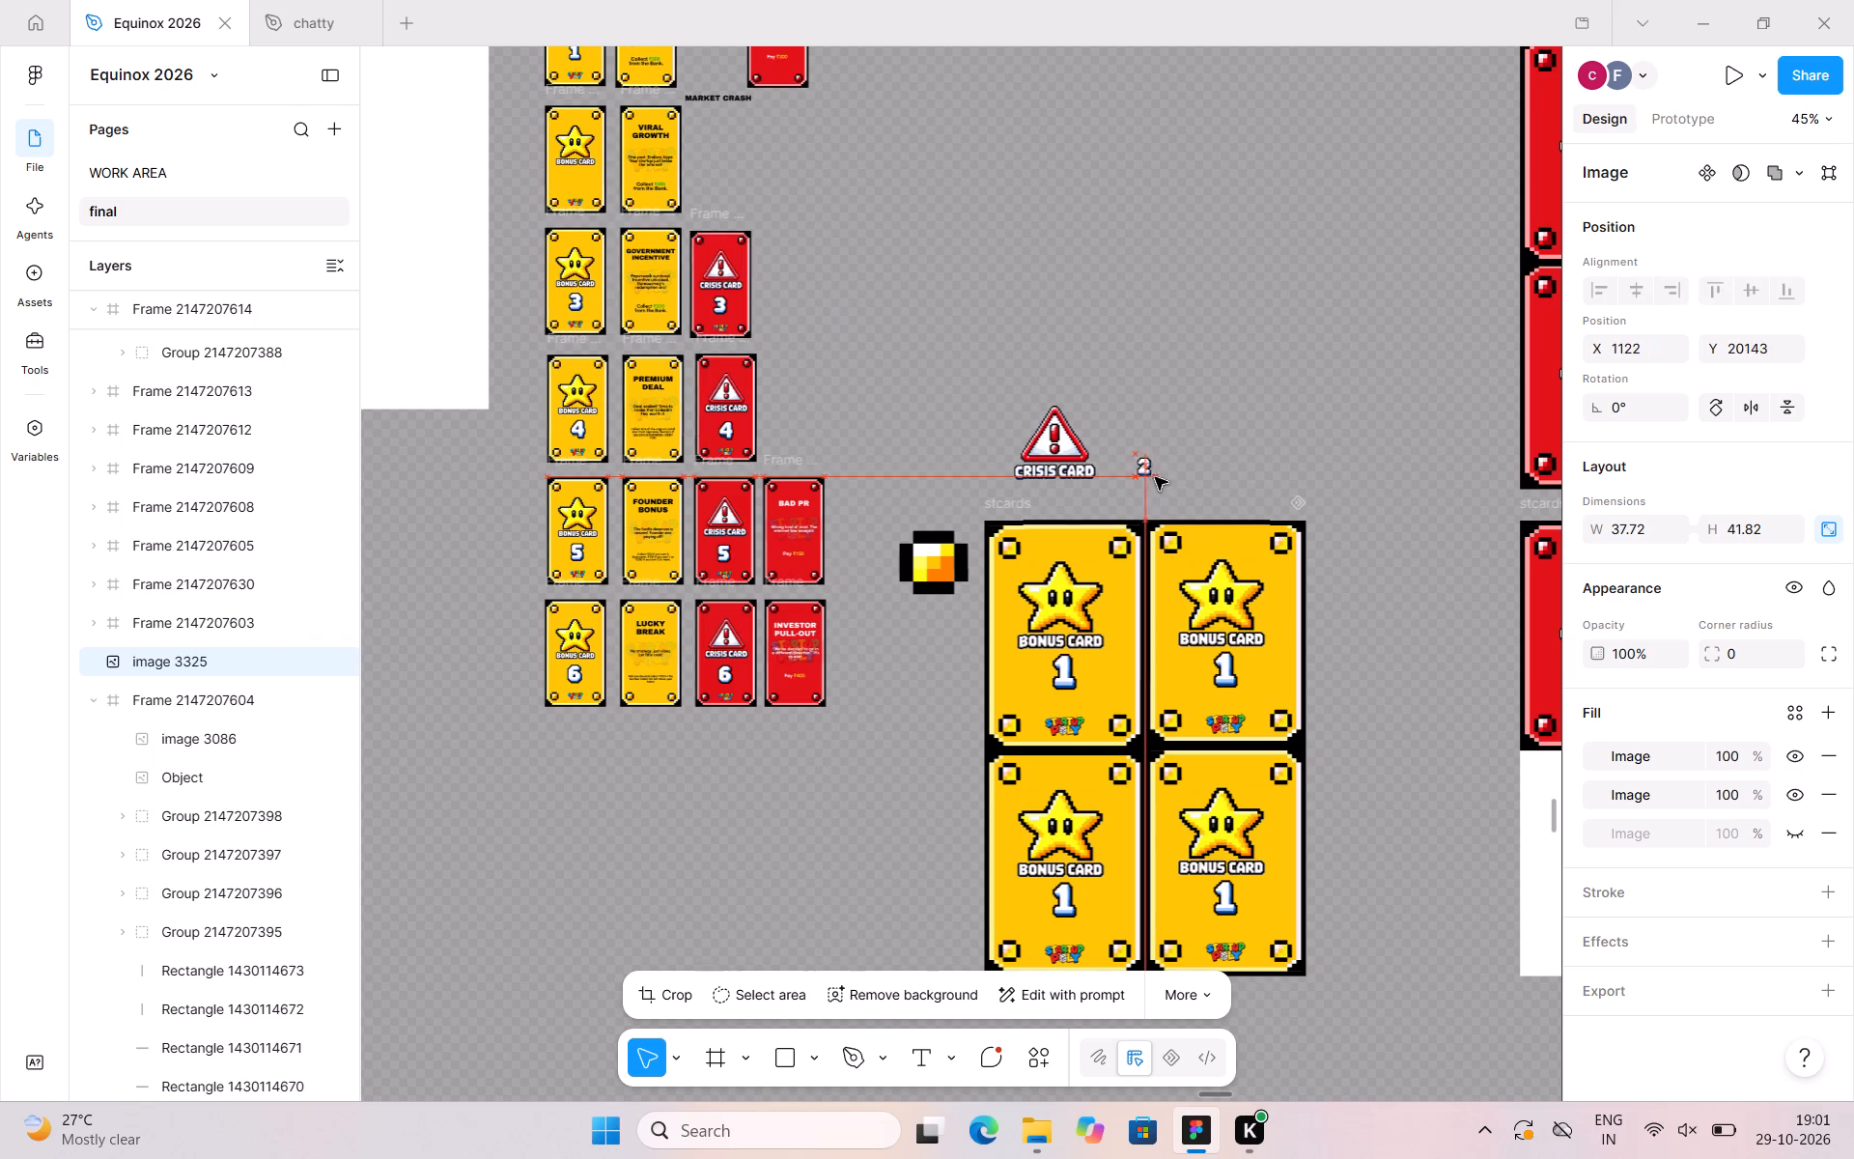
{"action": "left_click_drag", "start_coordinate": [1155, 477], "coordinate": [1246, 668]}
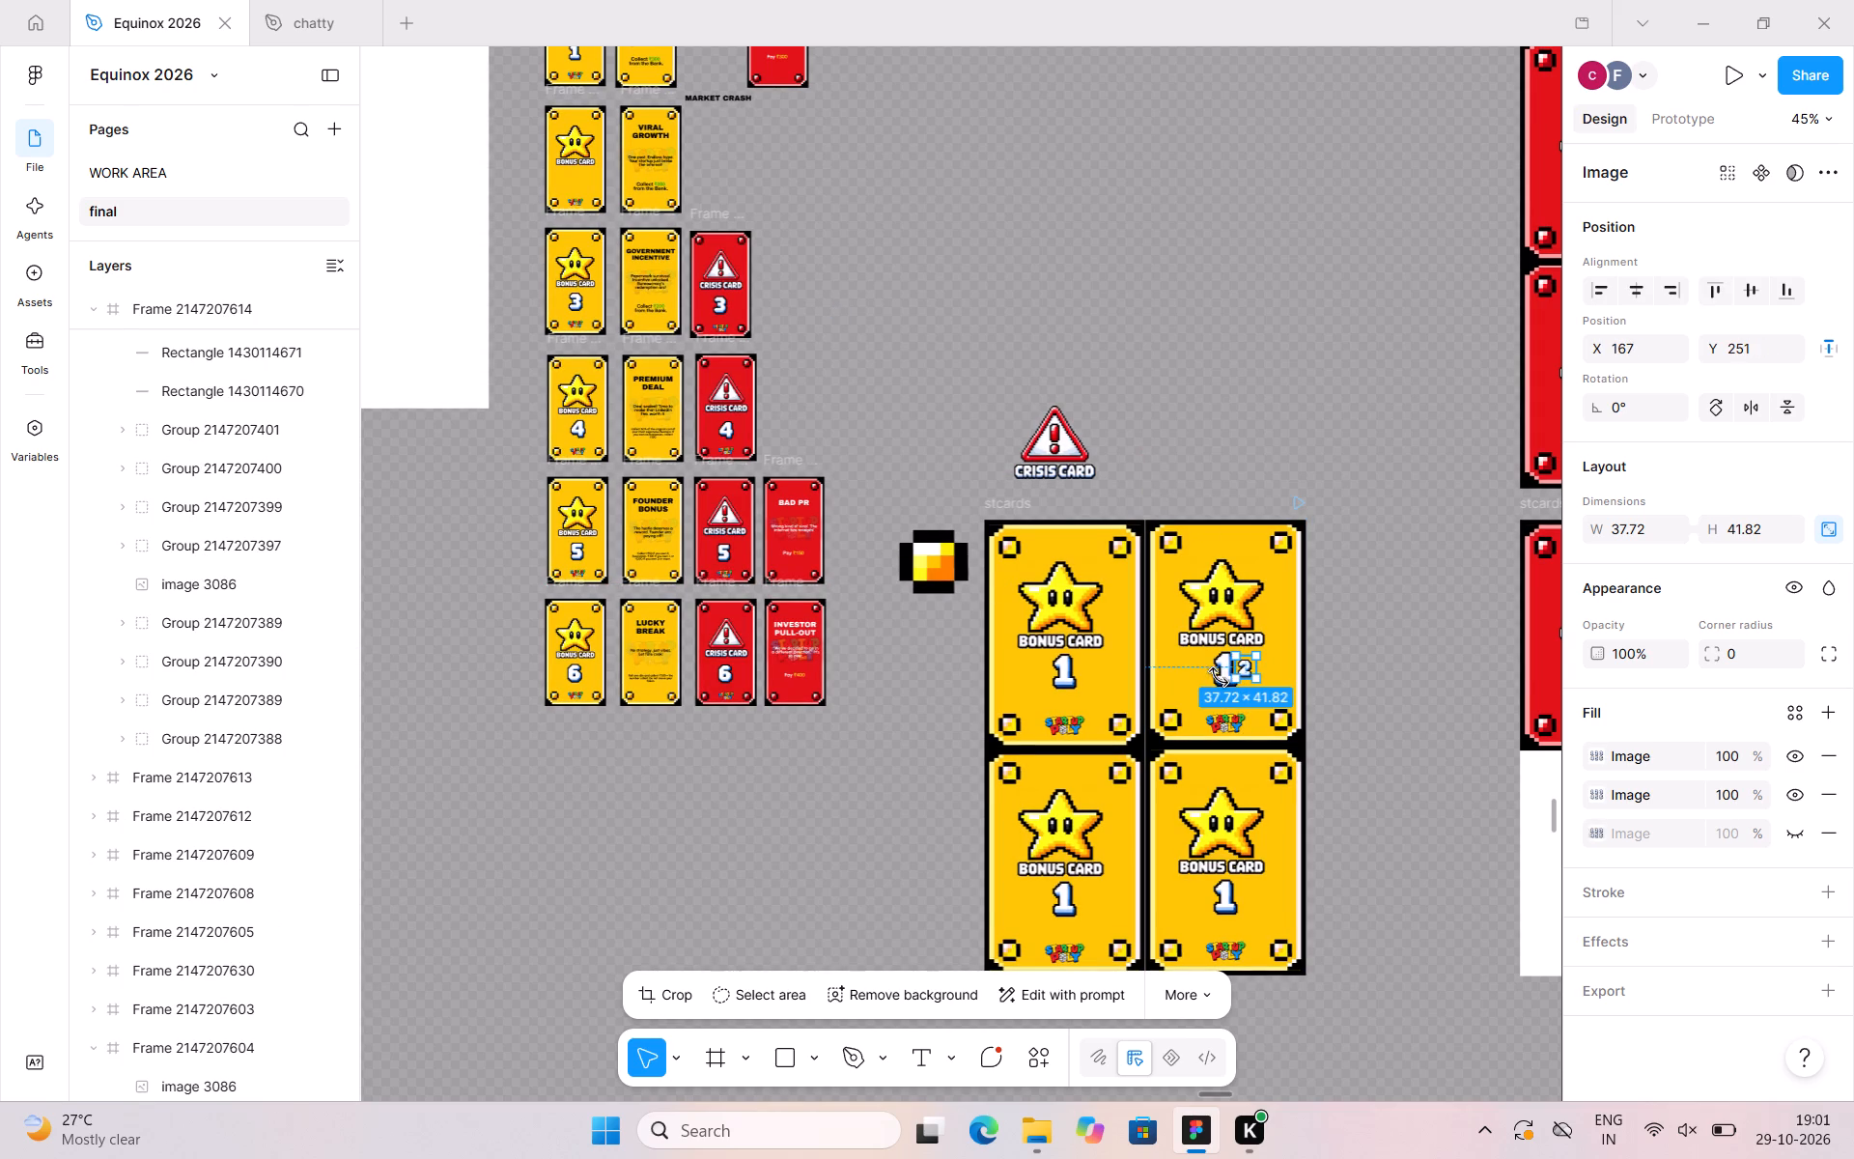
{"action": "left_click", "coordinate": [1211, 675]}
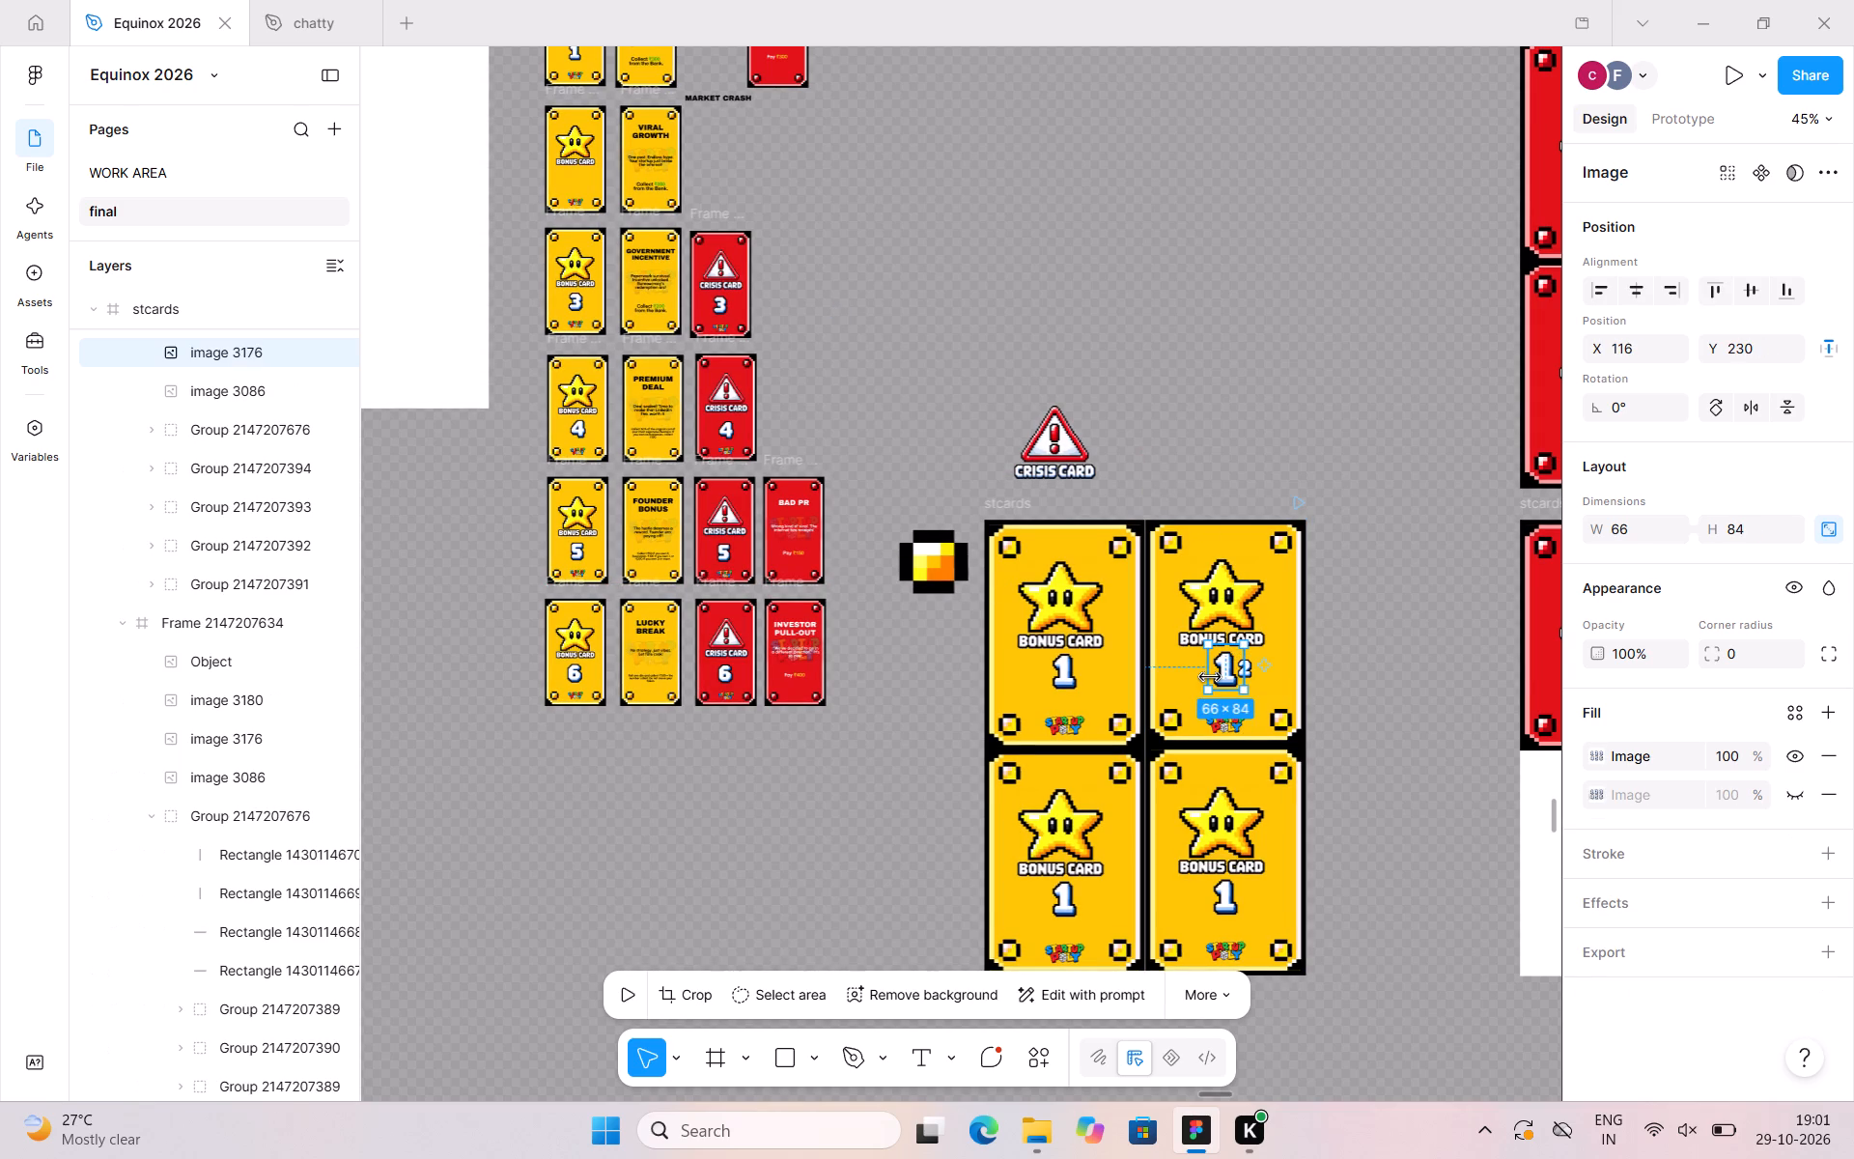
{"action": "key", "text": "Delete"}
Enlarge the digit 2 on the slot 2 card to 74 × 82 and place it beneath BONUS CARD at X 111, Y 234.
{"action": "left_click", "coordinate": [1240, 674]}
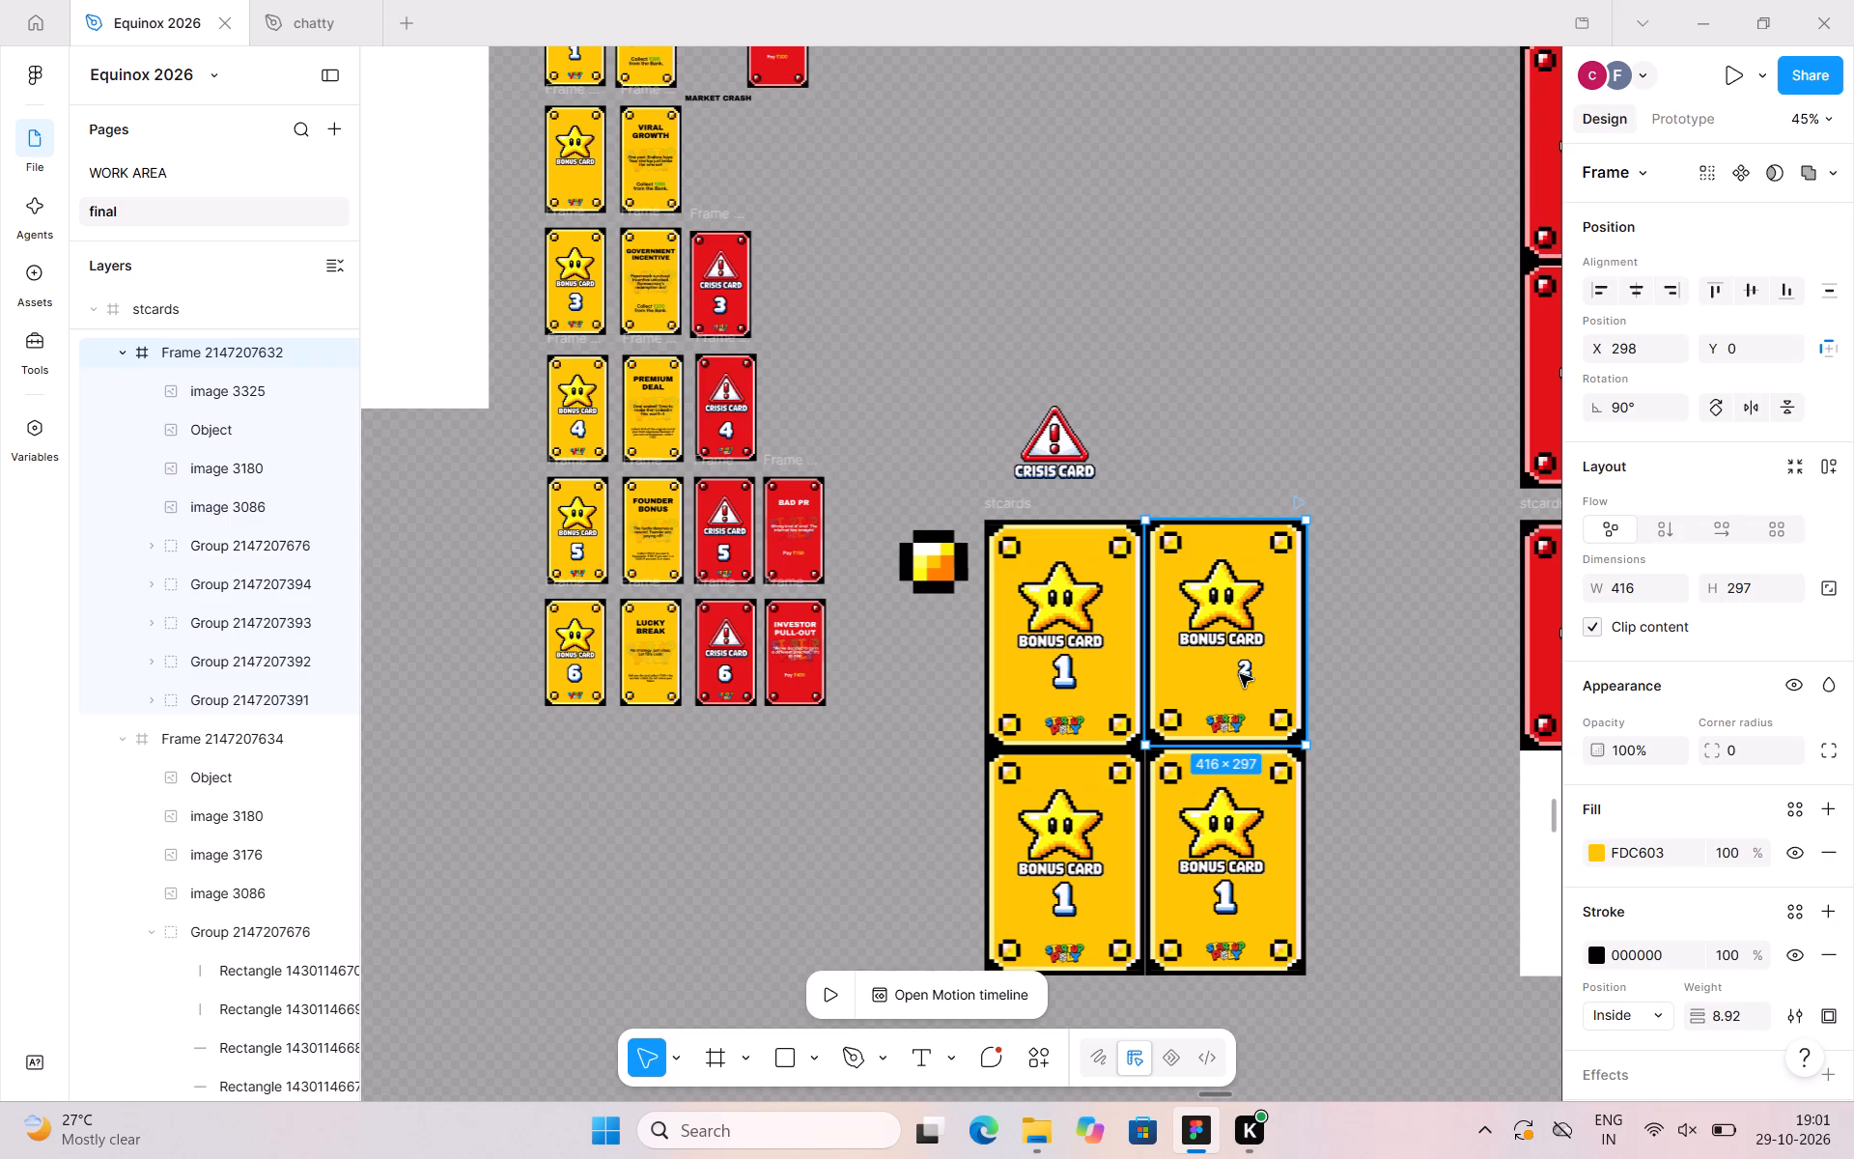
{"action": "left_click", "coordinate": [1242, 675]}
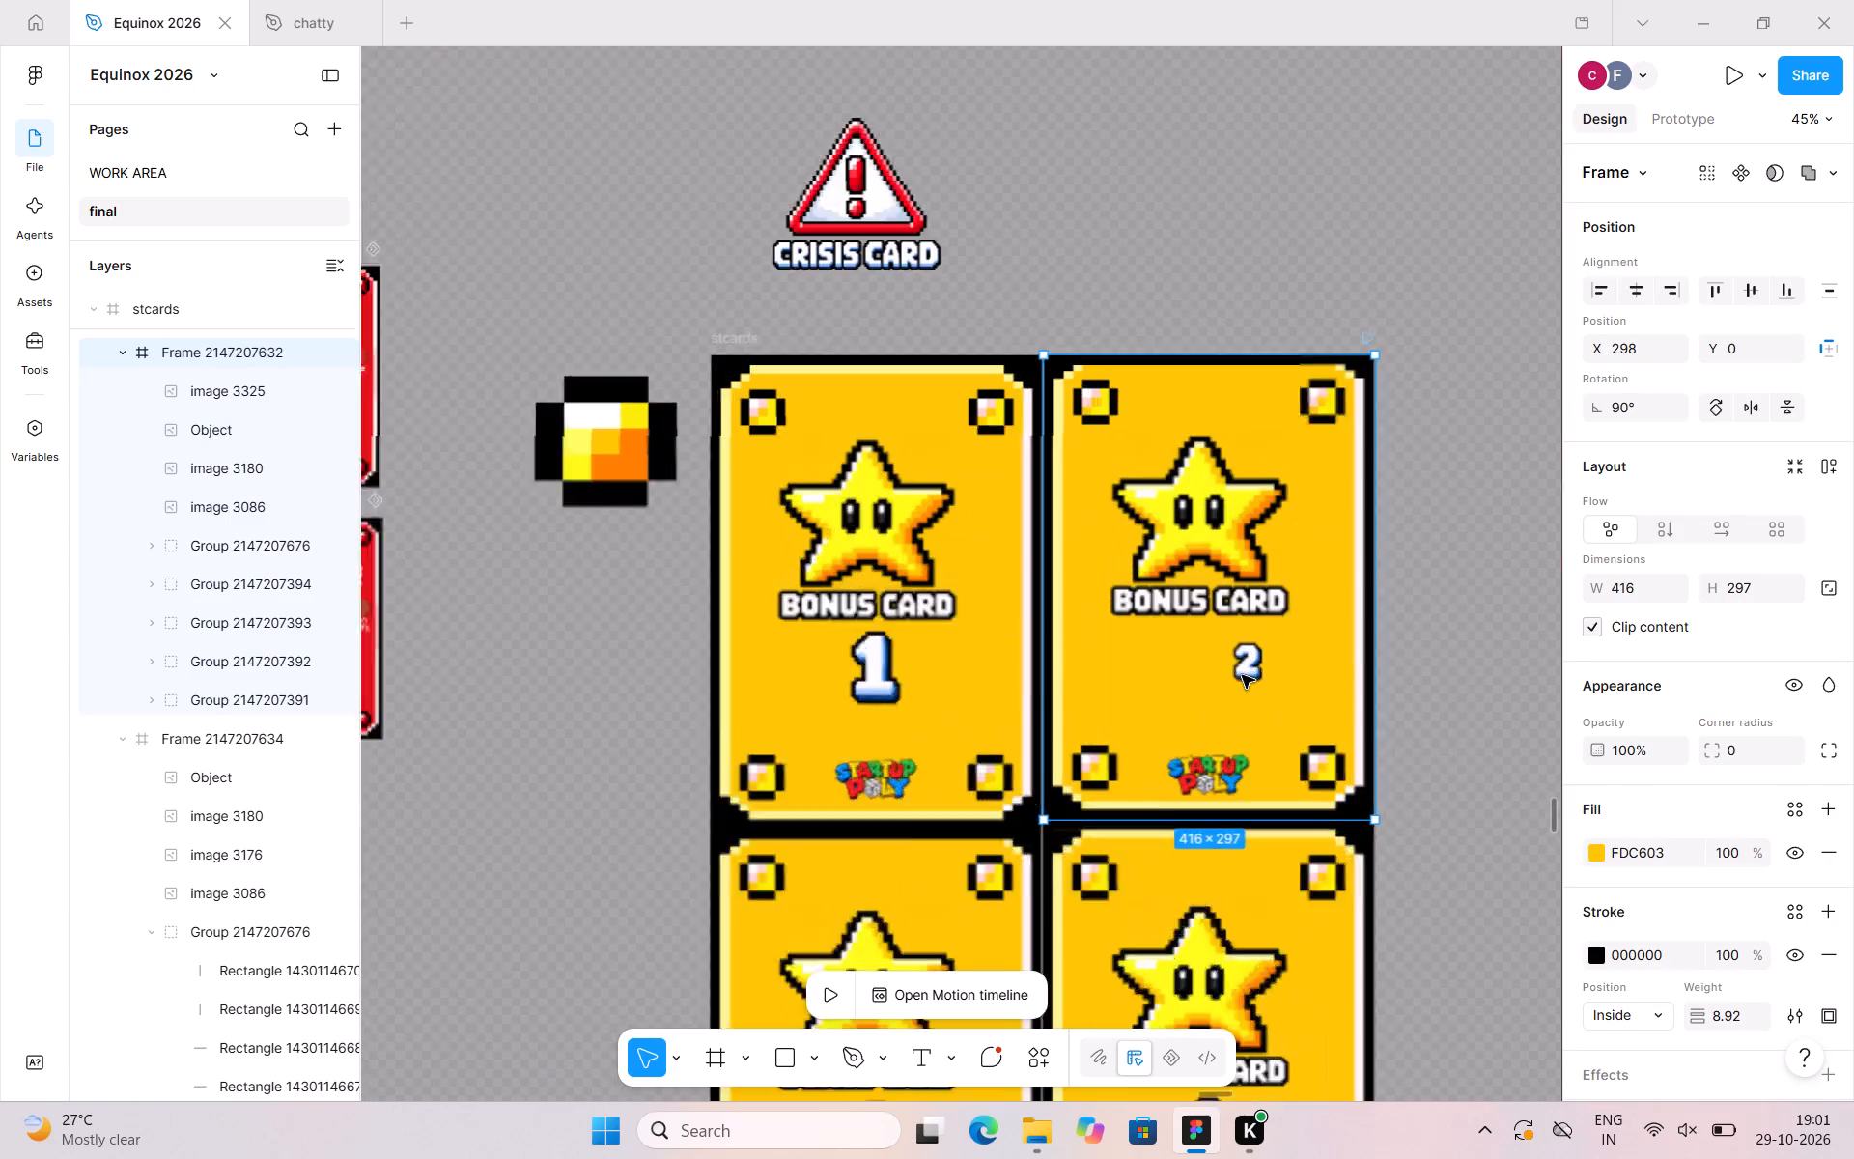
{"action": "left_click", "coordinate": [1257, 653]}
{"action": "left_click", "coordinate": [1254, 645]}
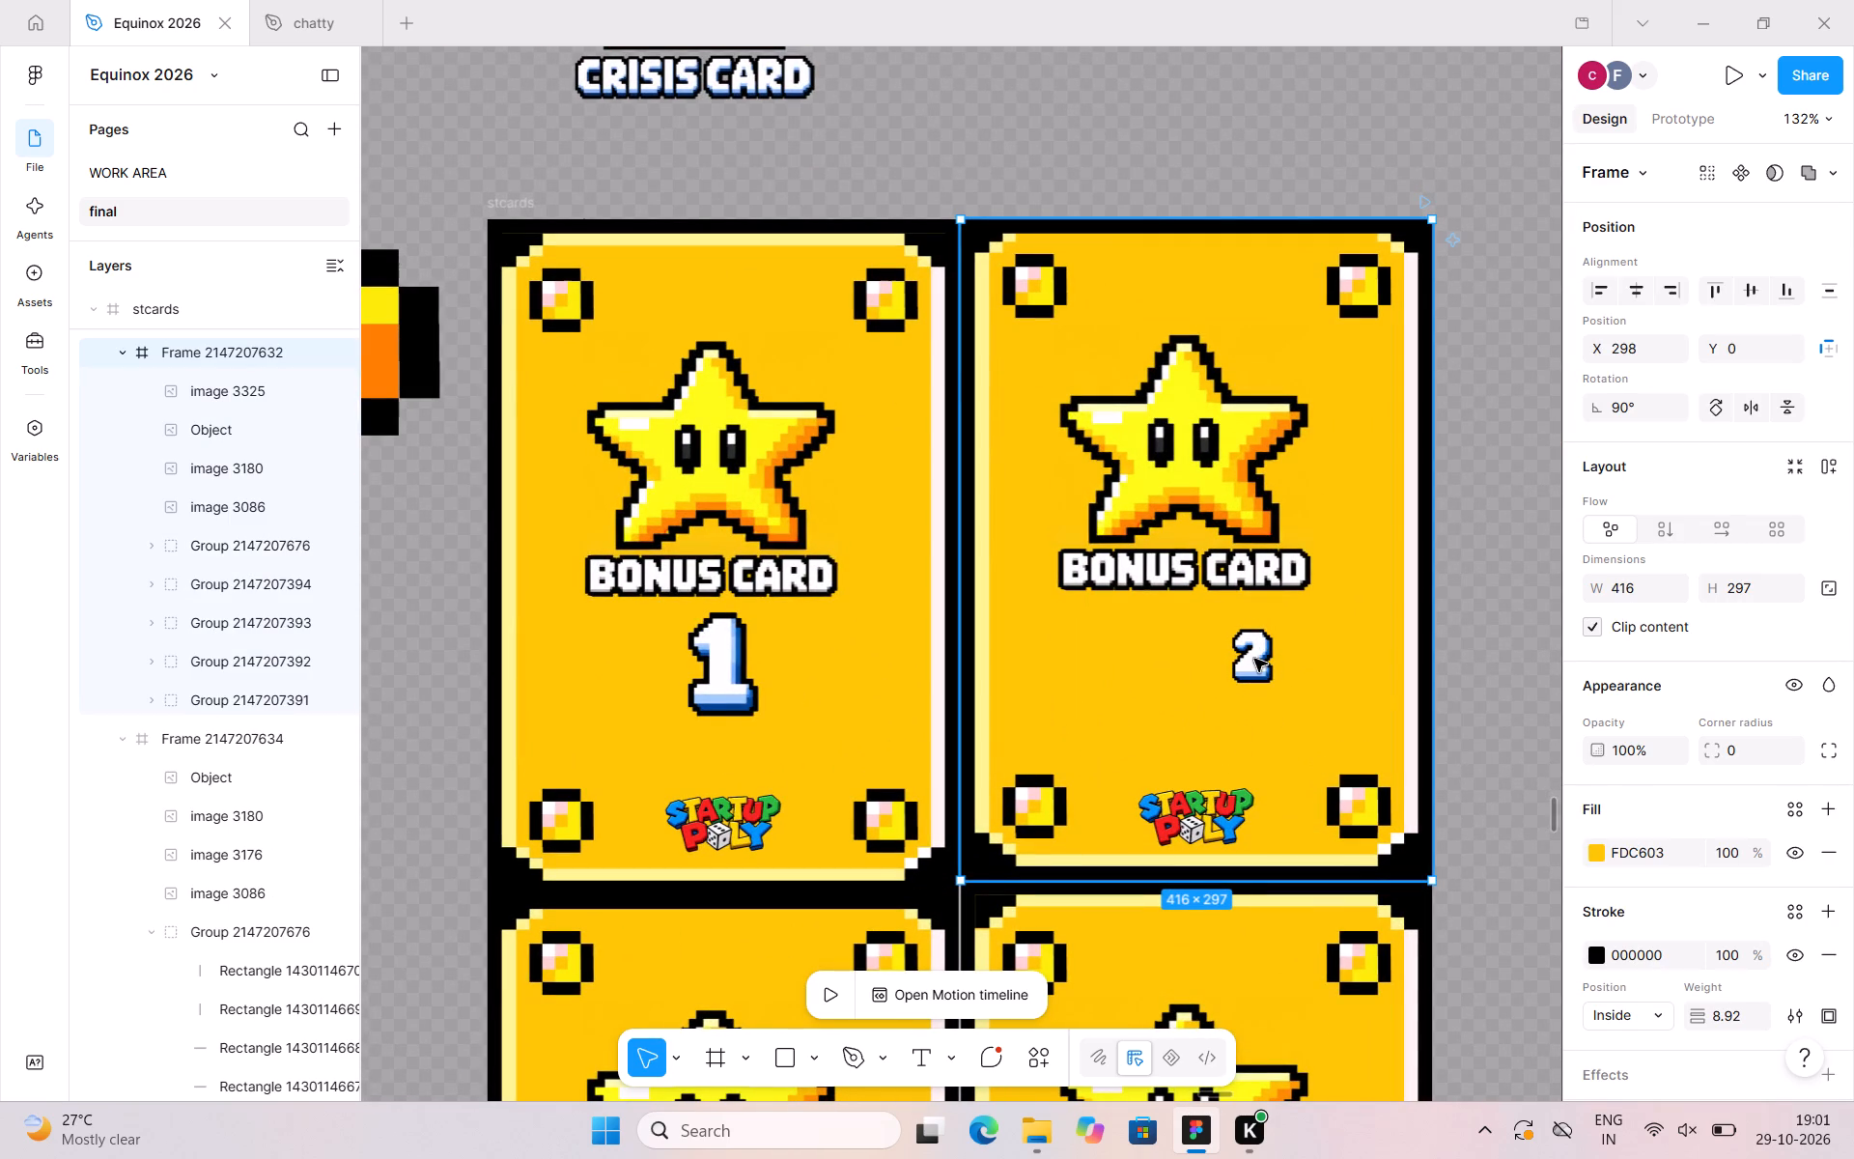
{"action": "left_click", "coordinate": [1254, 659]}
{"action": "left_click", "coordinate": [1254, 659]}
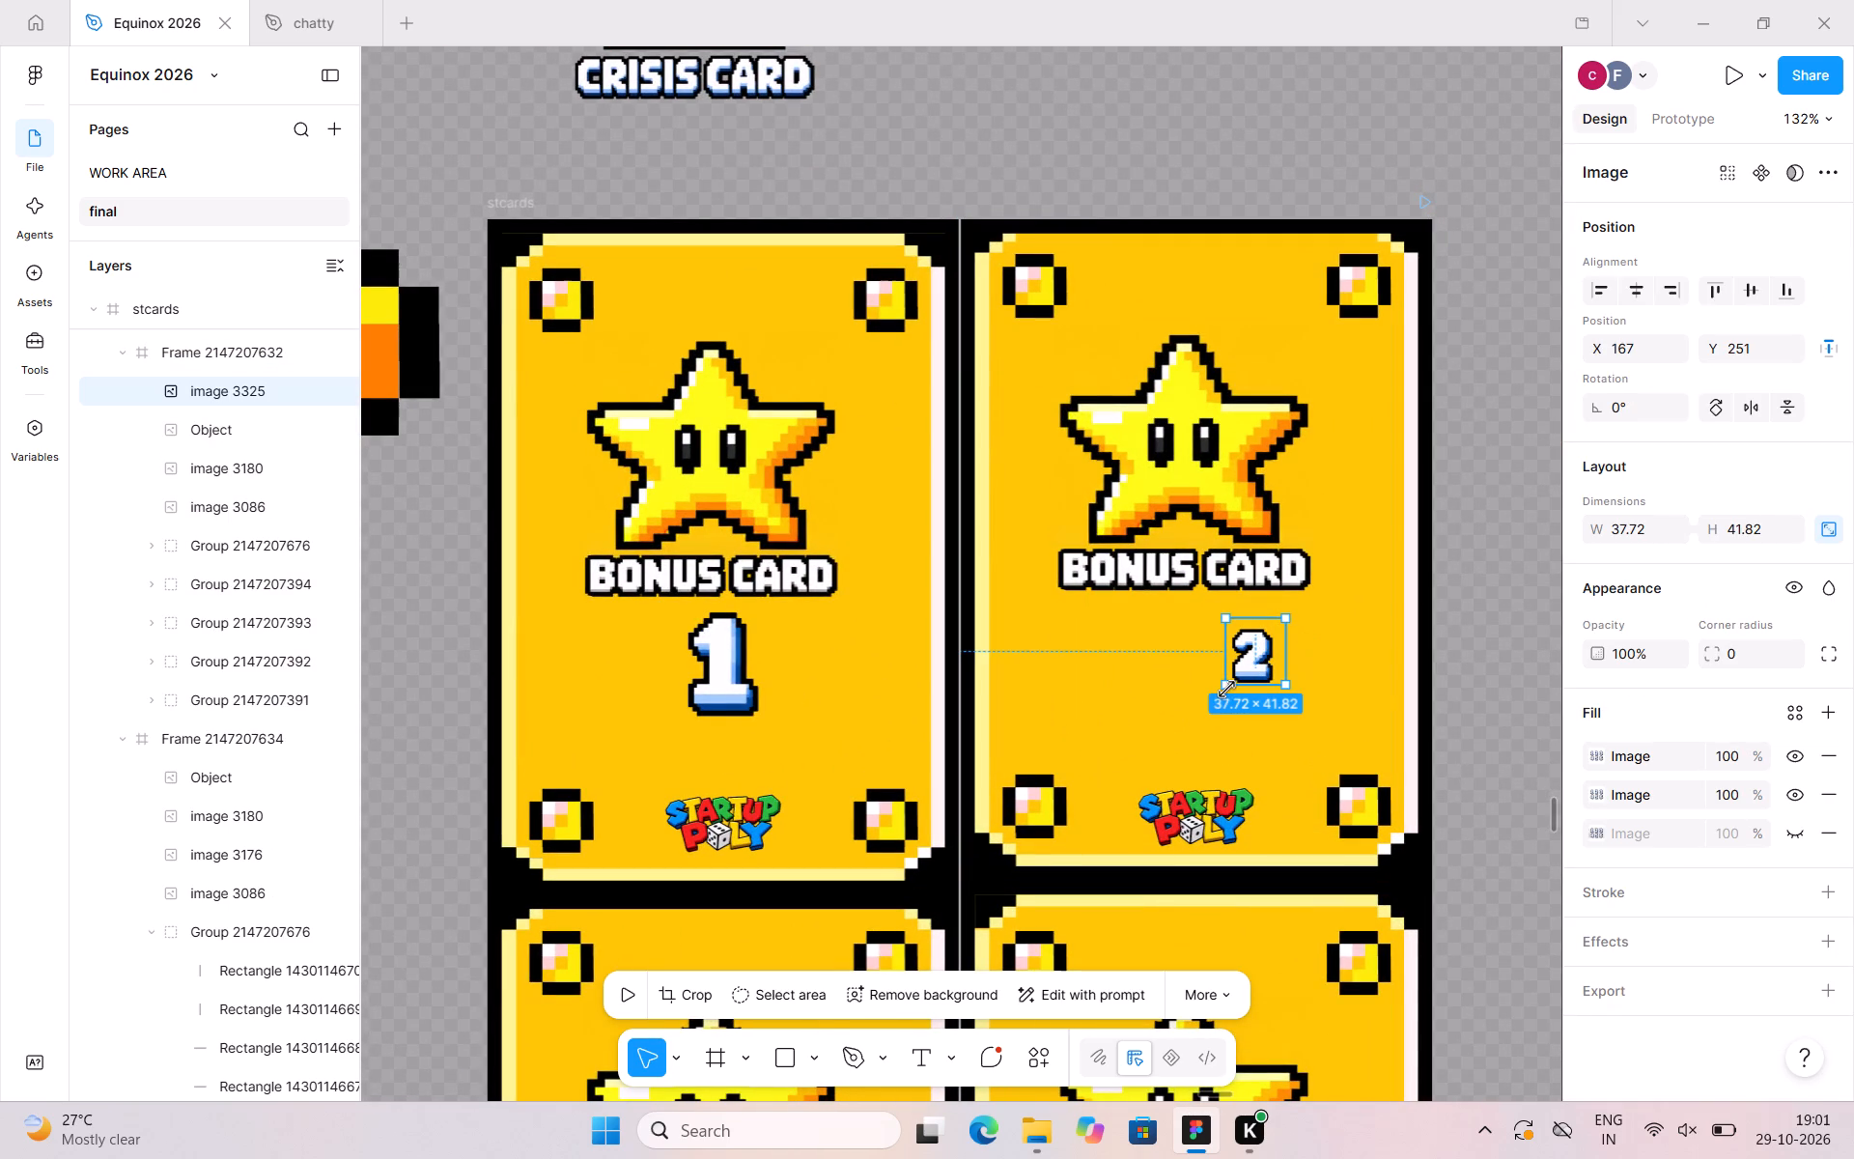
{"action": "left_click_drag", "start_coordinate": [1226, 689], "coordinate": [1167, 725]}
{"action": "left_click_drag", "start_coordinate": [1207, 705], "coordinate": [1182, 683]}
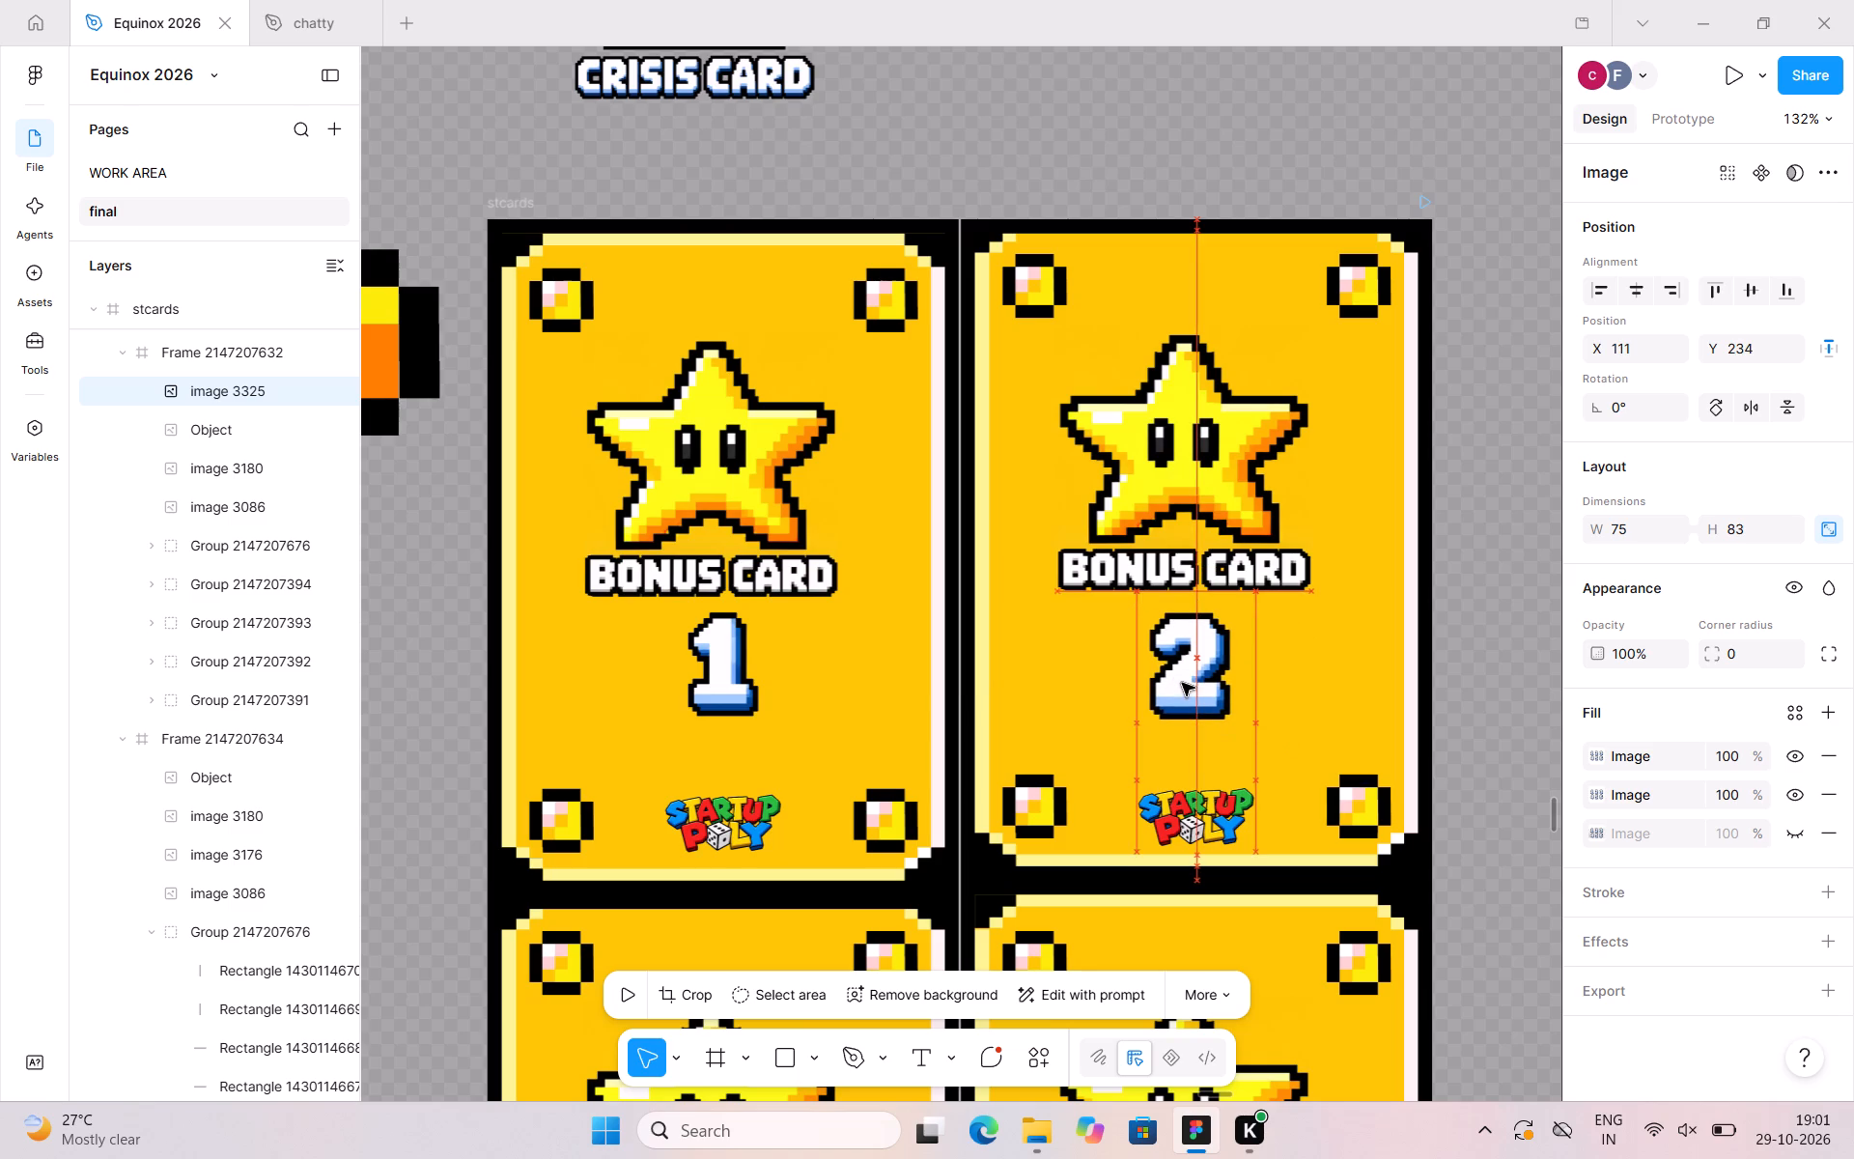
{"action": "left_click_drag", "start_coordinate": [1182, 683], "coordinate": [1183, 685]}
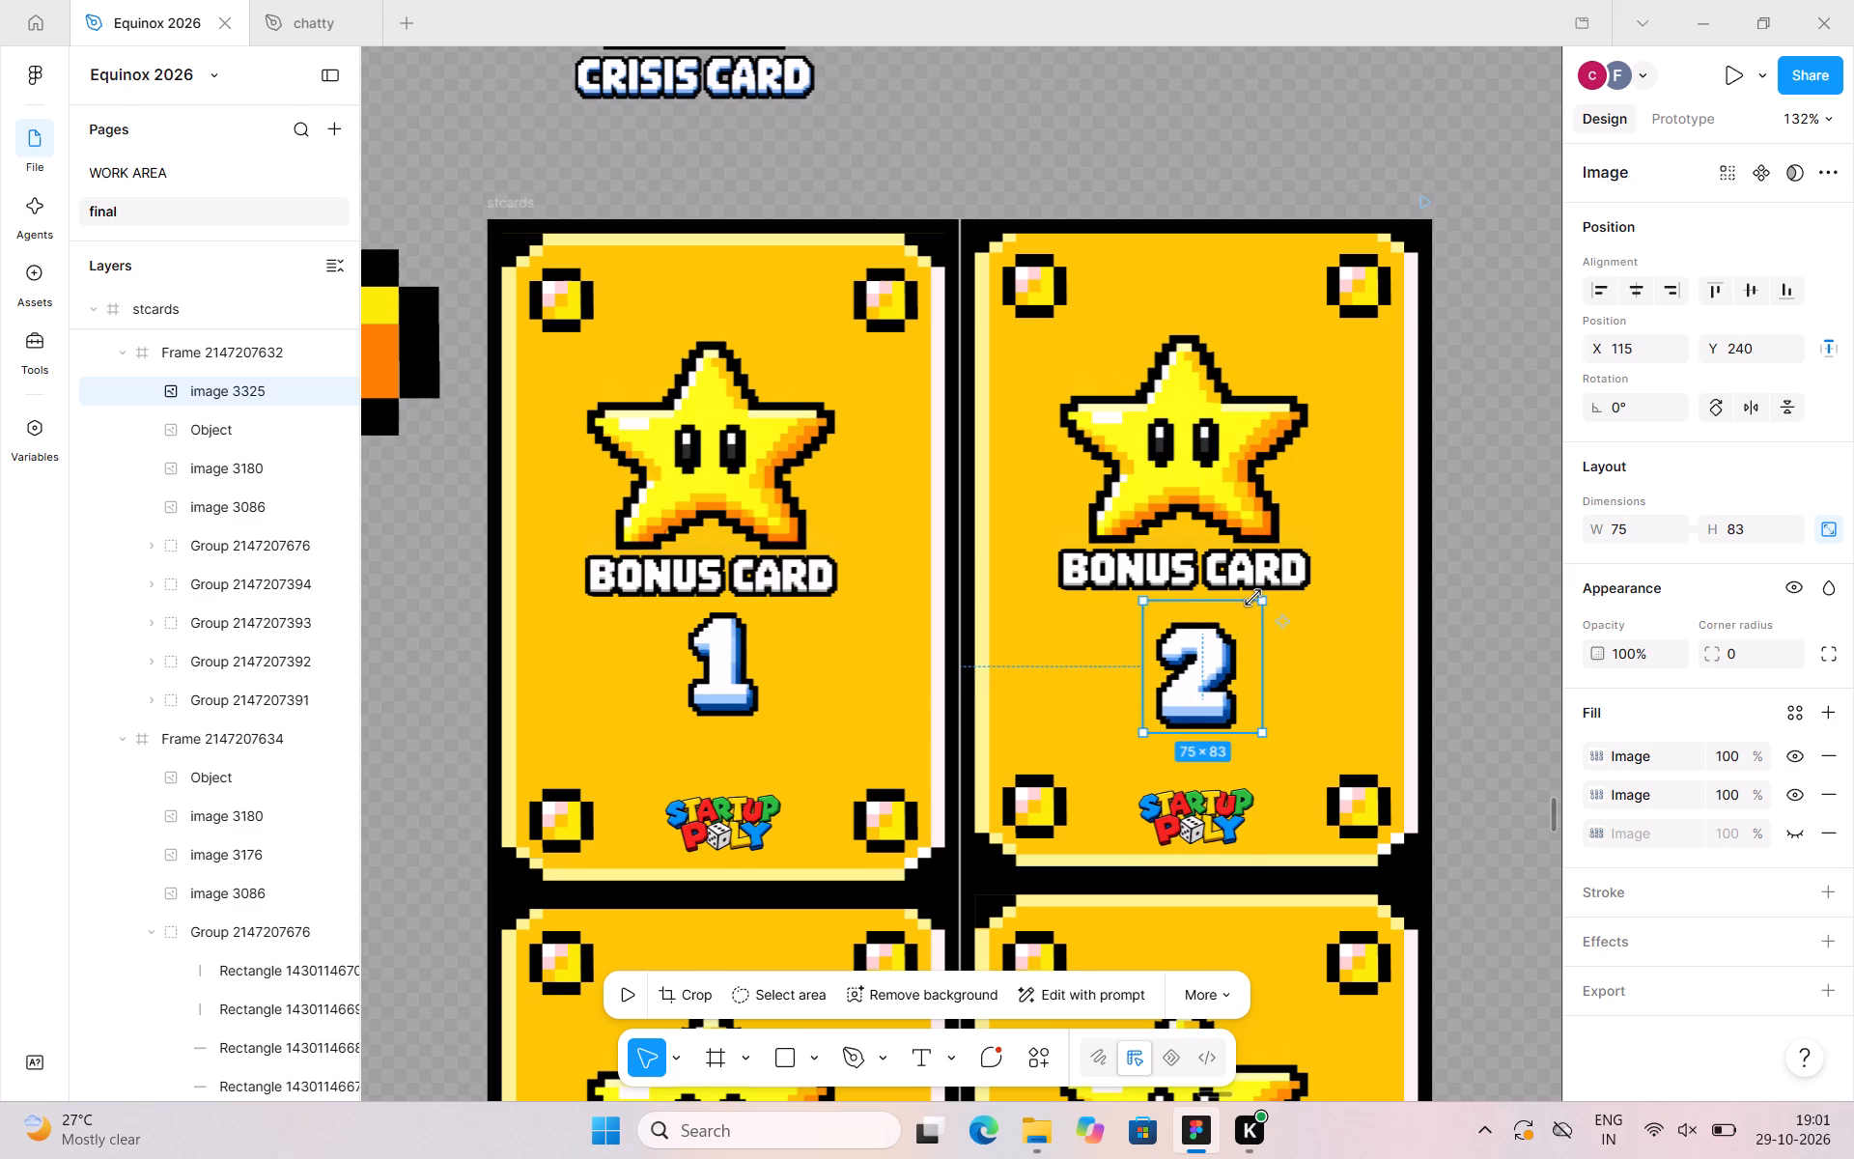
{"action": "left_click_drag", "start_coordinate": [1249, 602], "coordinate": [1237, 603]}
{"action": "left_click", "coordinate": [1195, 643]}
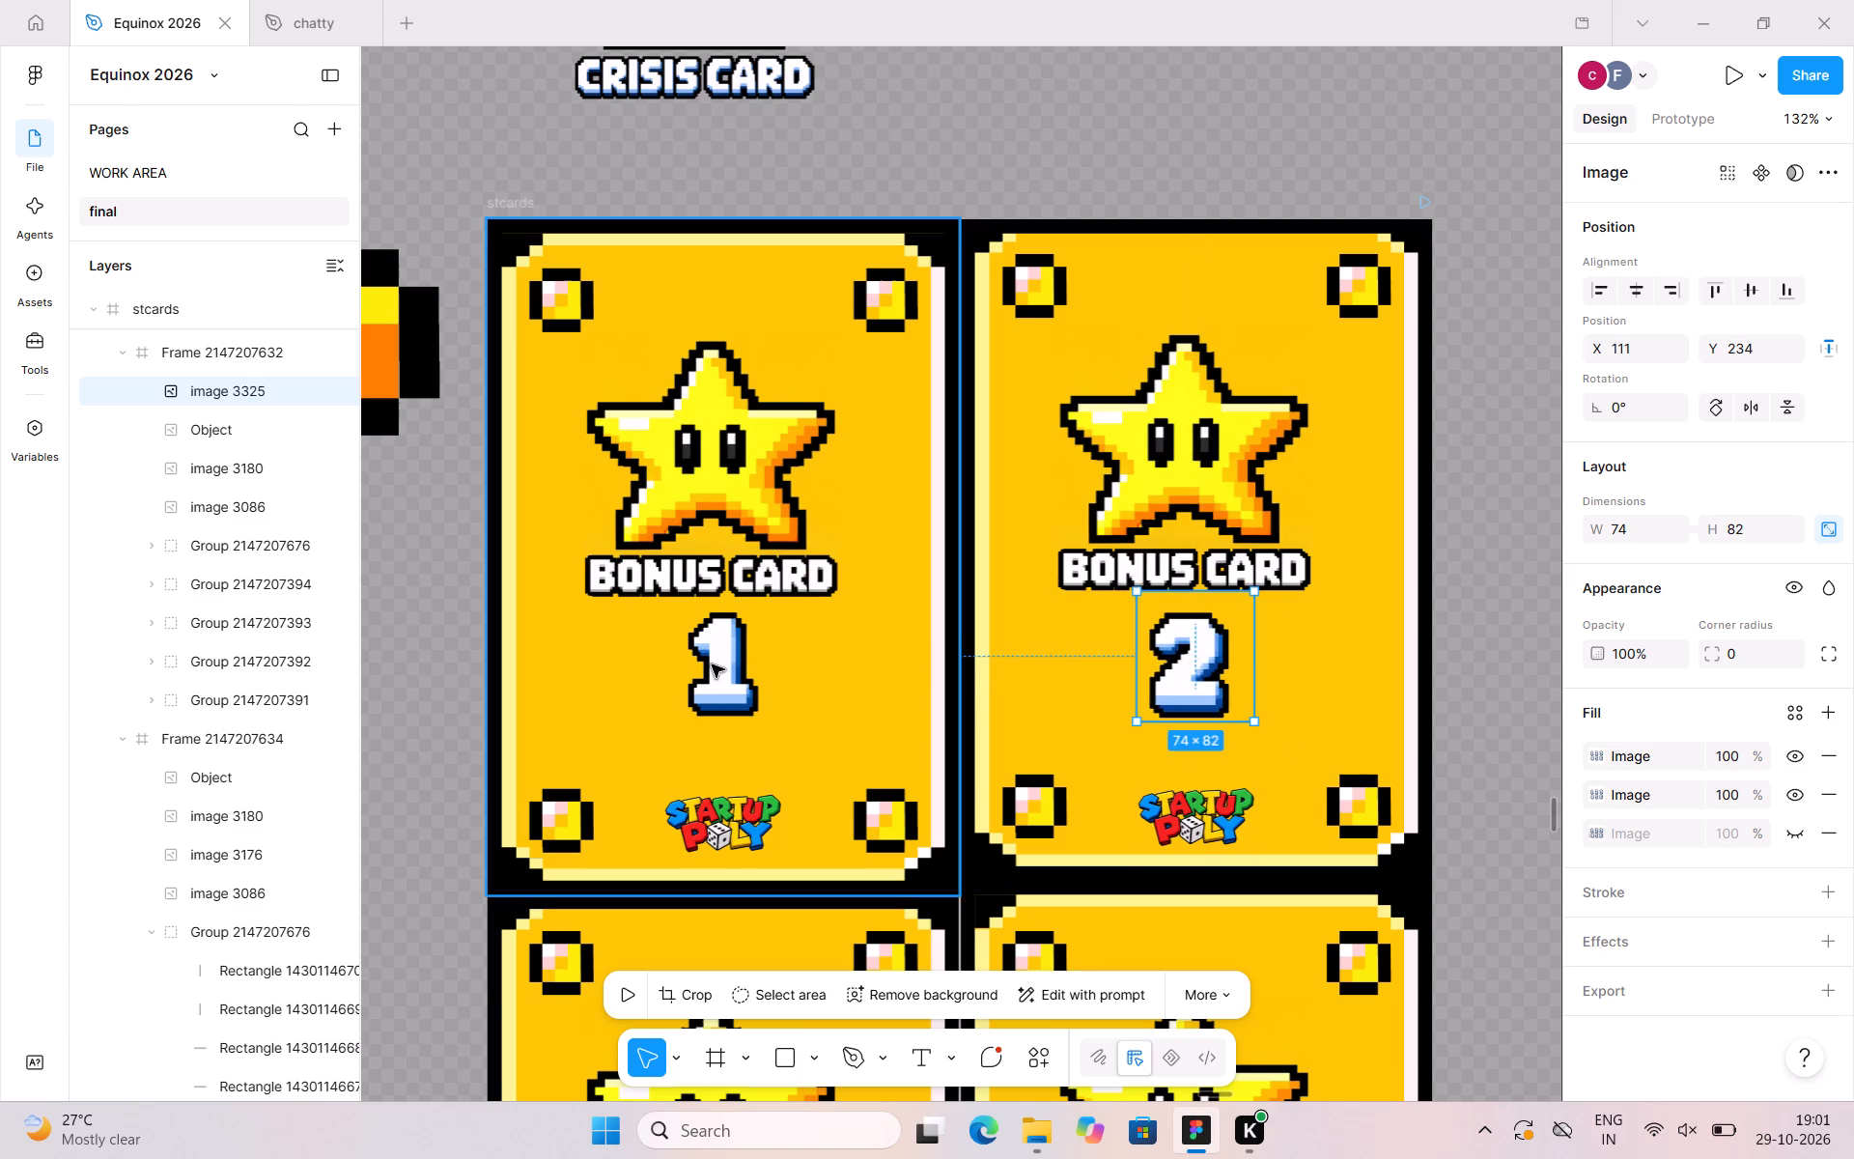
Enlarge the digit 1 on the slot 1 bonus card to 73 × 93 and place it at X 113, Y 230.
{"action": "left_click_drag", "start_coordinate": [713, 666], "coordinate": [717, 679]}
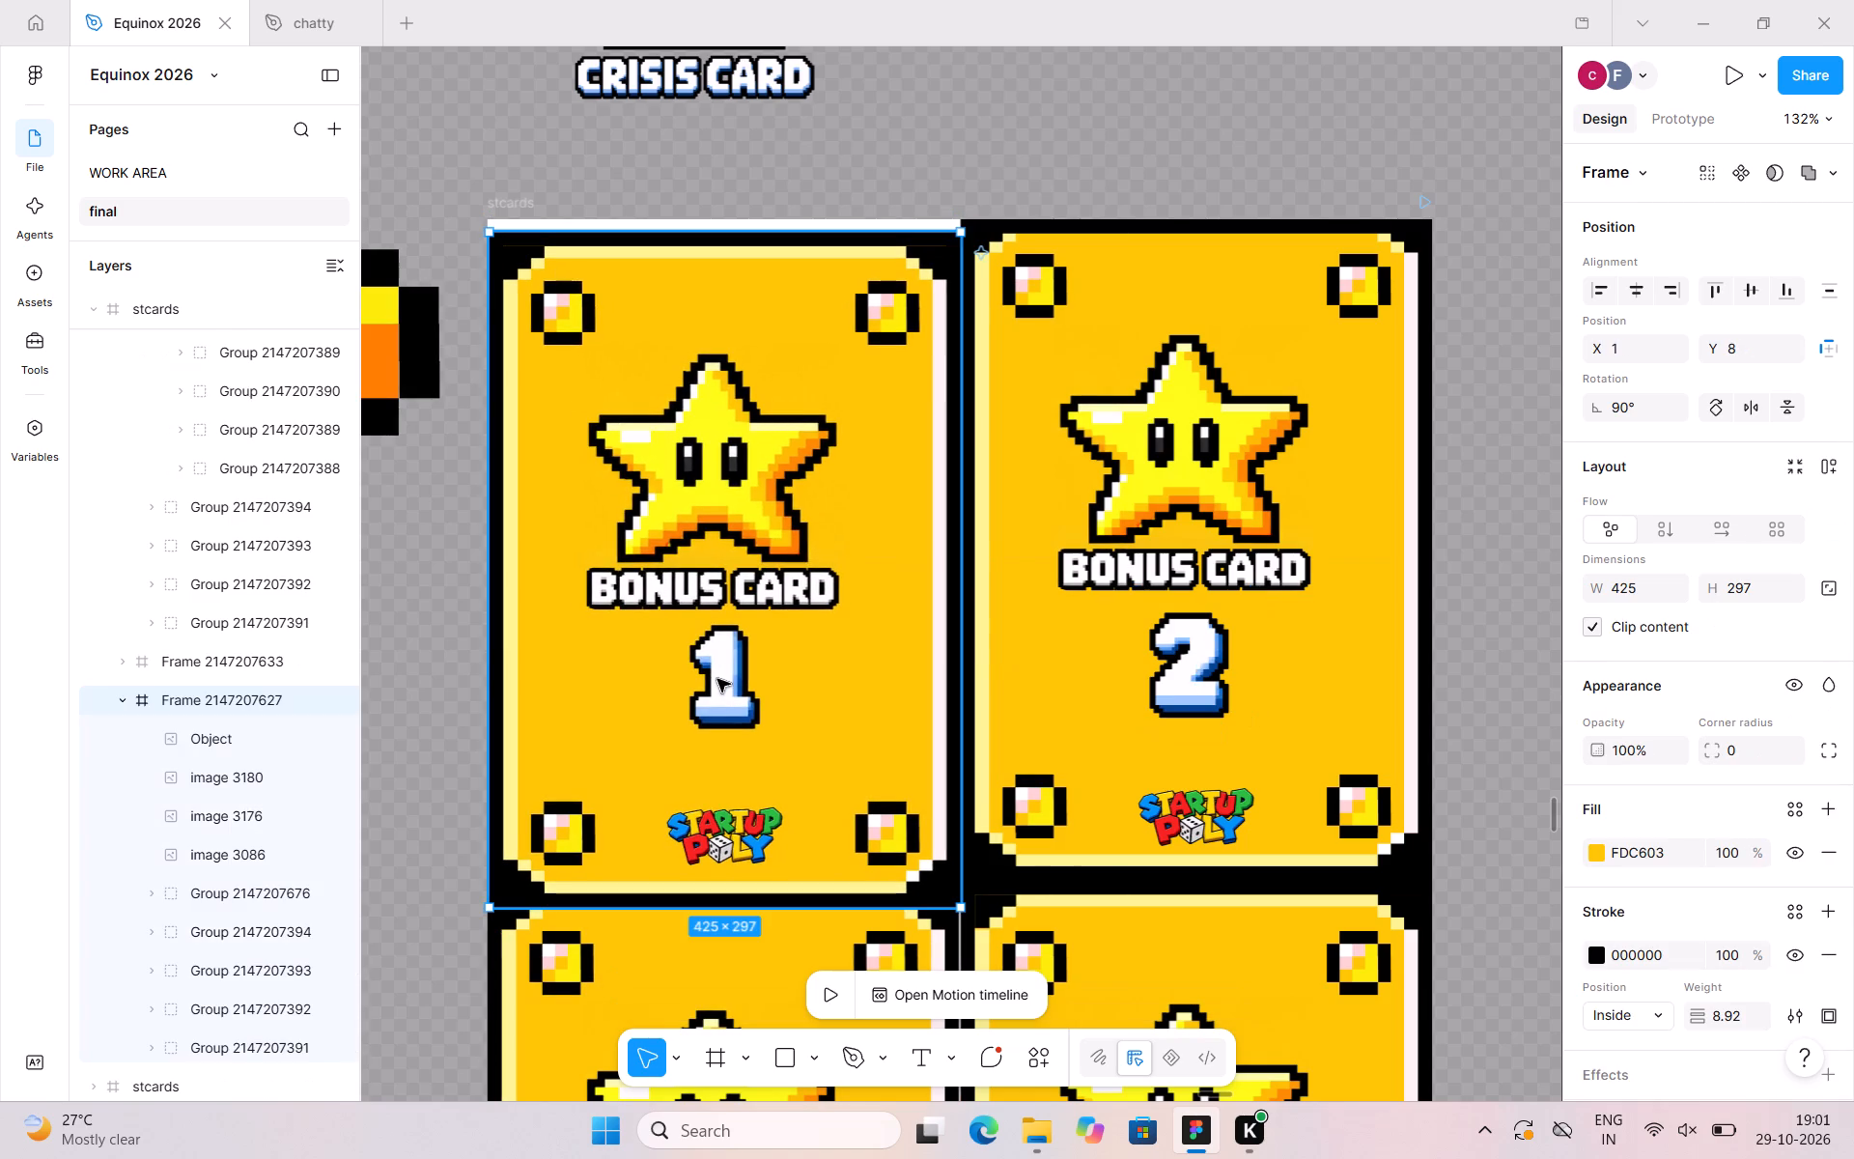
{"action": "key", "text": "ctrl+z"}
{"action": "left_click", "coordinate": [717, 657]}
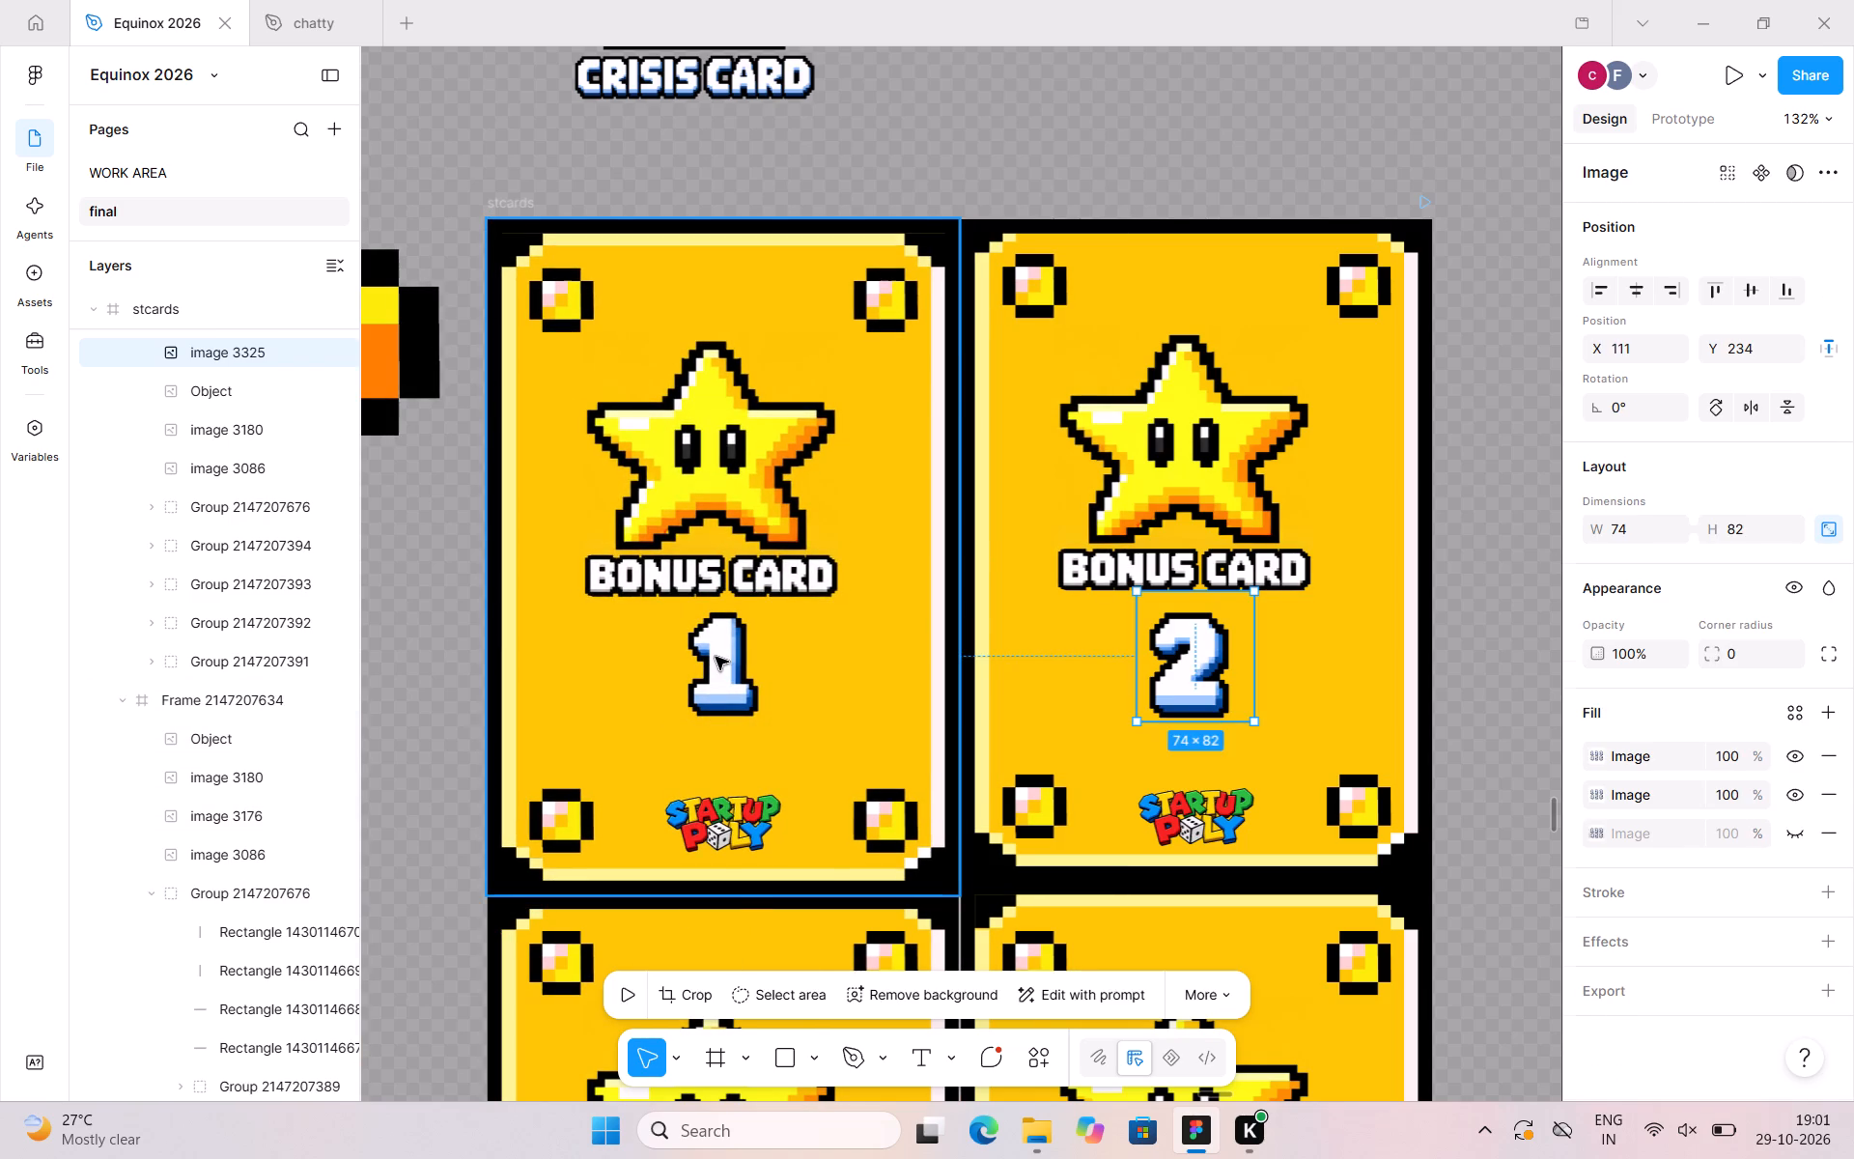
{"action": "left_click", "coordinate": [716, 657]}
{"action": "left_click", "coordinate": [719, 645]}
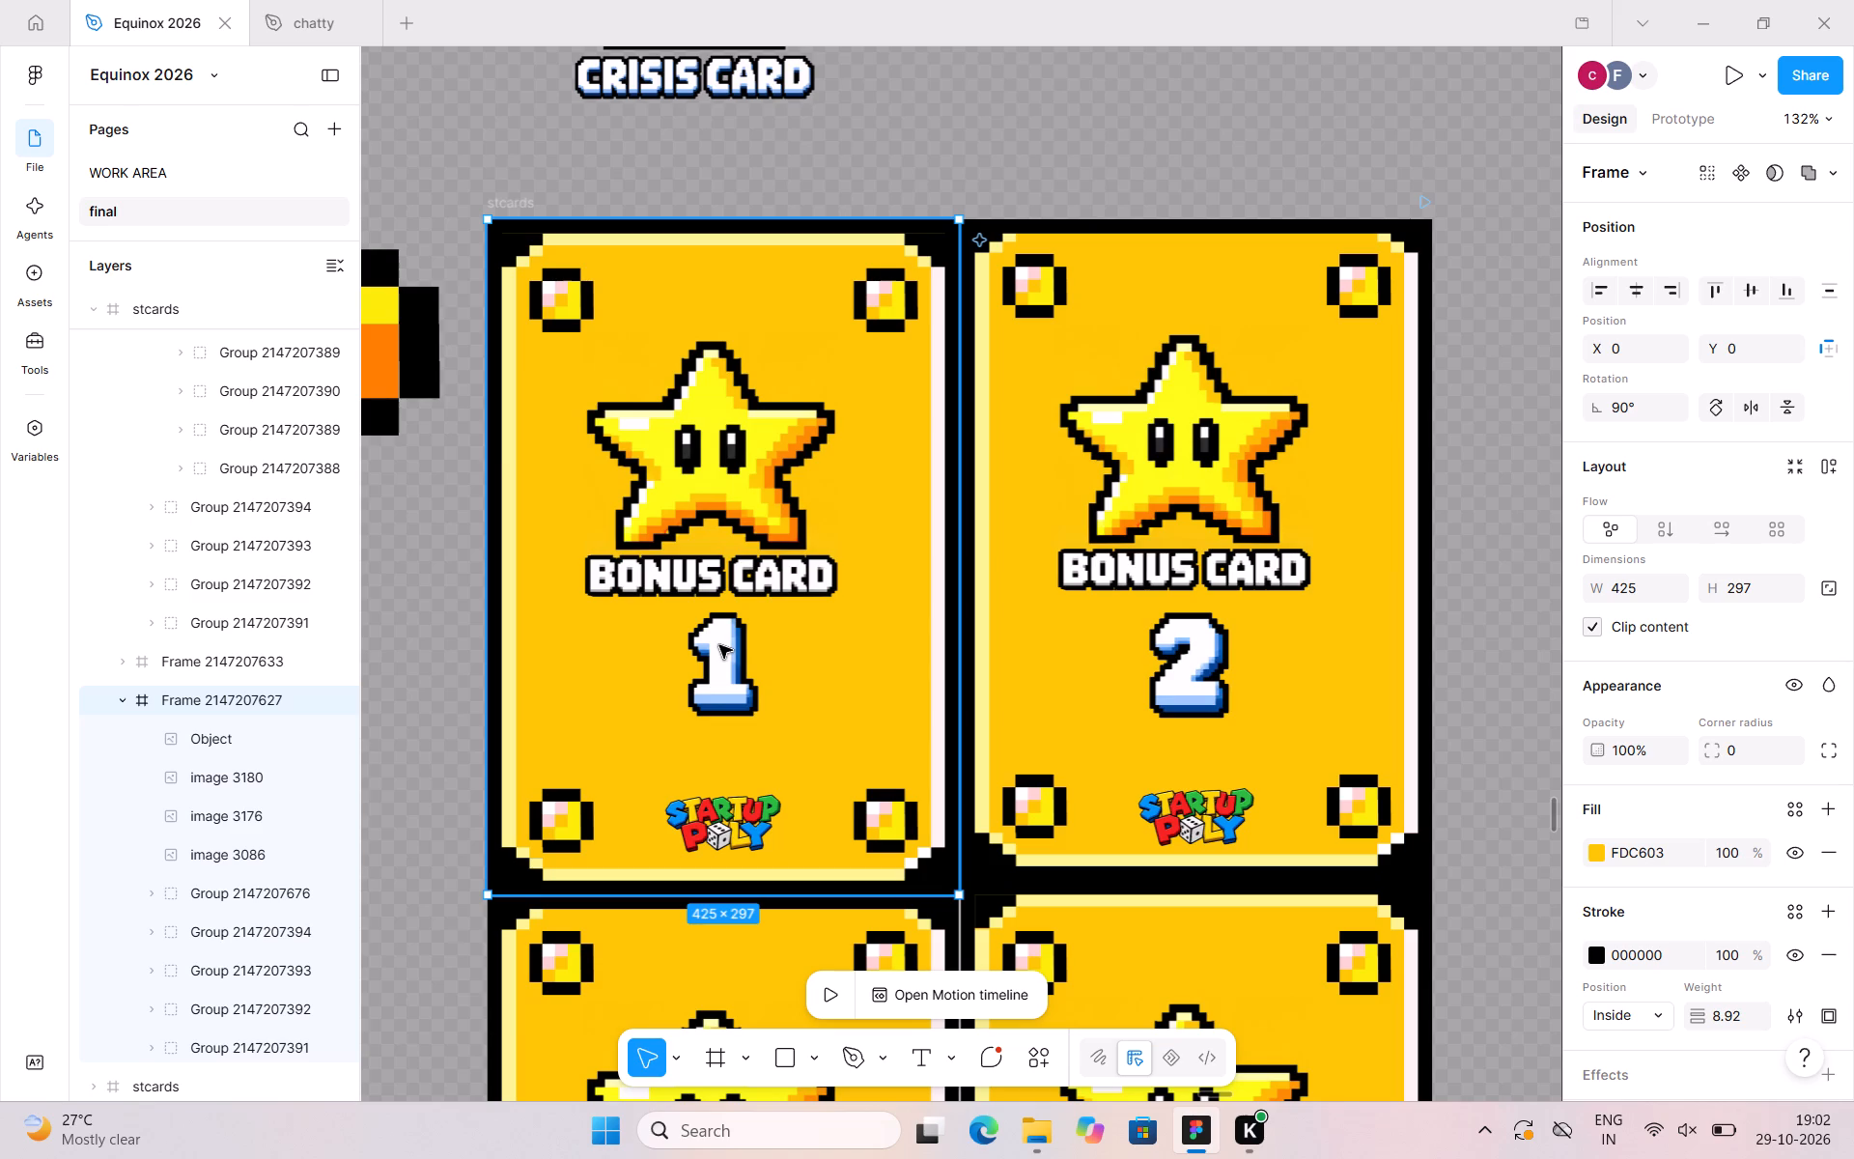
{"action": "left_click", "coordinate": [719, 645]}
{"action": "double_click", "coordinate": [719, 645]}
{"action": "left_click", "coordinate": [720, 645]}
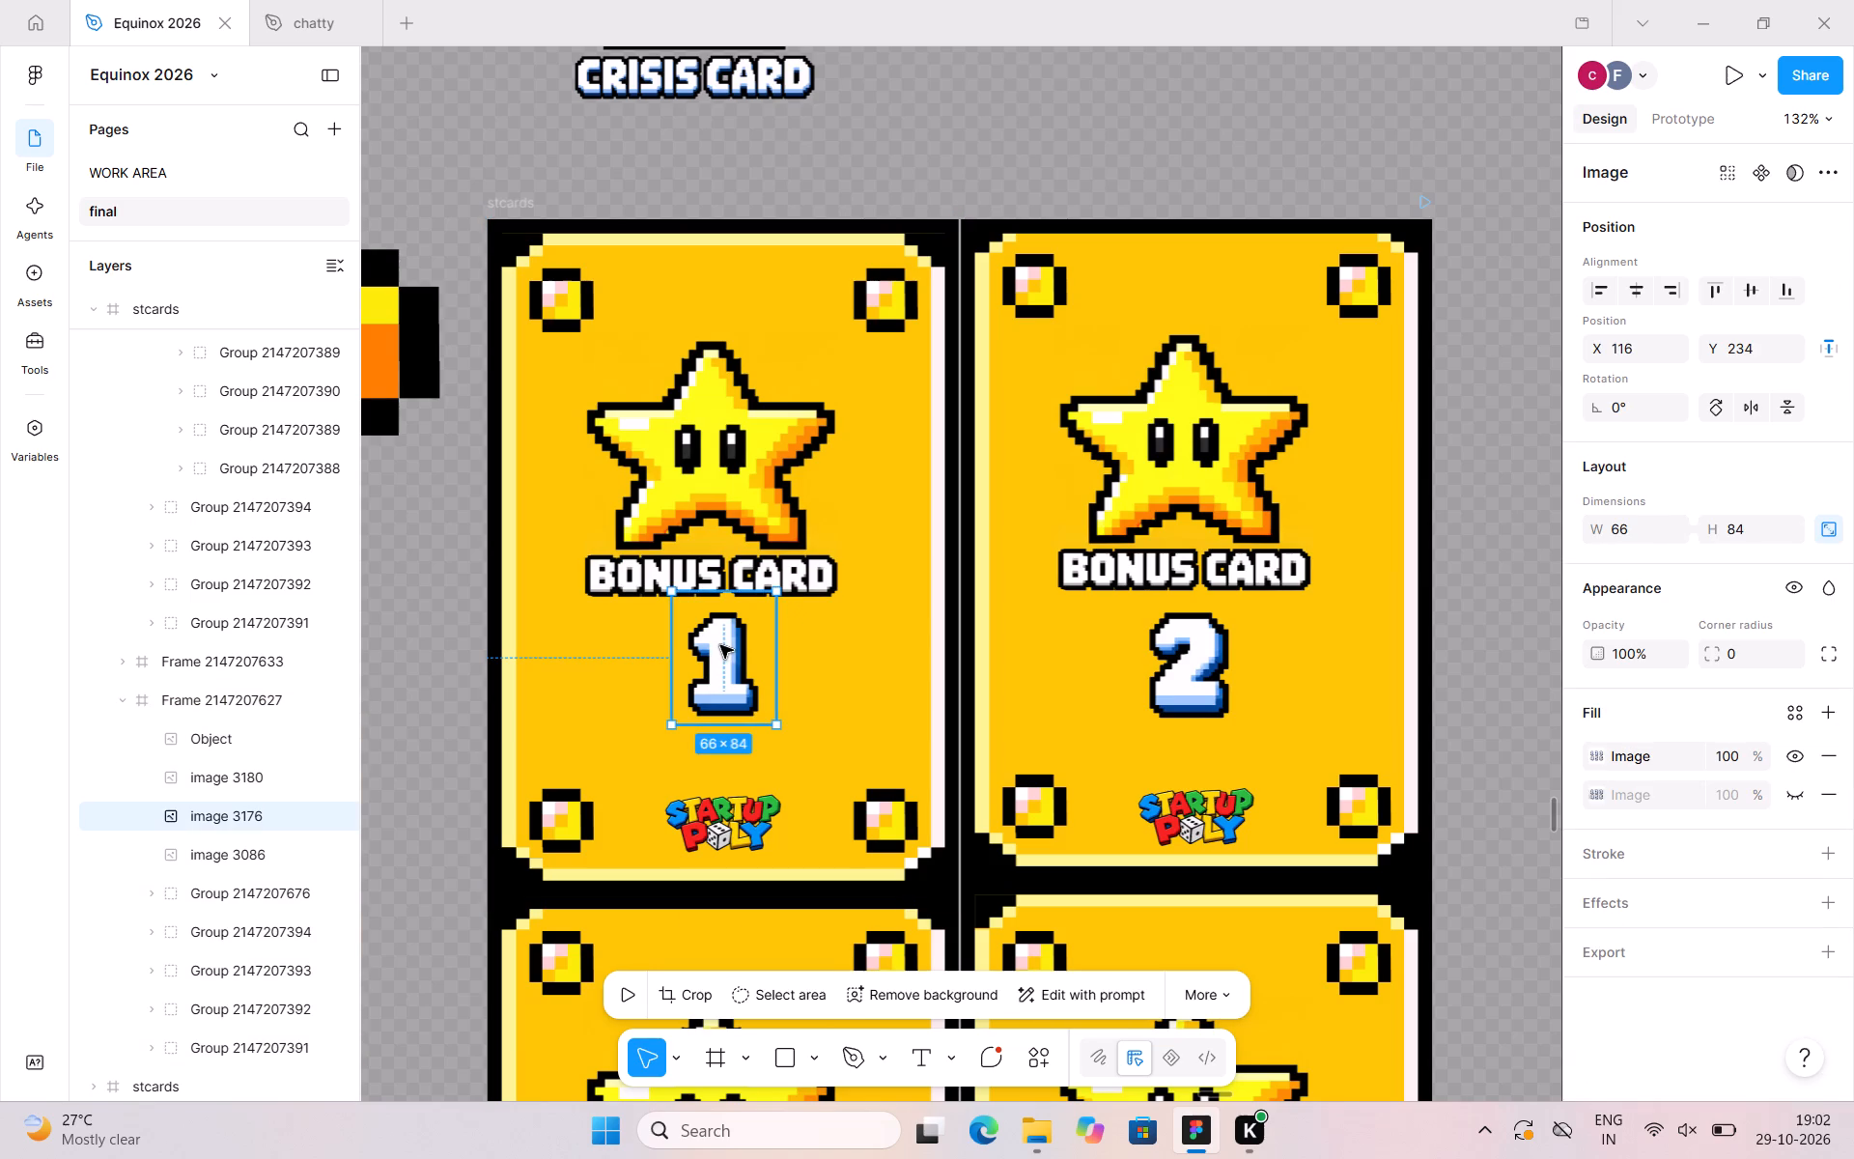
{"action": "left_click_drag", "start_coordinate": [773, 589], "coordinate": [786, 570]}
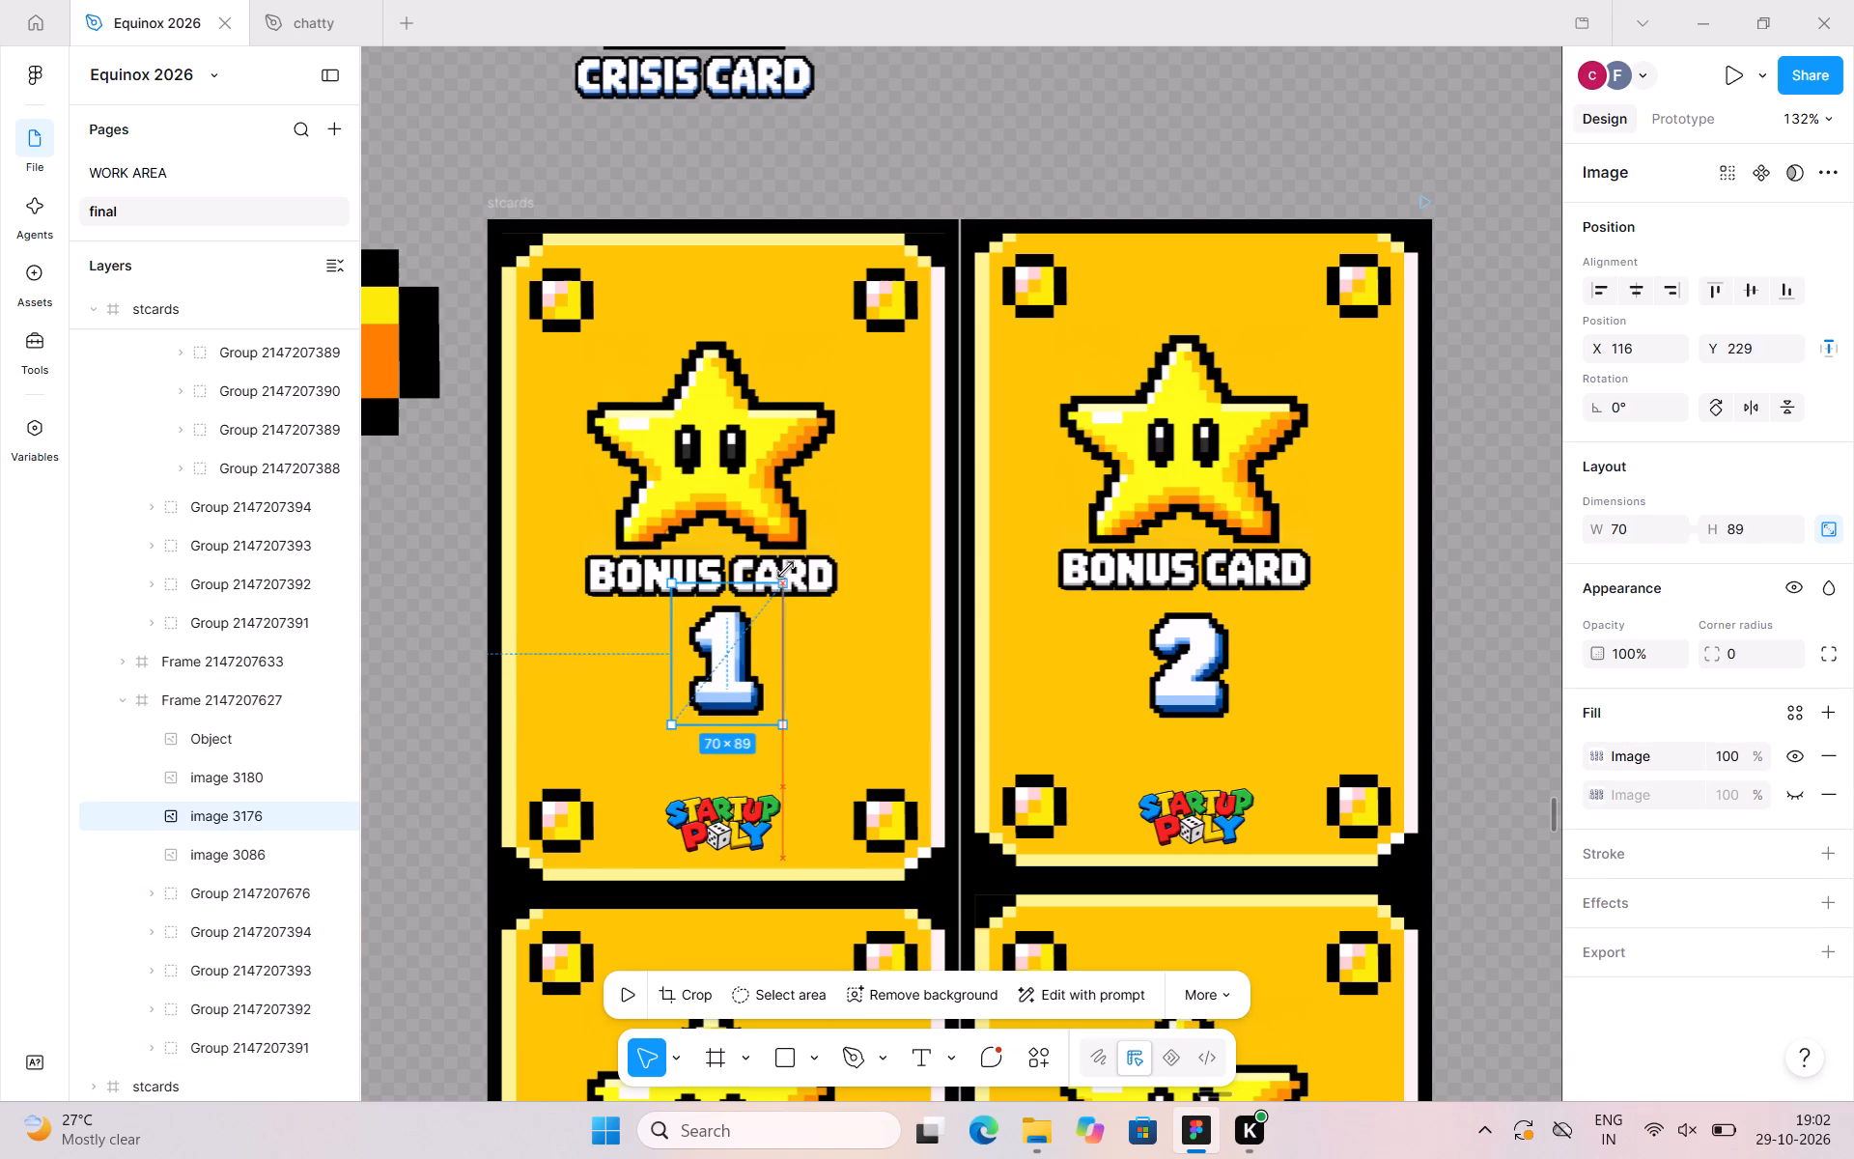
{"action": "left_click_drag", "start_coordinate": [786, 570], "coordinate": [786, 573]}
{"action": "left_click", "coordinate": [727, 665]}
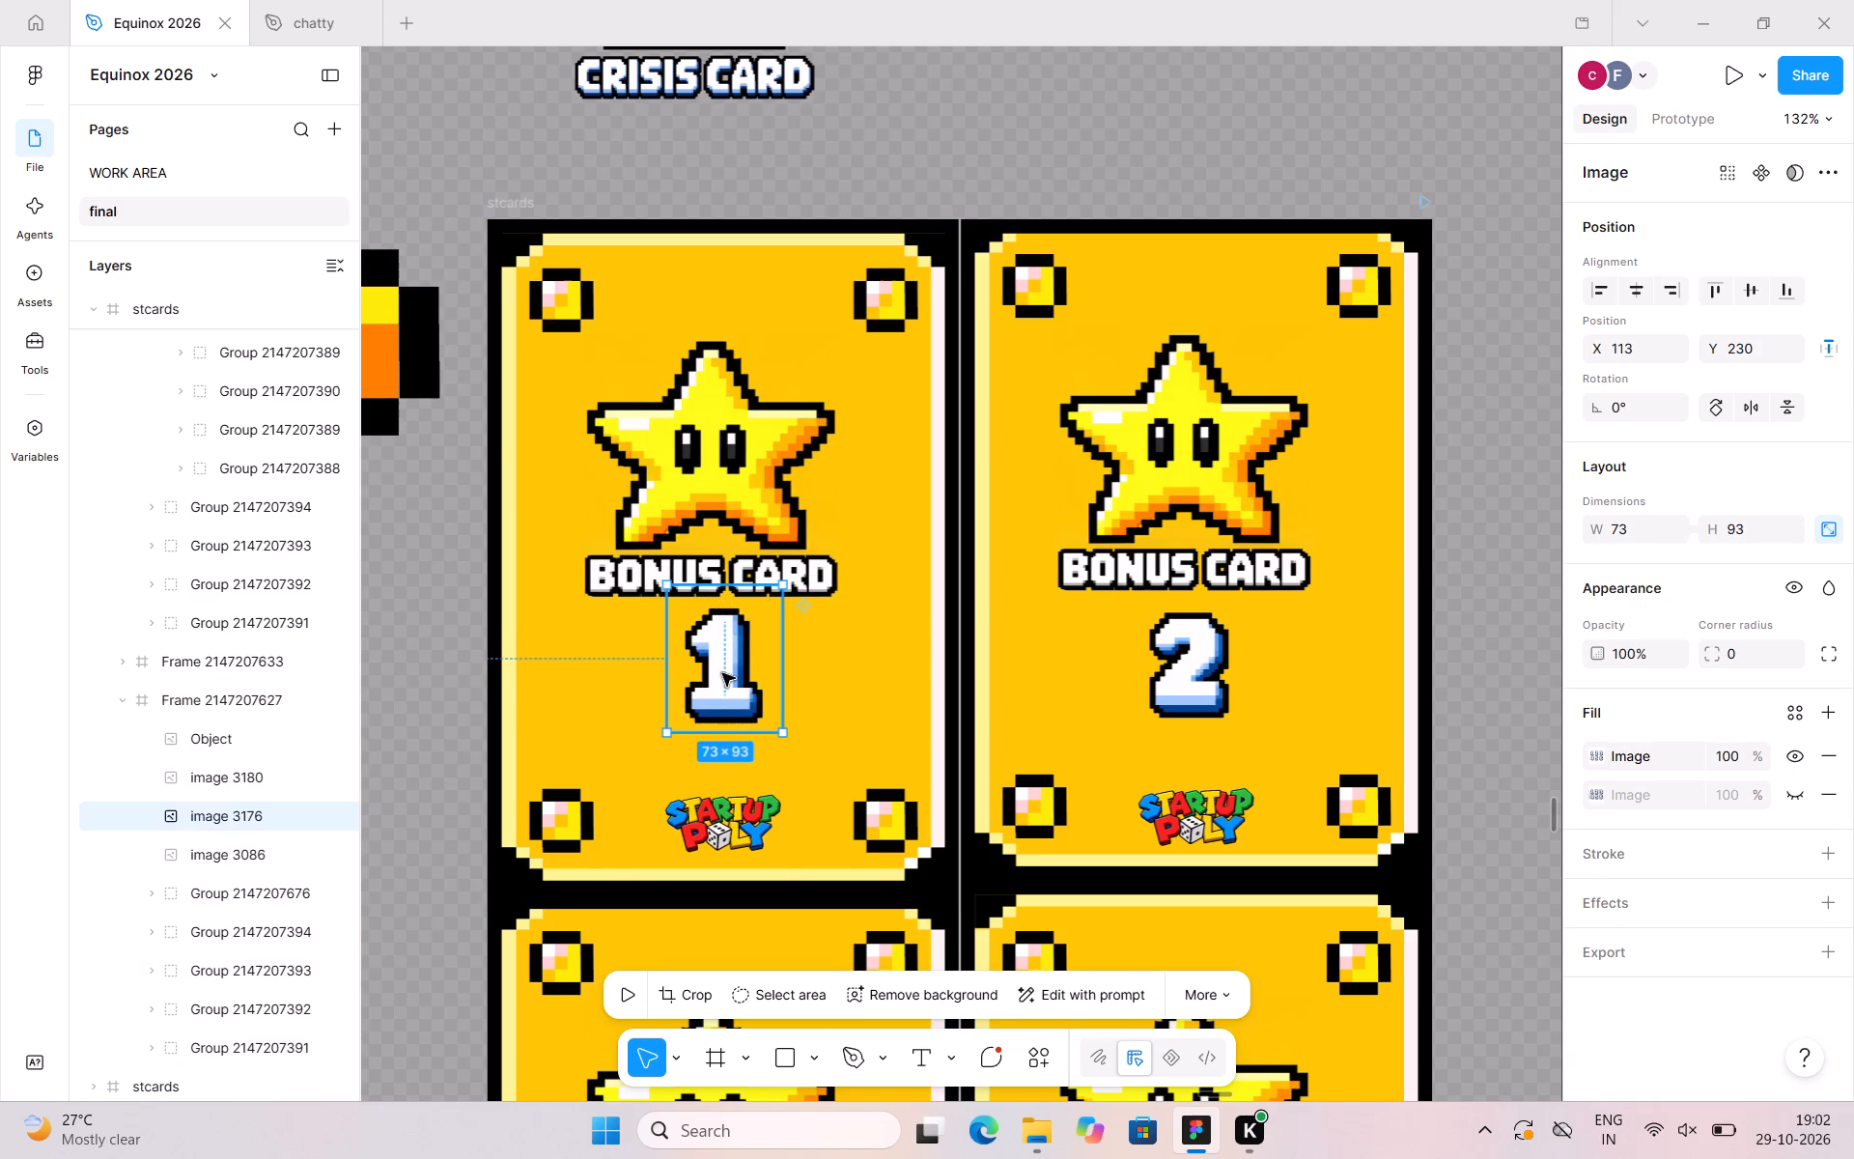
Shift the slot 1 card's star to X 70 and its BONUS CARD label to X 71, above the digit.
{"action": "left_click", "coordinate": [765, 462]}
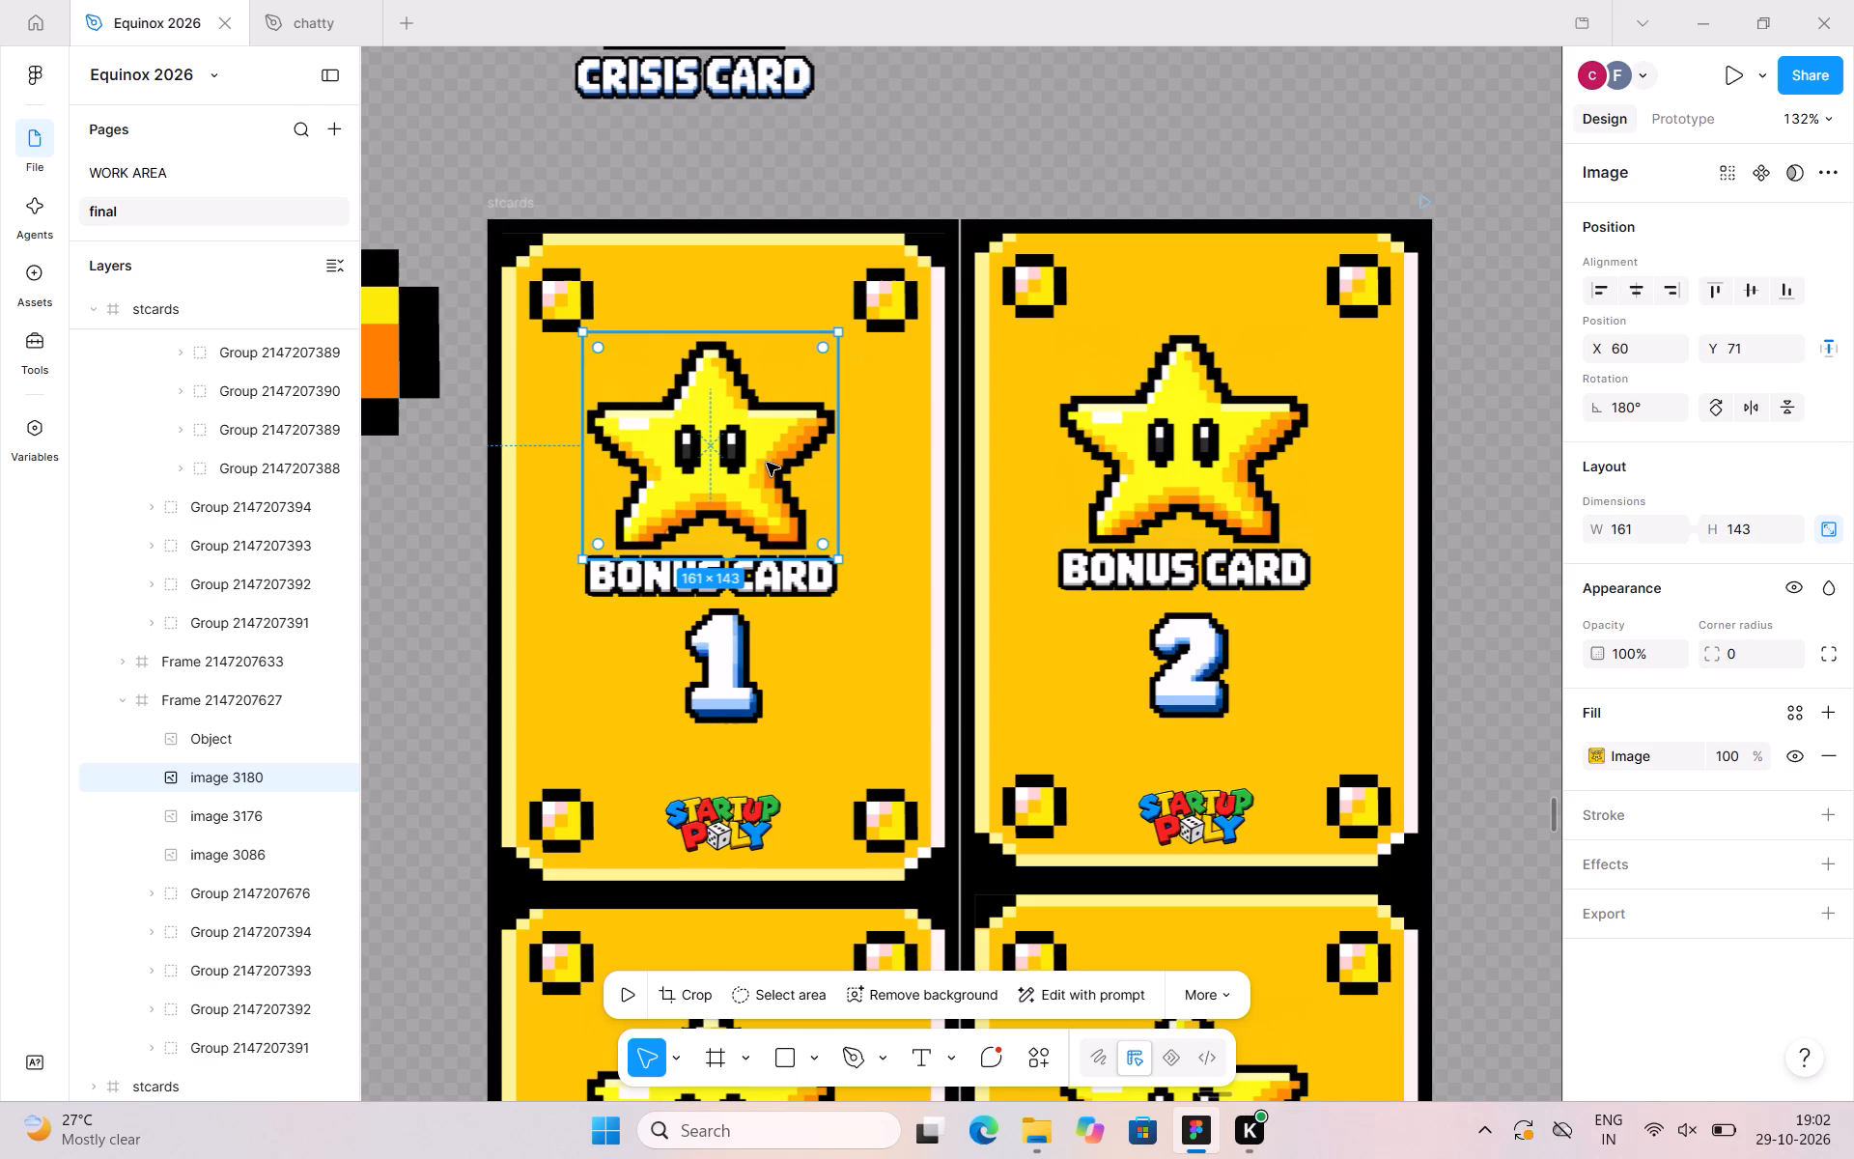
{"action": "key", "text": "shift+Right"}
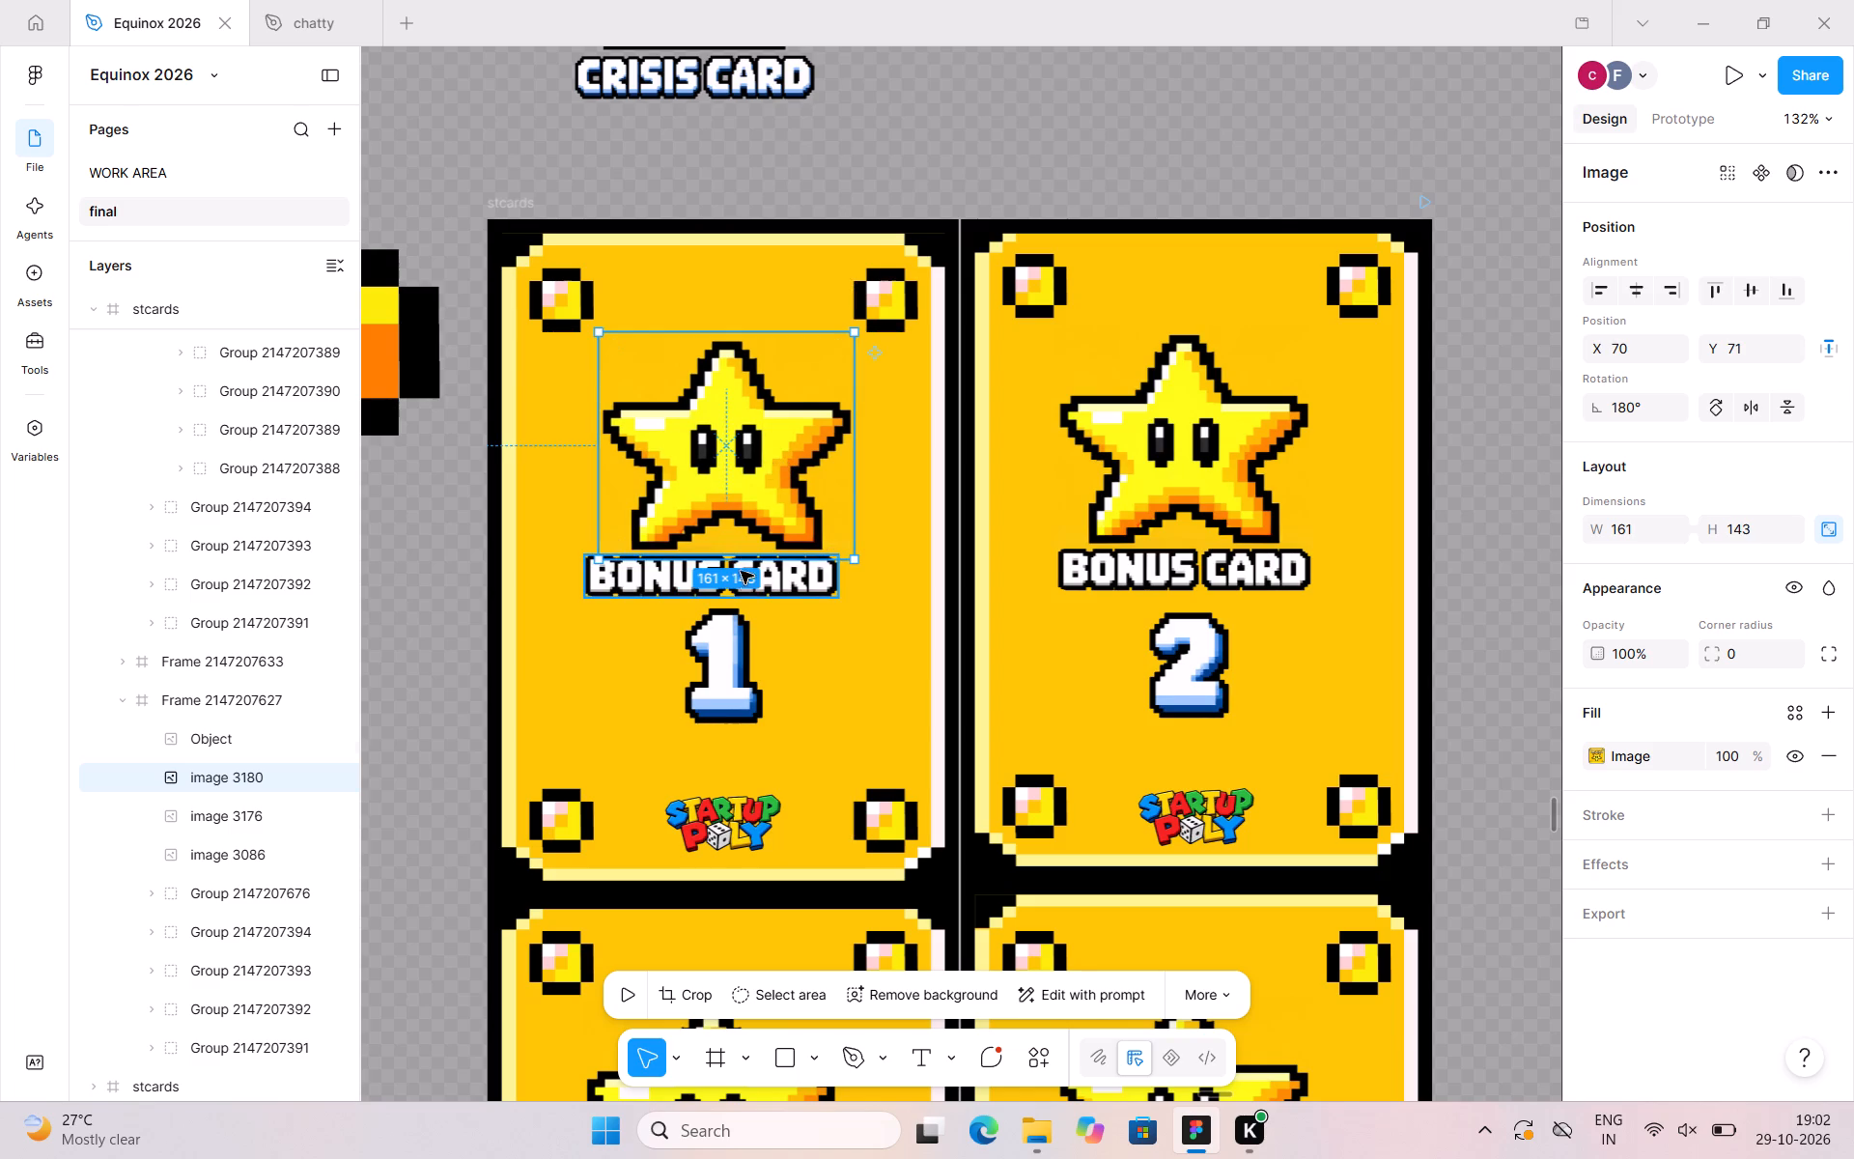
{"action": "left_click", "coordinate": [731, 576]}
{"action": "key", "text": "shift+Right"}
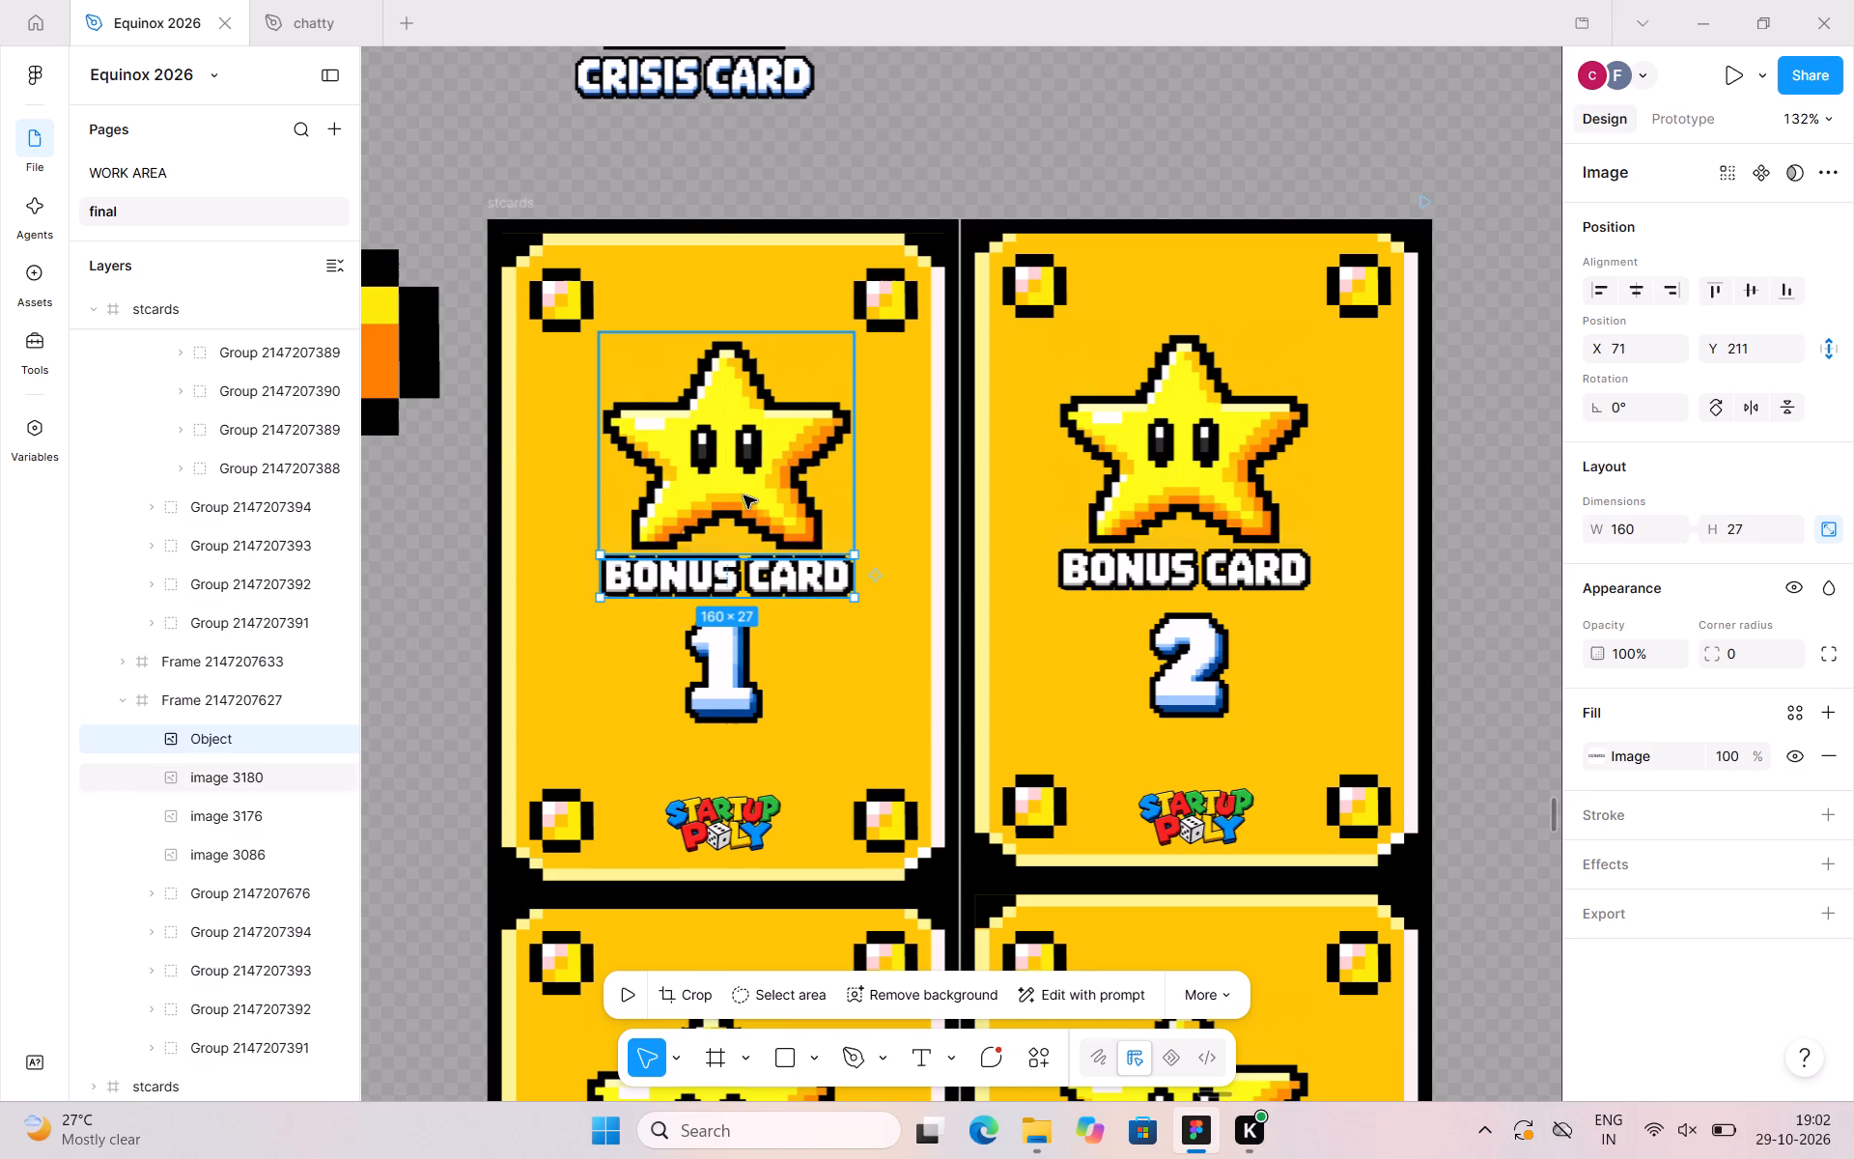
{"action": "left_click", "coordinate": [961, 143]}
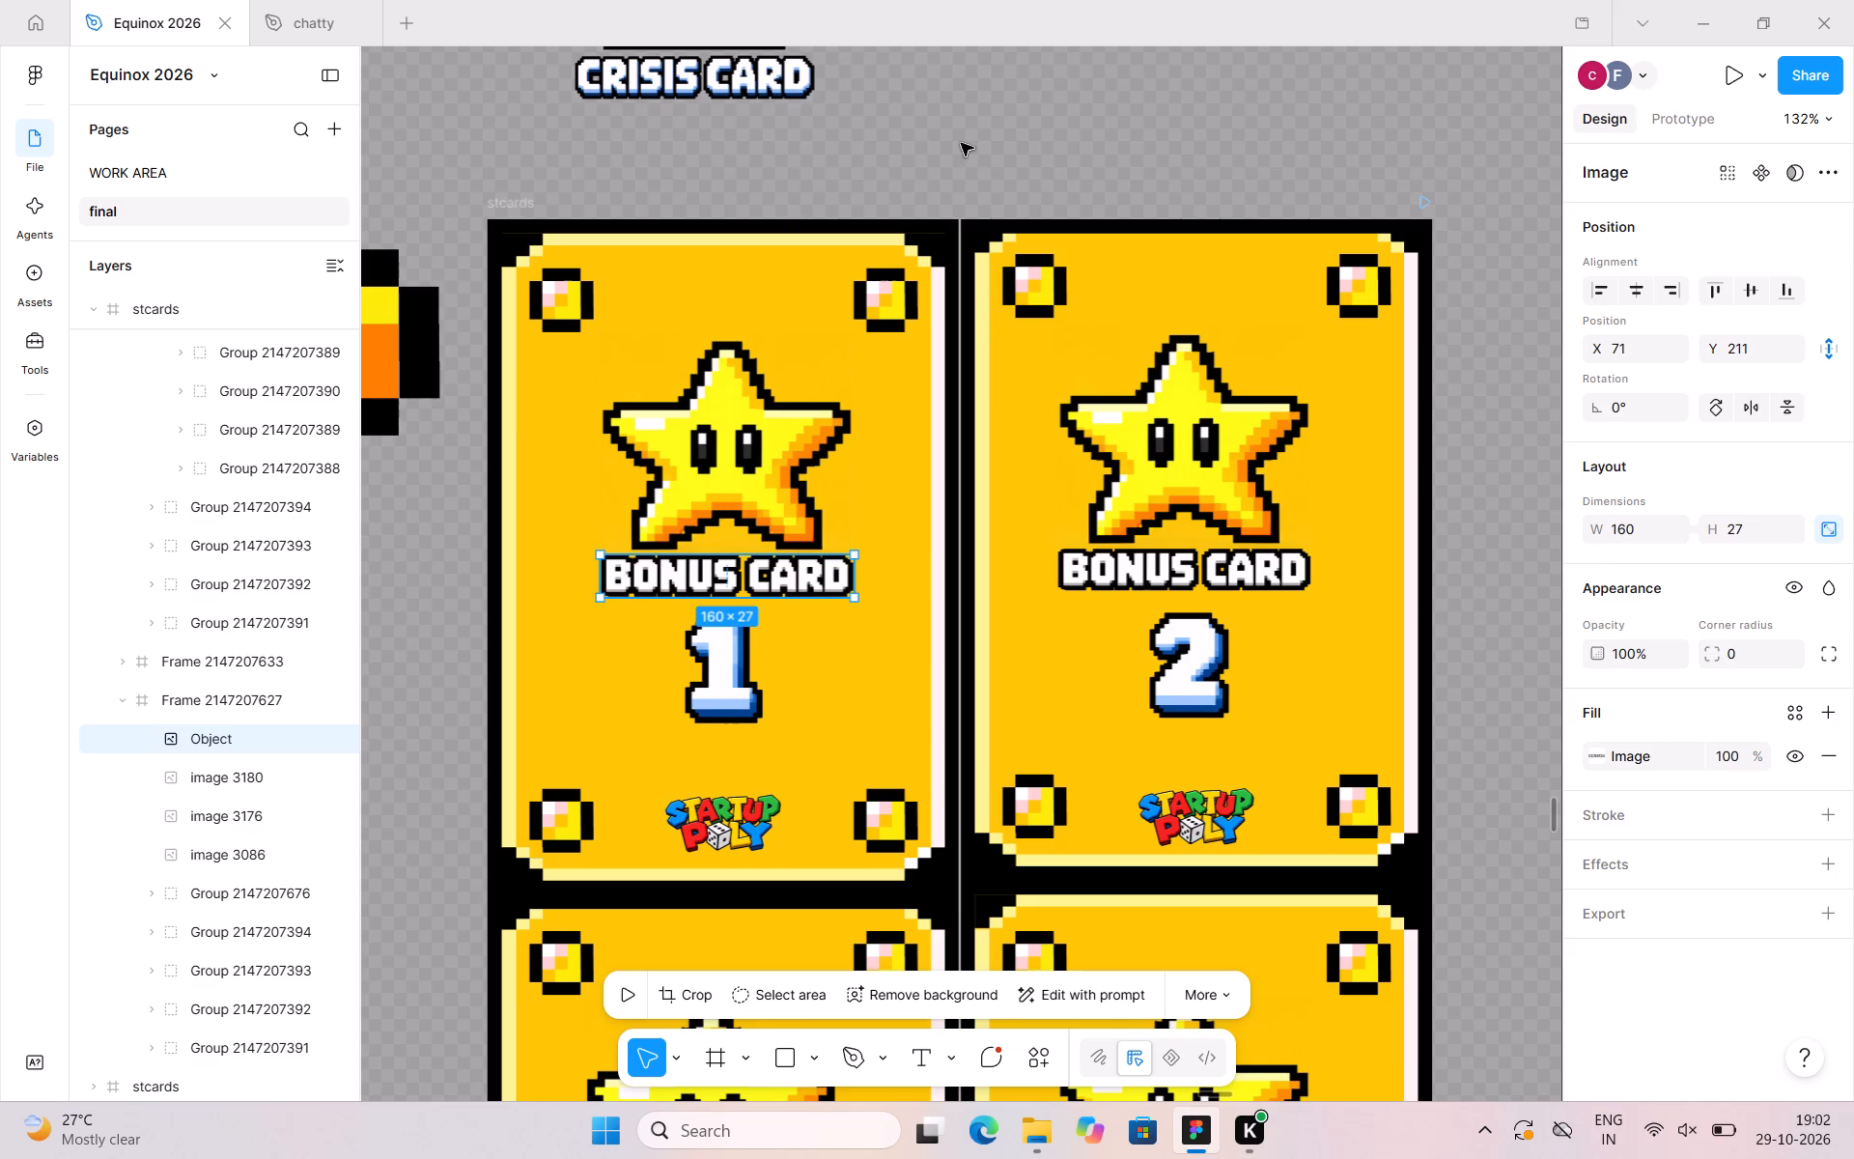
Reposition the cropped number image on the slot 3 bonus card so that it shows the digit 3.
{"action": "scroll", "coordinate": [961, 143], "scroll_direction": "down", "scroll_amount": 2}
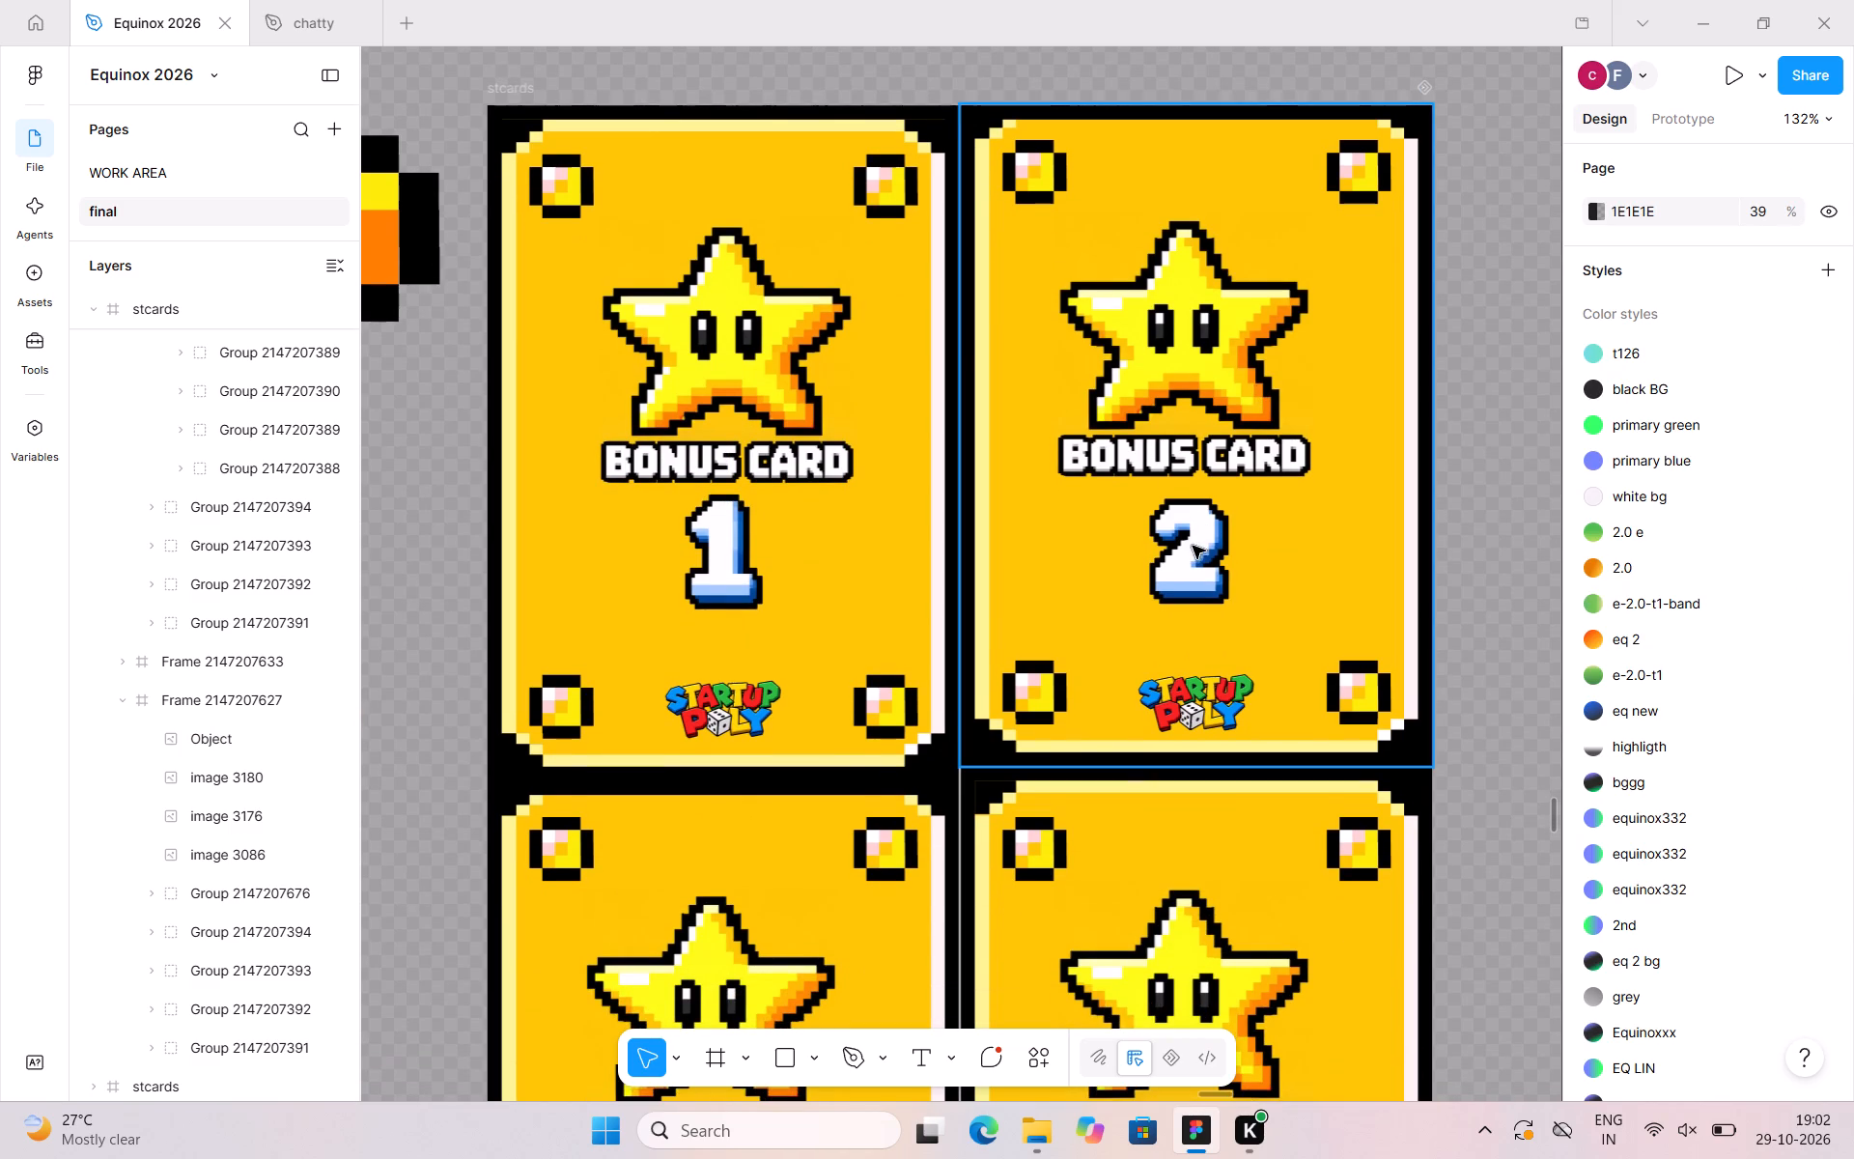
{"action": "scroll", "coordinate": [1193, 546], "scroll_direction": "down", "scroll_amount": 2}
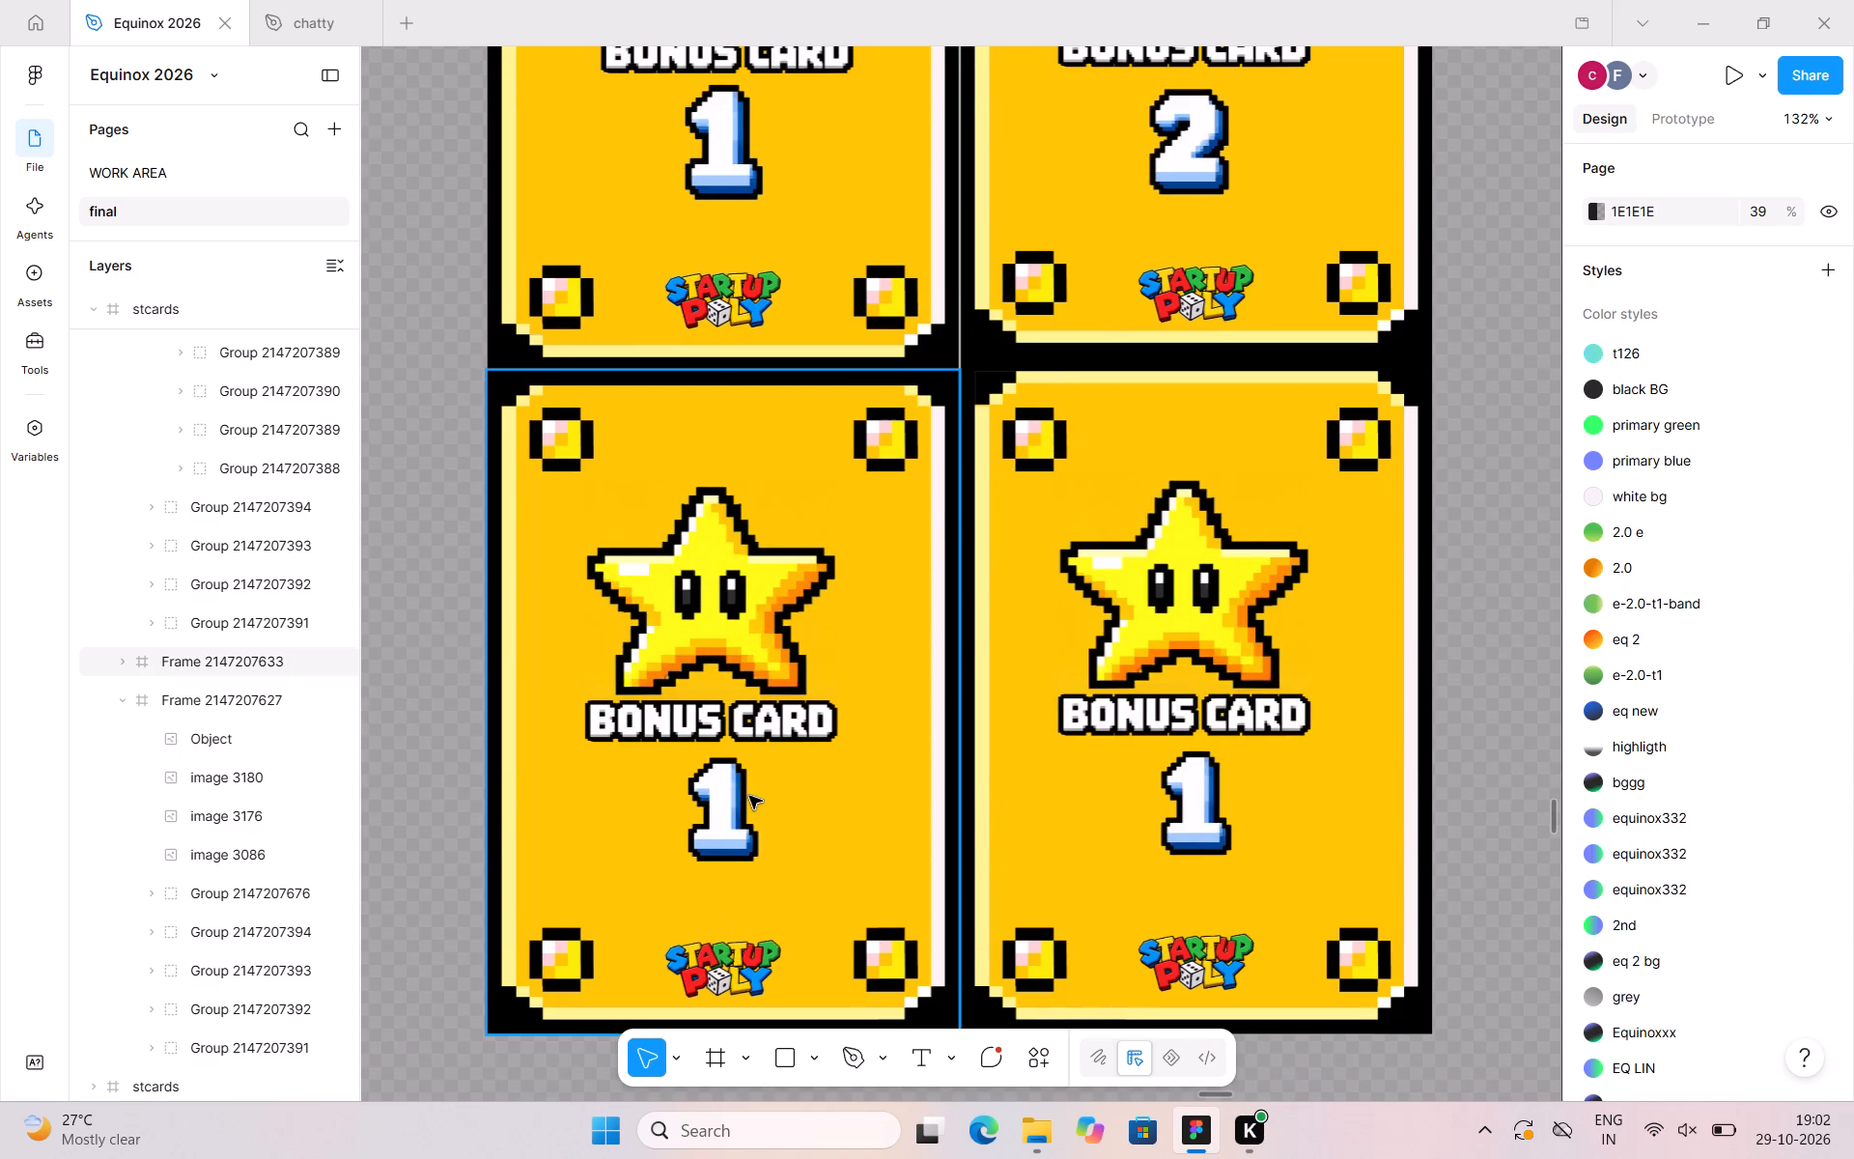
{"action": "double_click", "coordinate": [710, 808]}
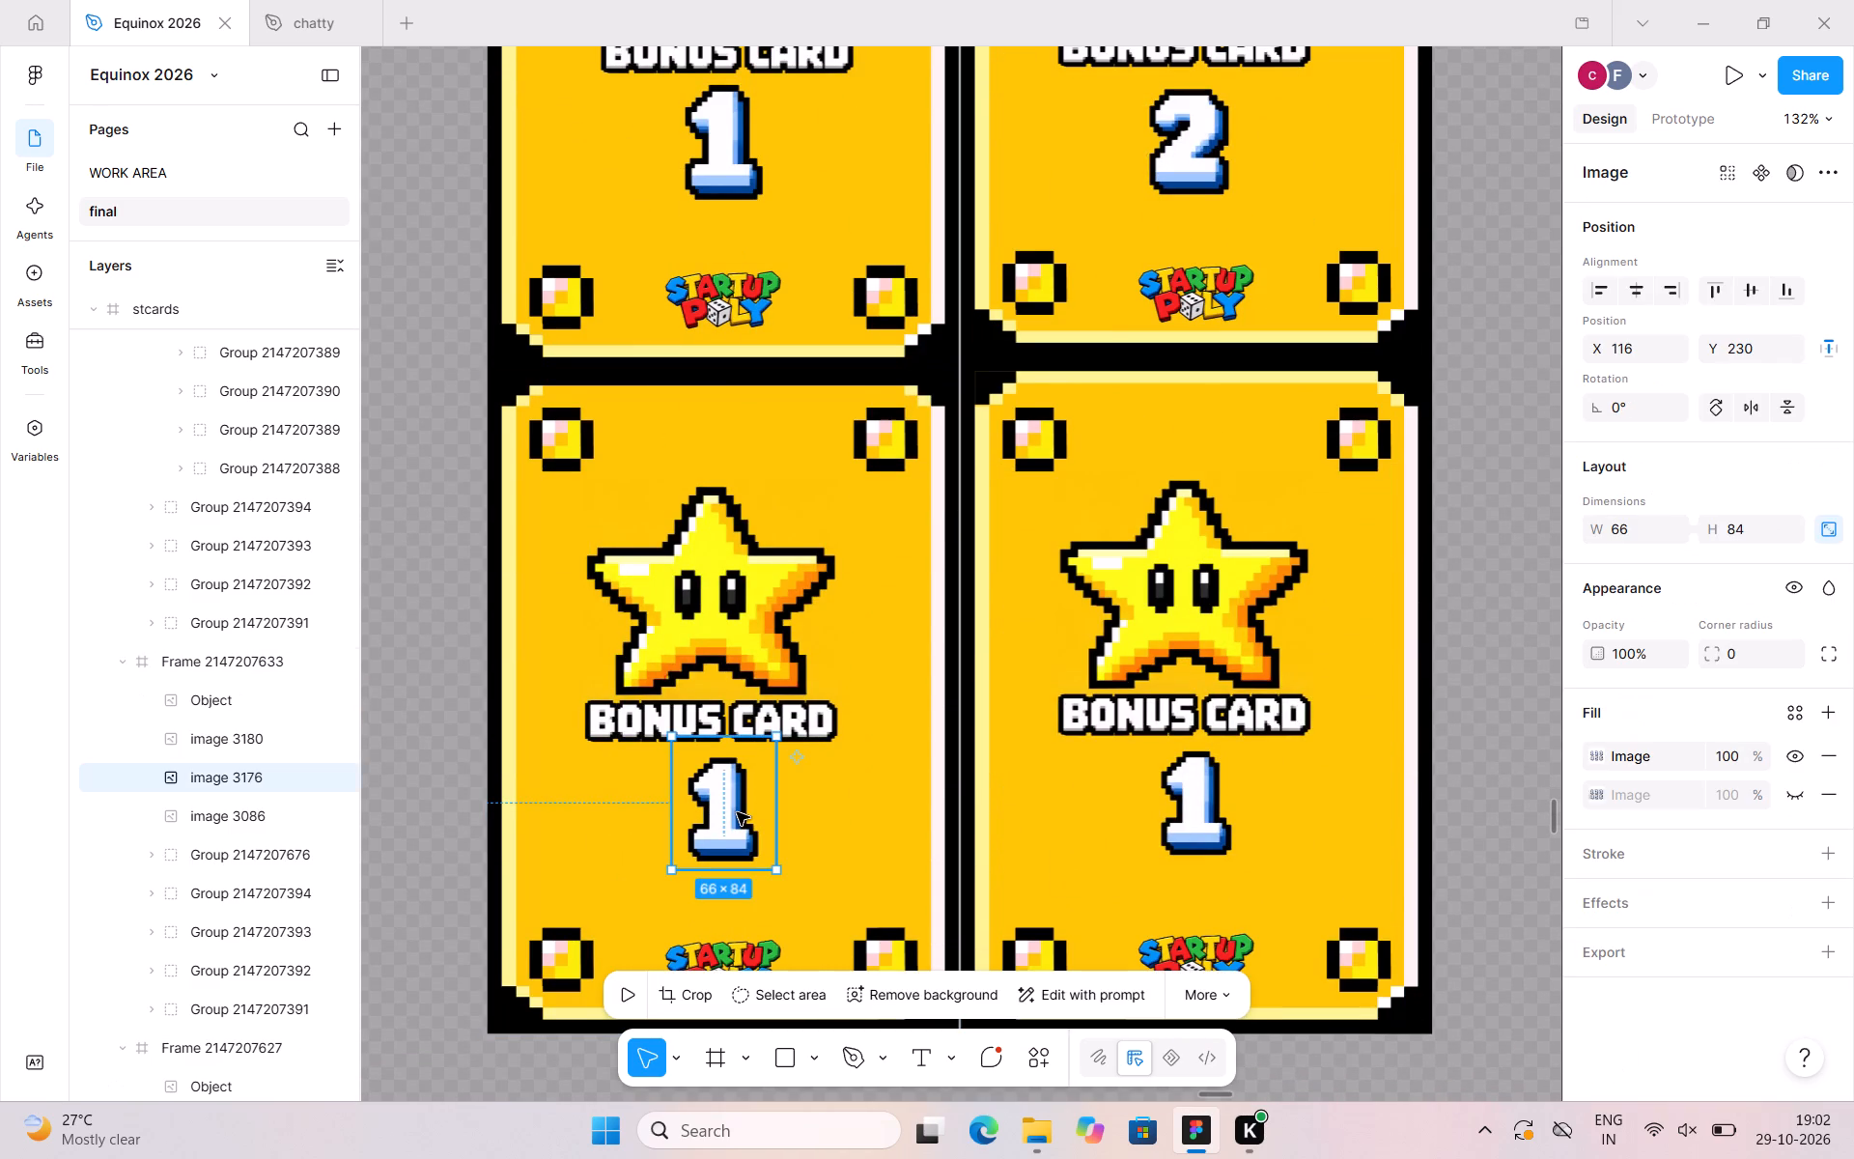
{"action": "left_click", "coordinate": [737, 812]}
{"action": "double_click", "coordinate": [737, 812]}
{"action": "left_click_drag", "start_coordinate": [734, 816], "coordinate": [715, 814]}
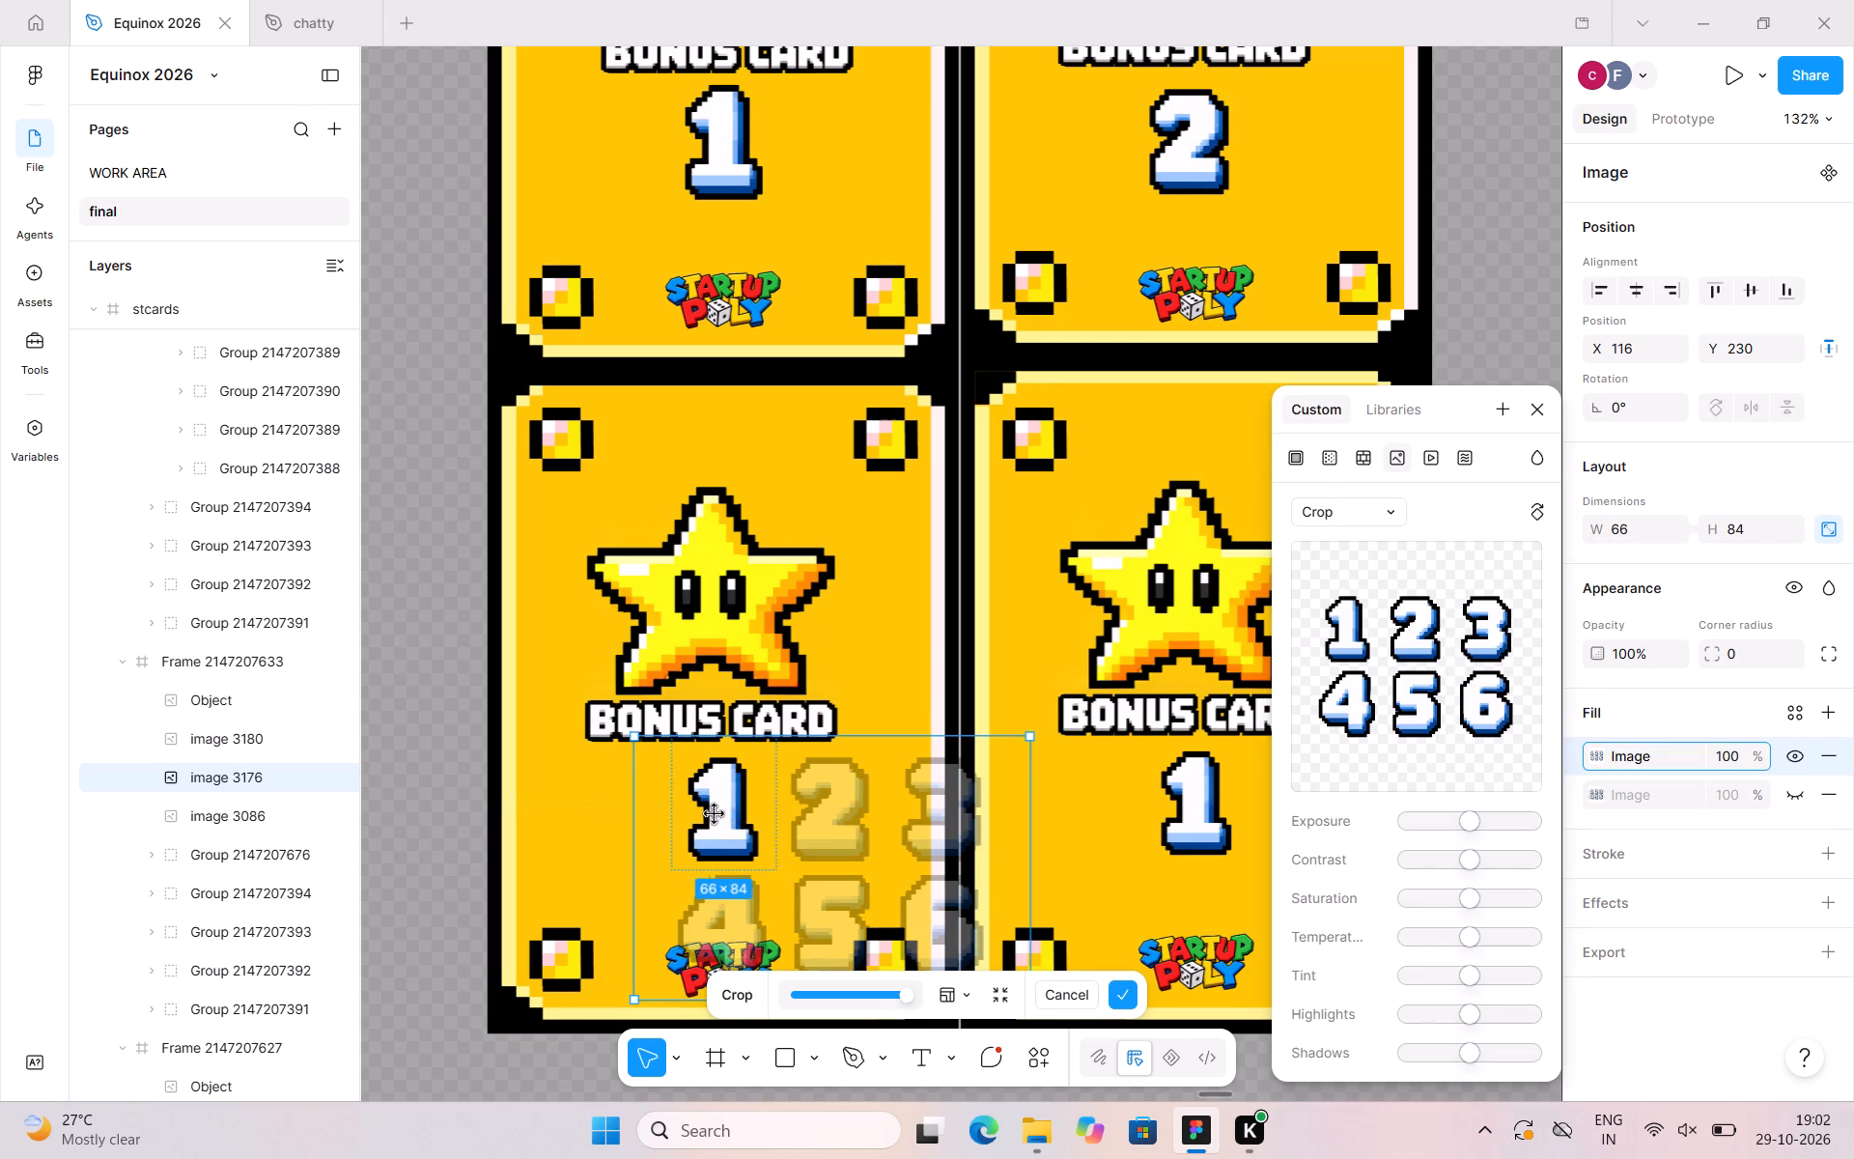
{"action": "left_click_drag", "start_coordinate": [715, 814], "coordinate": [516, 804]}
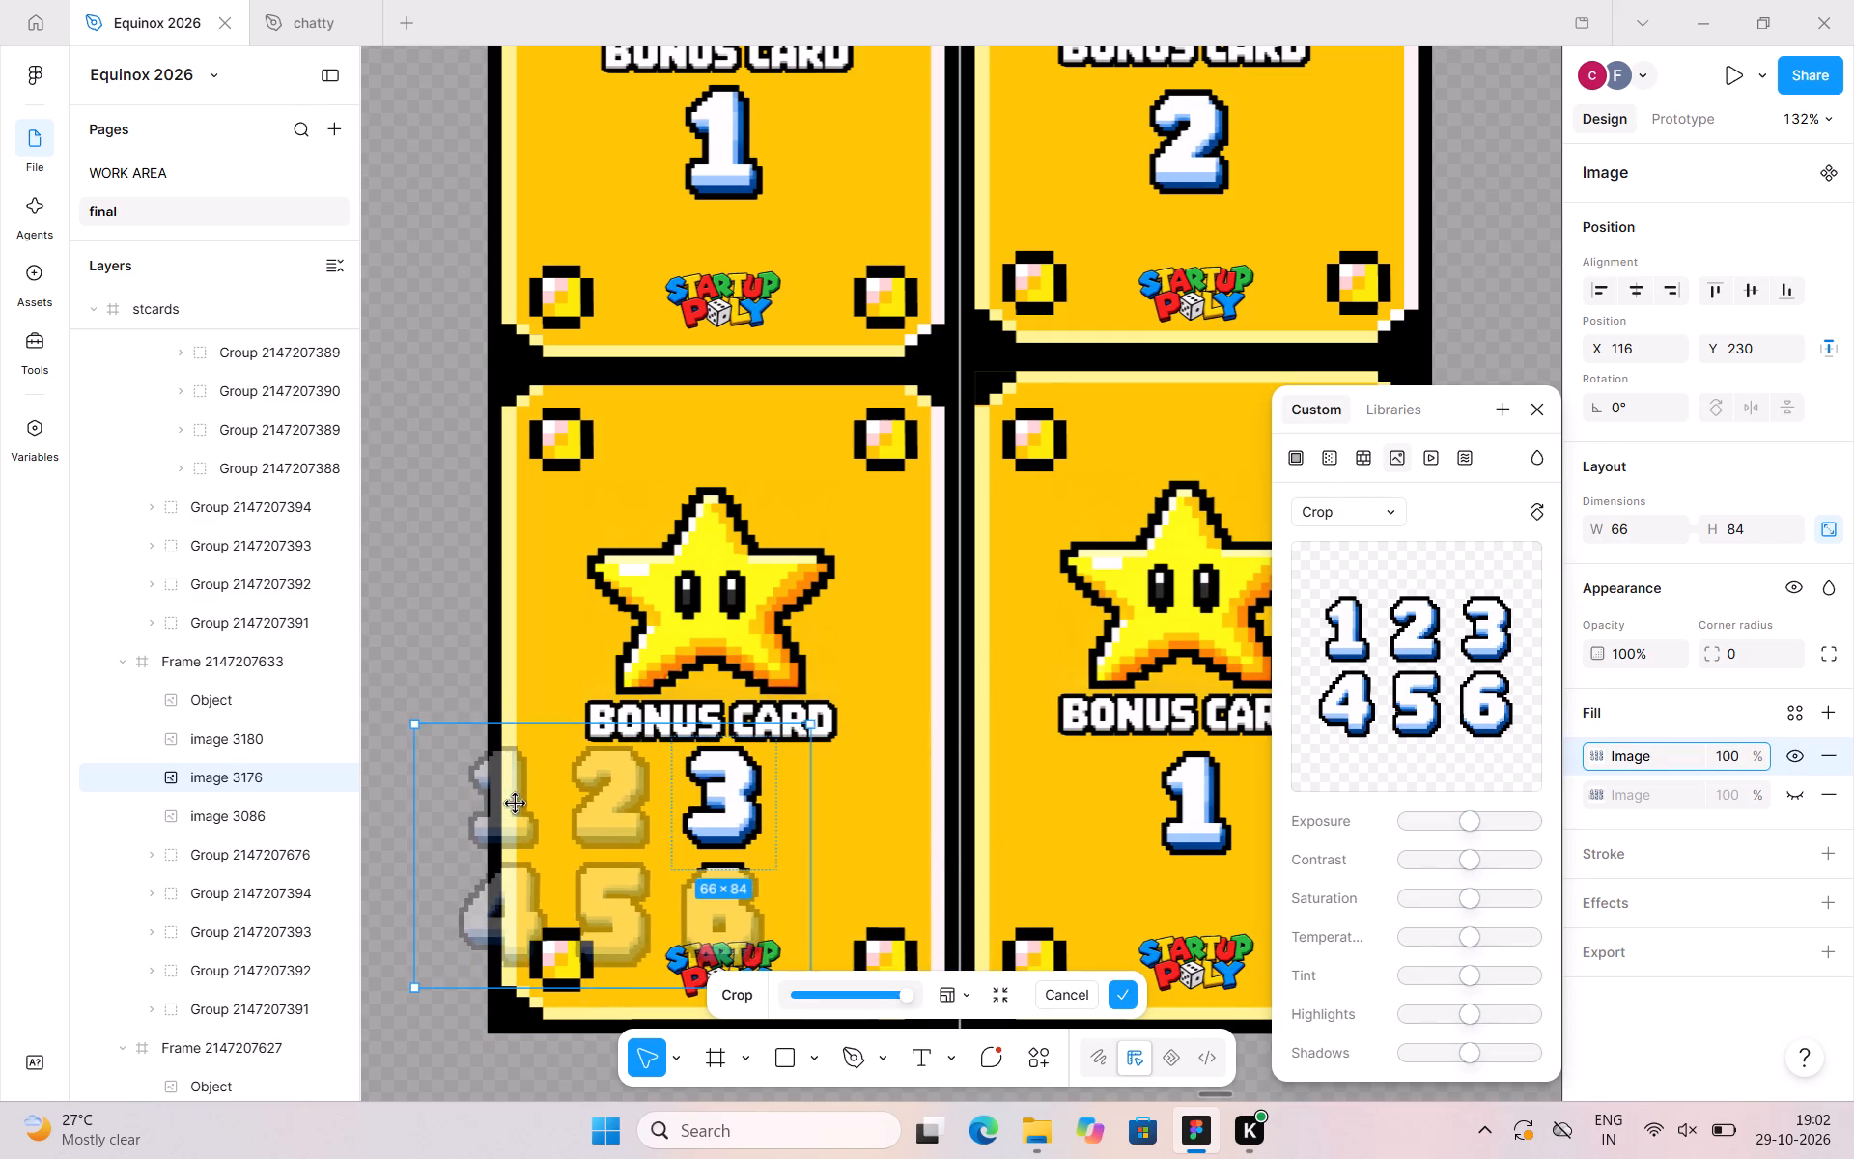
{"action": "left_click_drag", "start_coordinate": [516, 804], "coordinate": [516, 811]}
{"action": "left_click", "coordinate": [437, 678]}
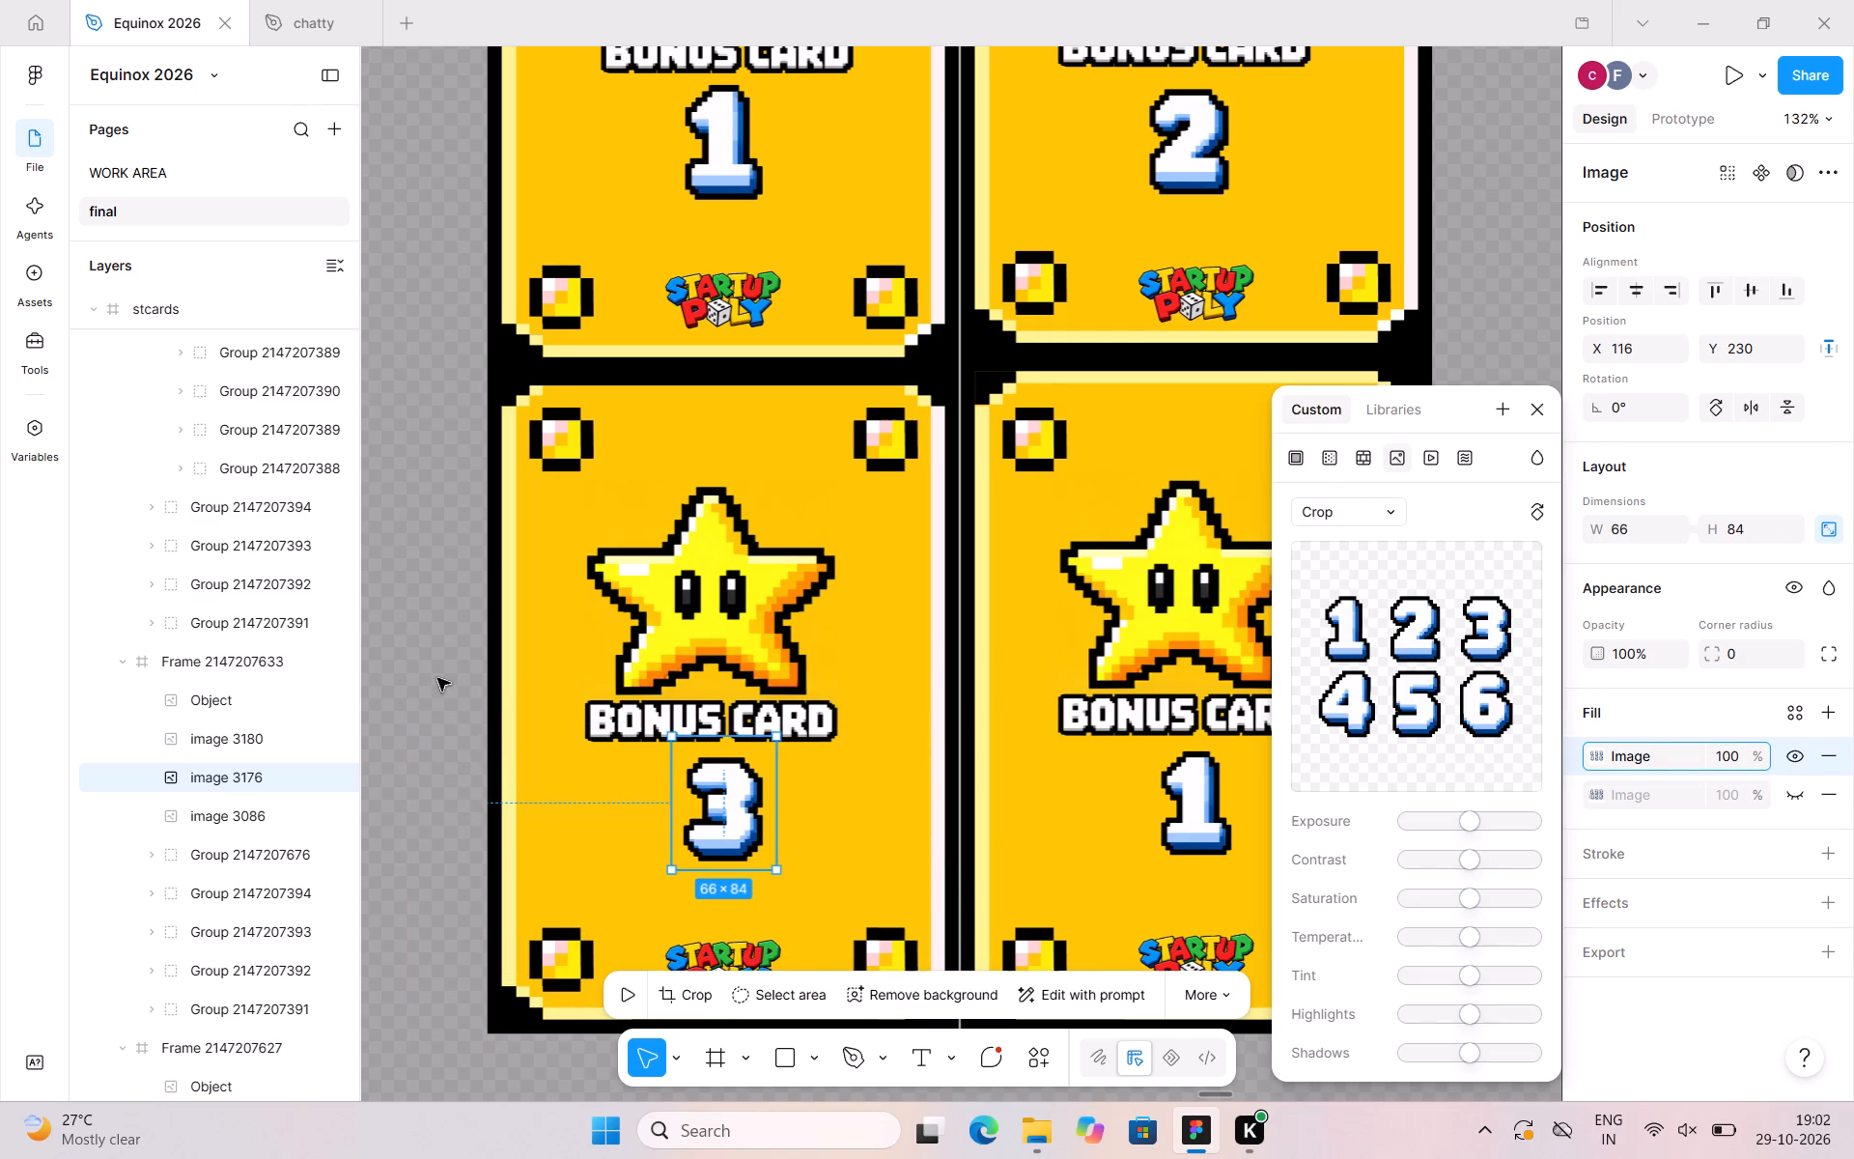
Shift the cropped number image on the slot 4 bonus card to show the digit 4, and place it at X 116, Y 239.
{"action": "left_click", "coordinate": [1168, 815]}
{"action": "left_click", "coordinate": [1168, 815]}
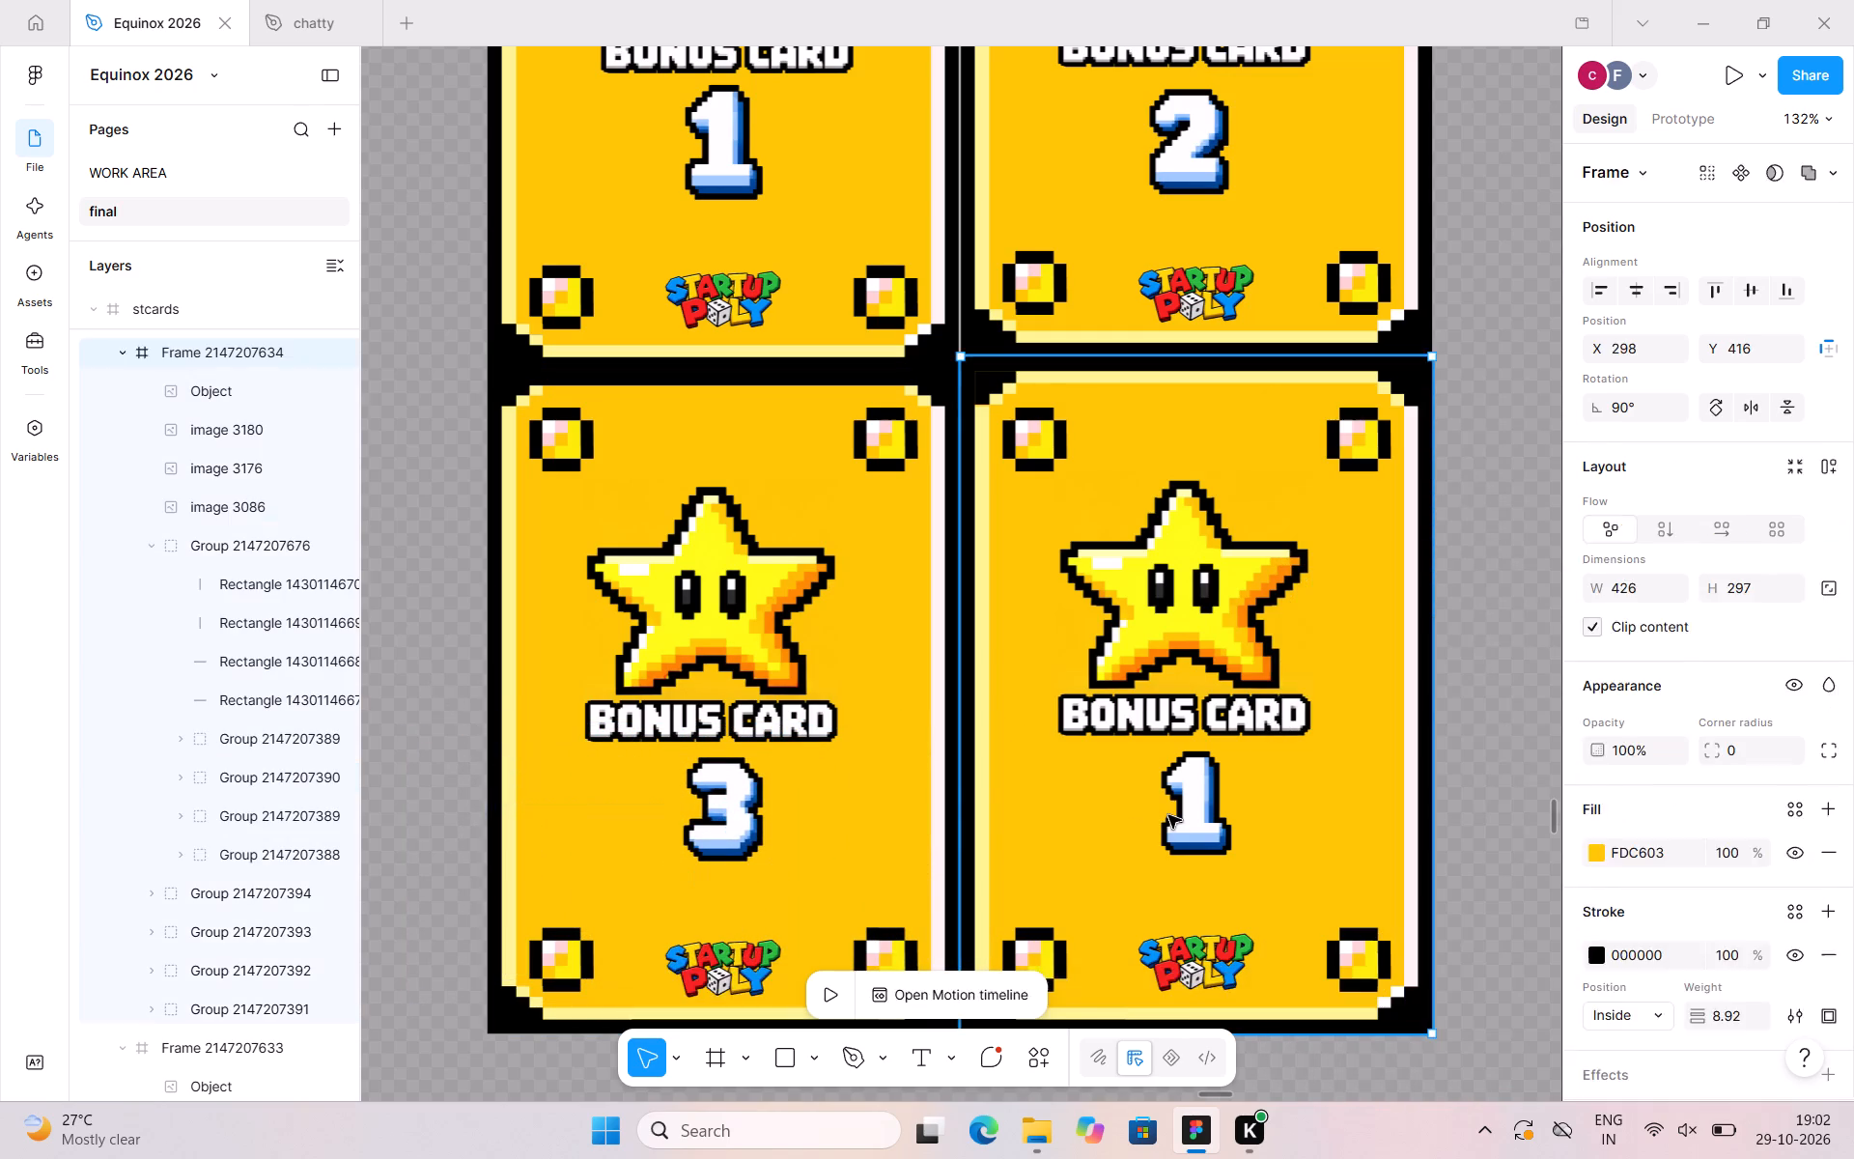
{"action": "double_click", "coordinate": [1168, 815]}
{"action": "left_click_drag", "start_coordinate": [1168, 815], "coordinate": [1169, 741]}
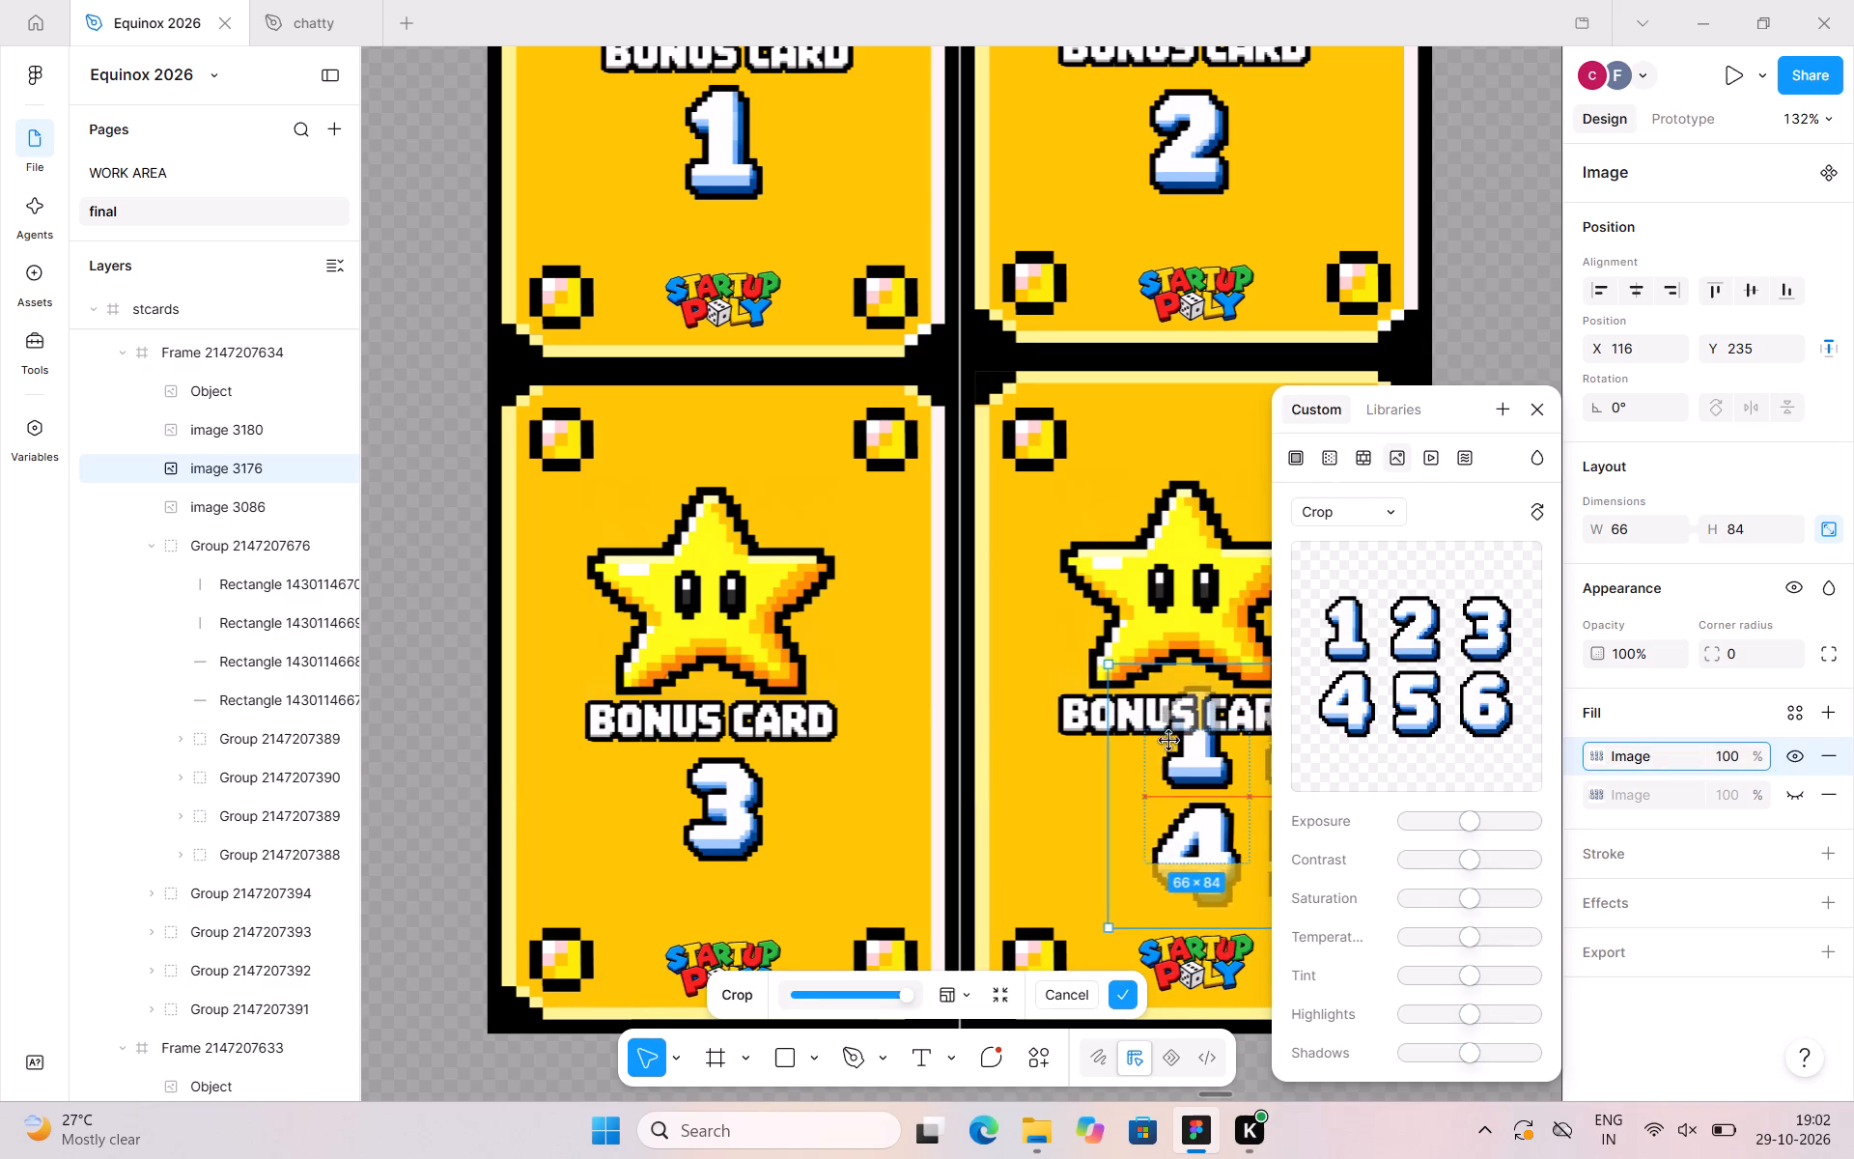
{"action": "left_click_drag", "start_coordinate": [1169, 741], "coordinate": [1164, 706]}
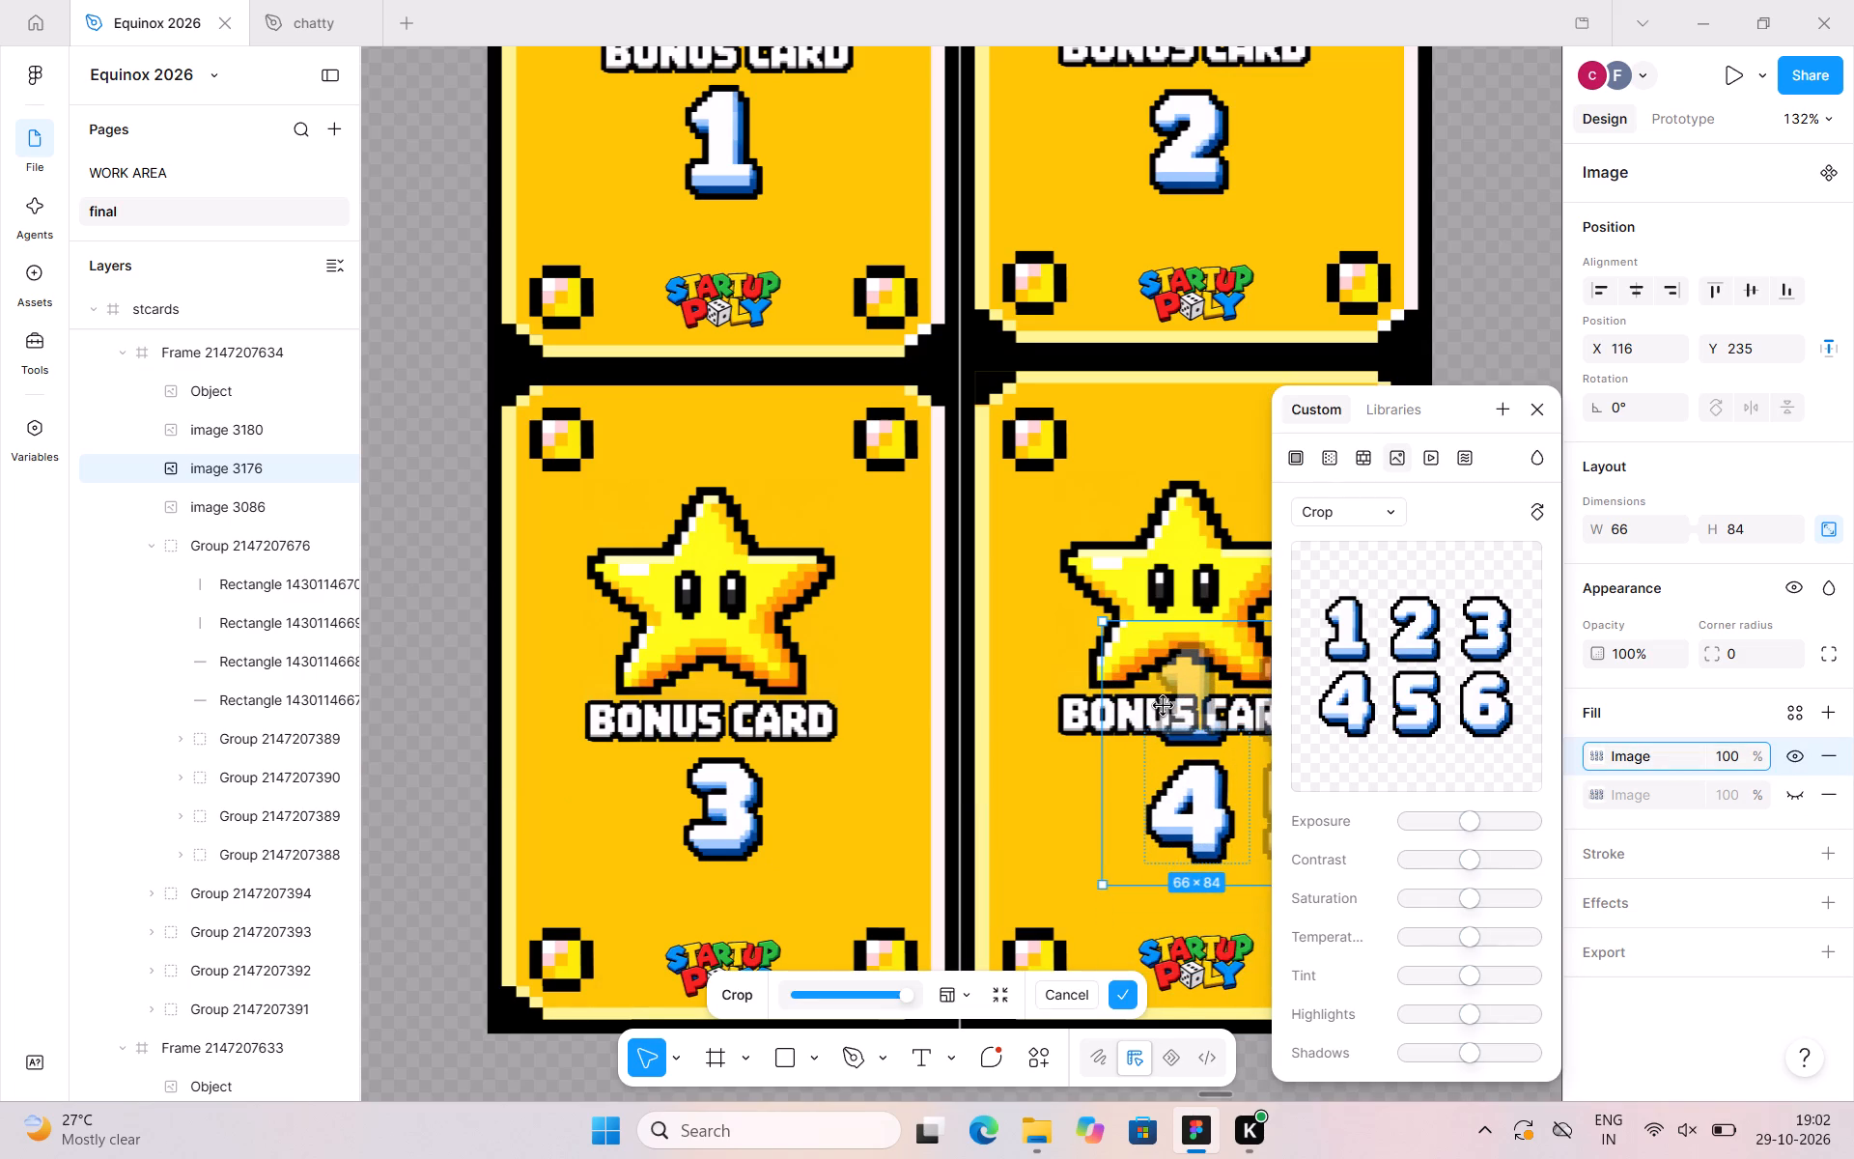
{"action": "left_click_drag", "start_coordinate": [1164, 706], "coordinate": [1171, 693]}
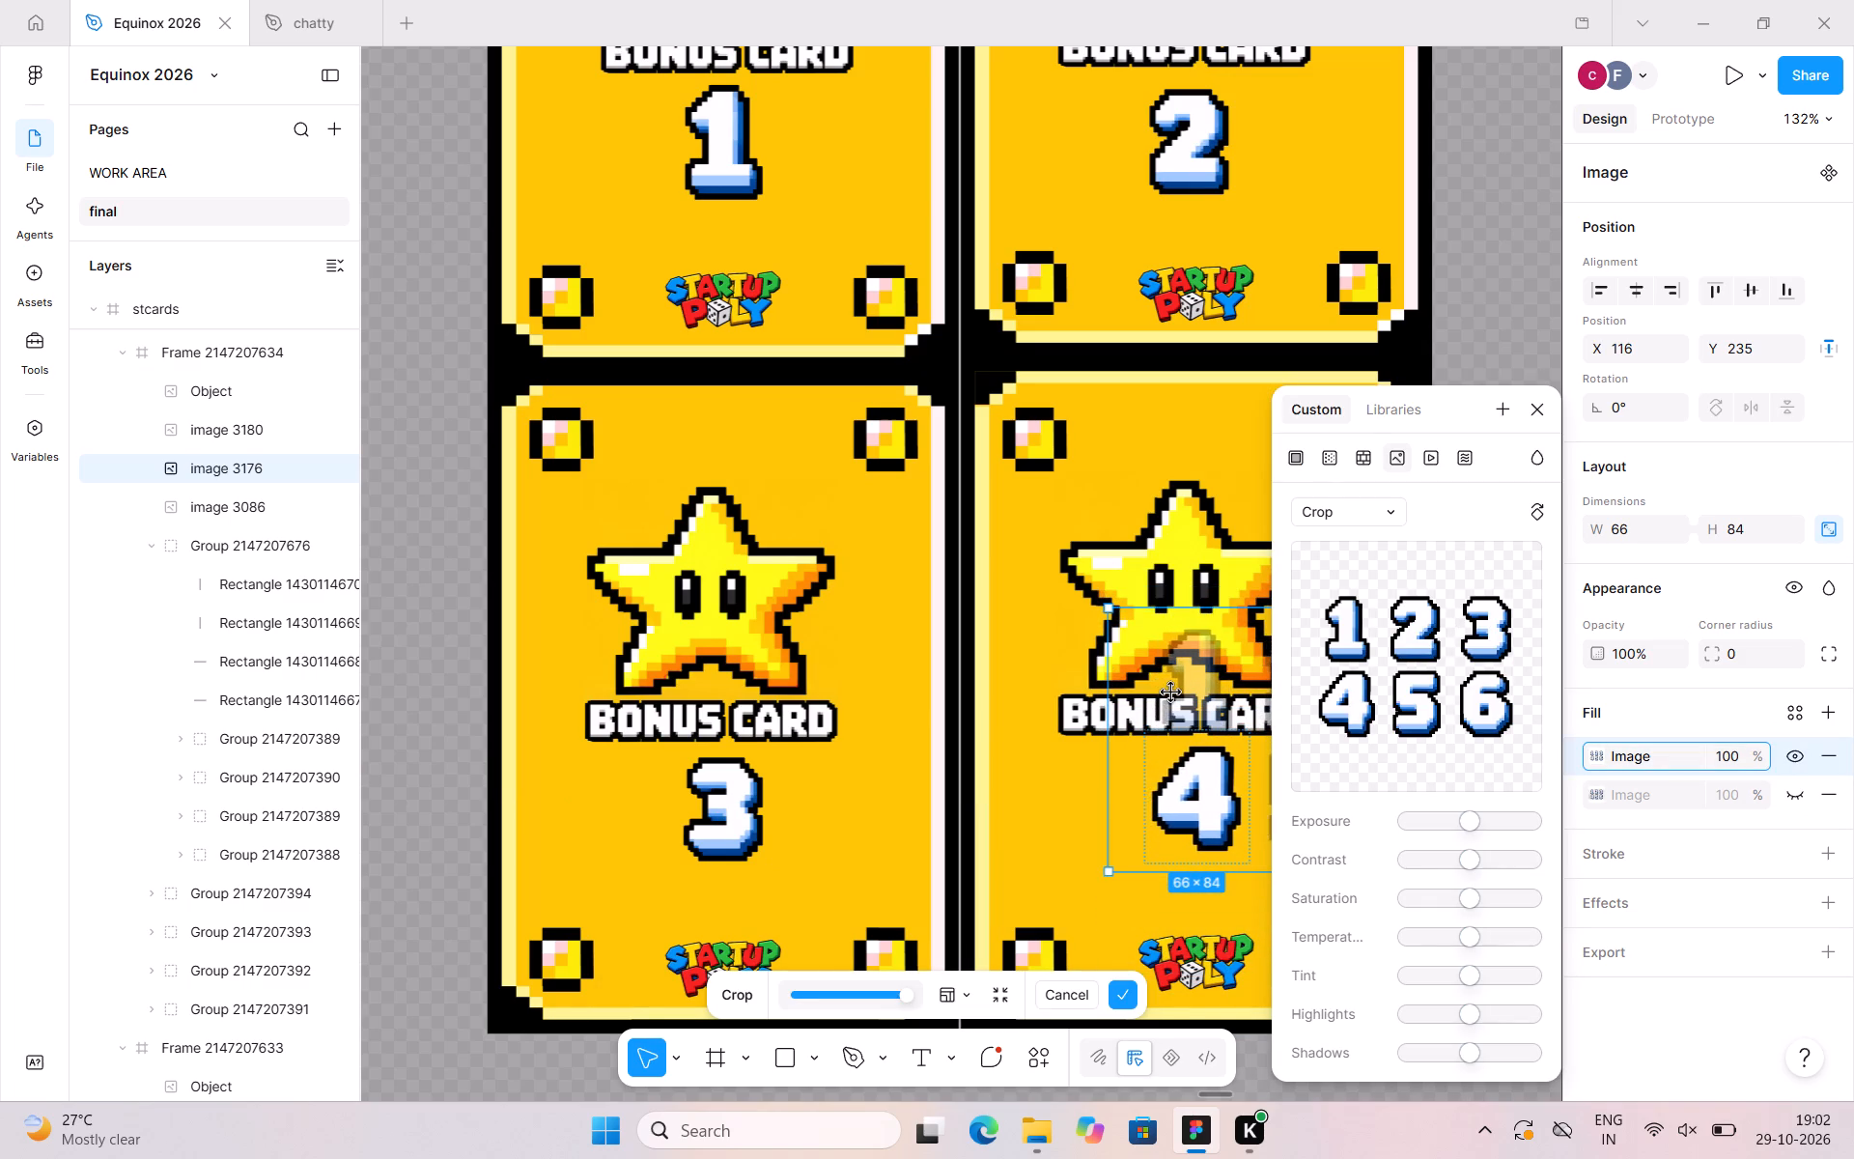
{"action": "left_click_drag", "start_coordinate": [1171, 693], "coordinate": [1167, 691]}
{"action": "left_click", "coordinate": [1514, 338]}
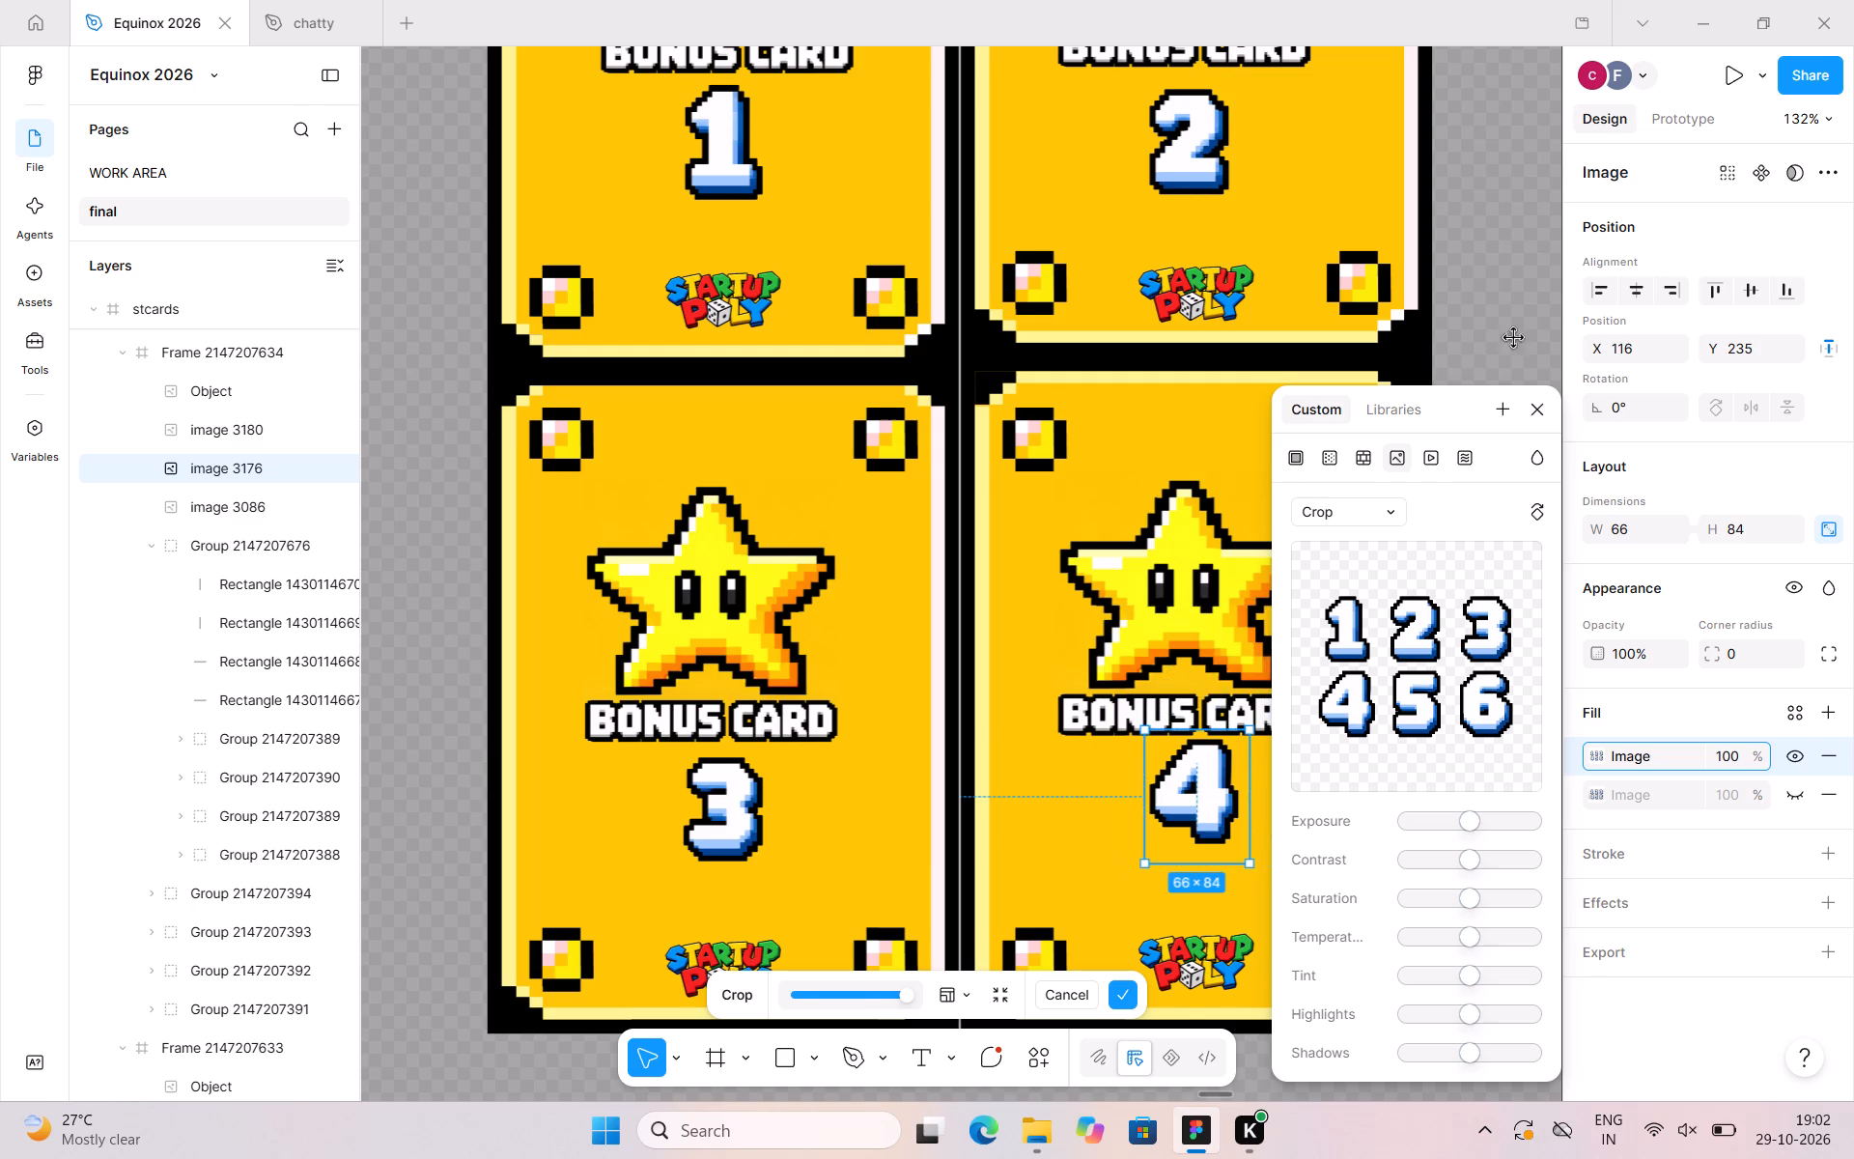
{"action": "left_click", "coordinate": [1538, 410]}
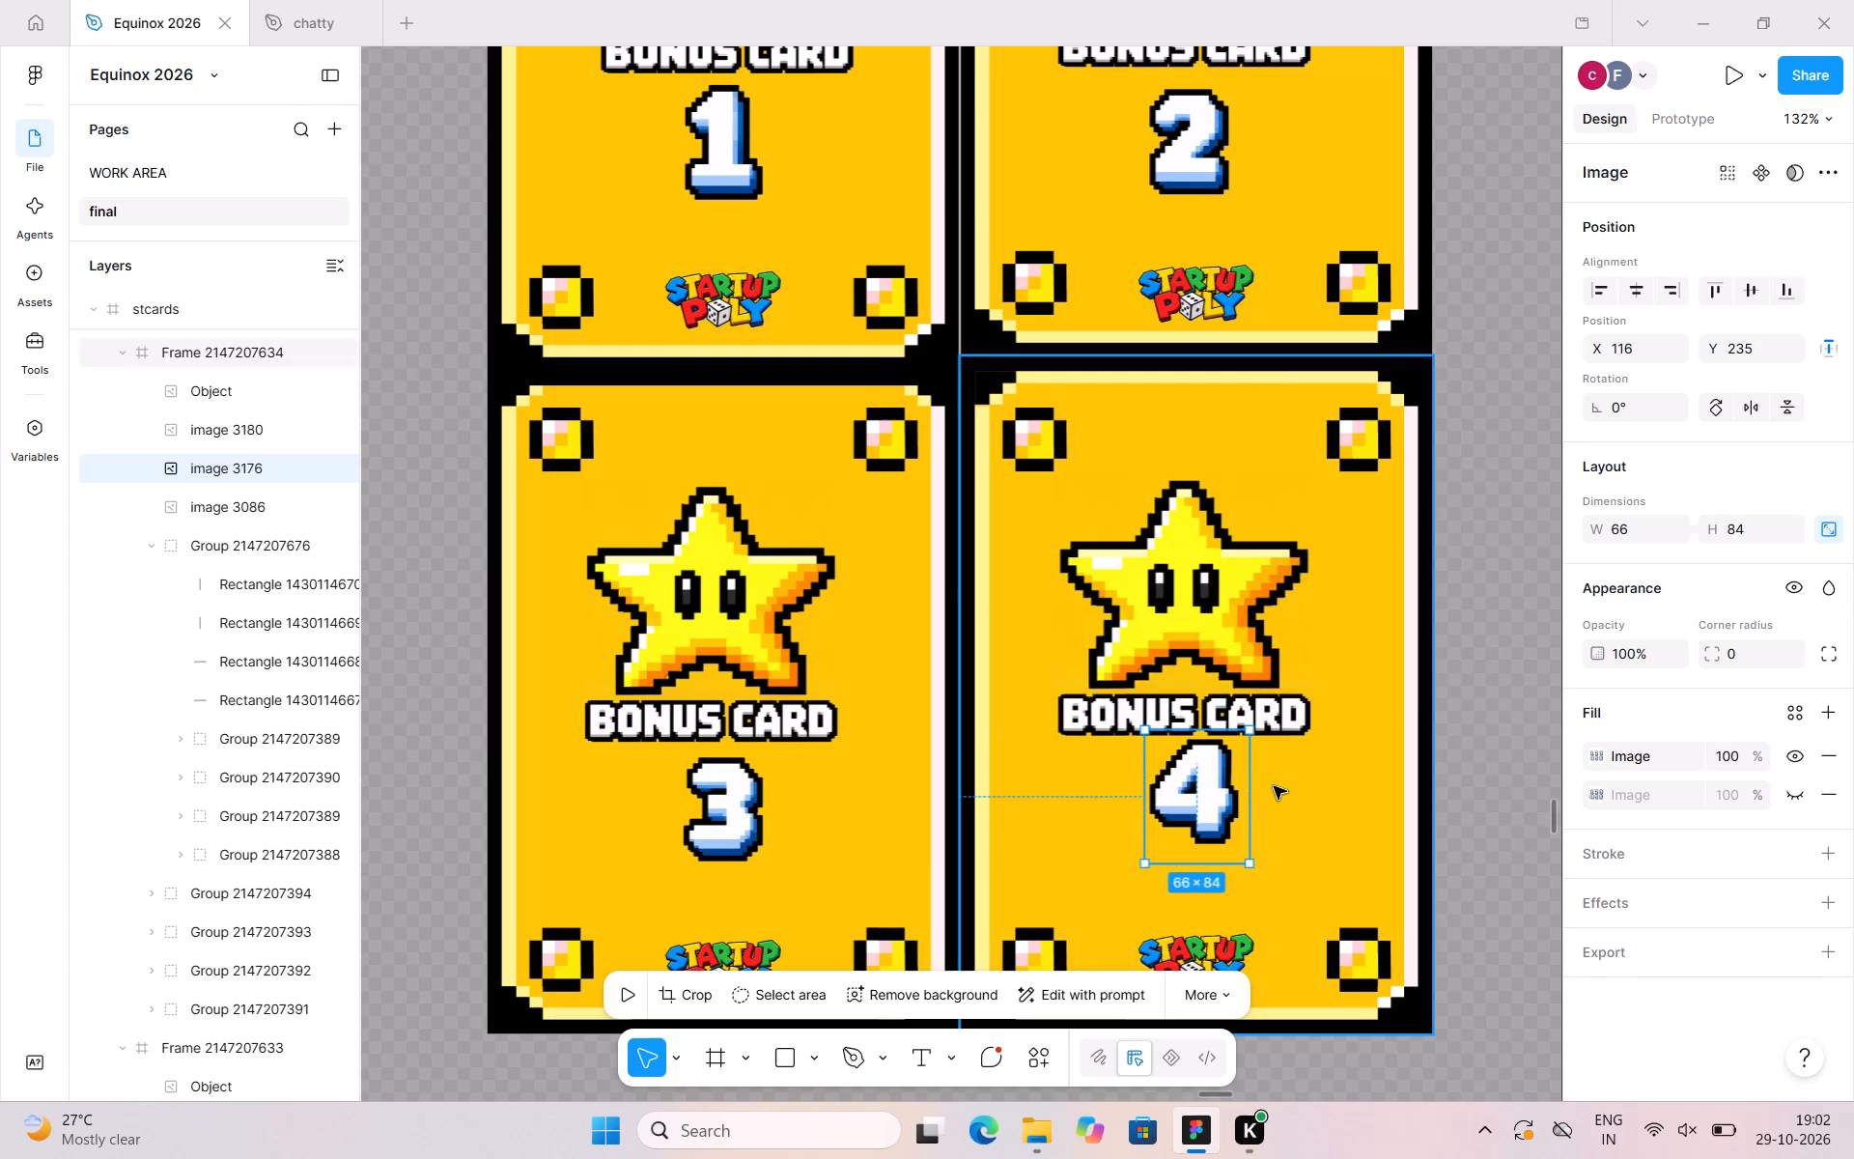
{"action": "left_click_drag", "start_coordinate": [1224, 790], "coordinate": [1225, 801]}
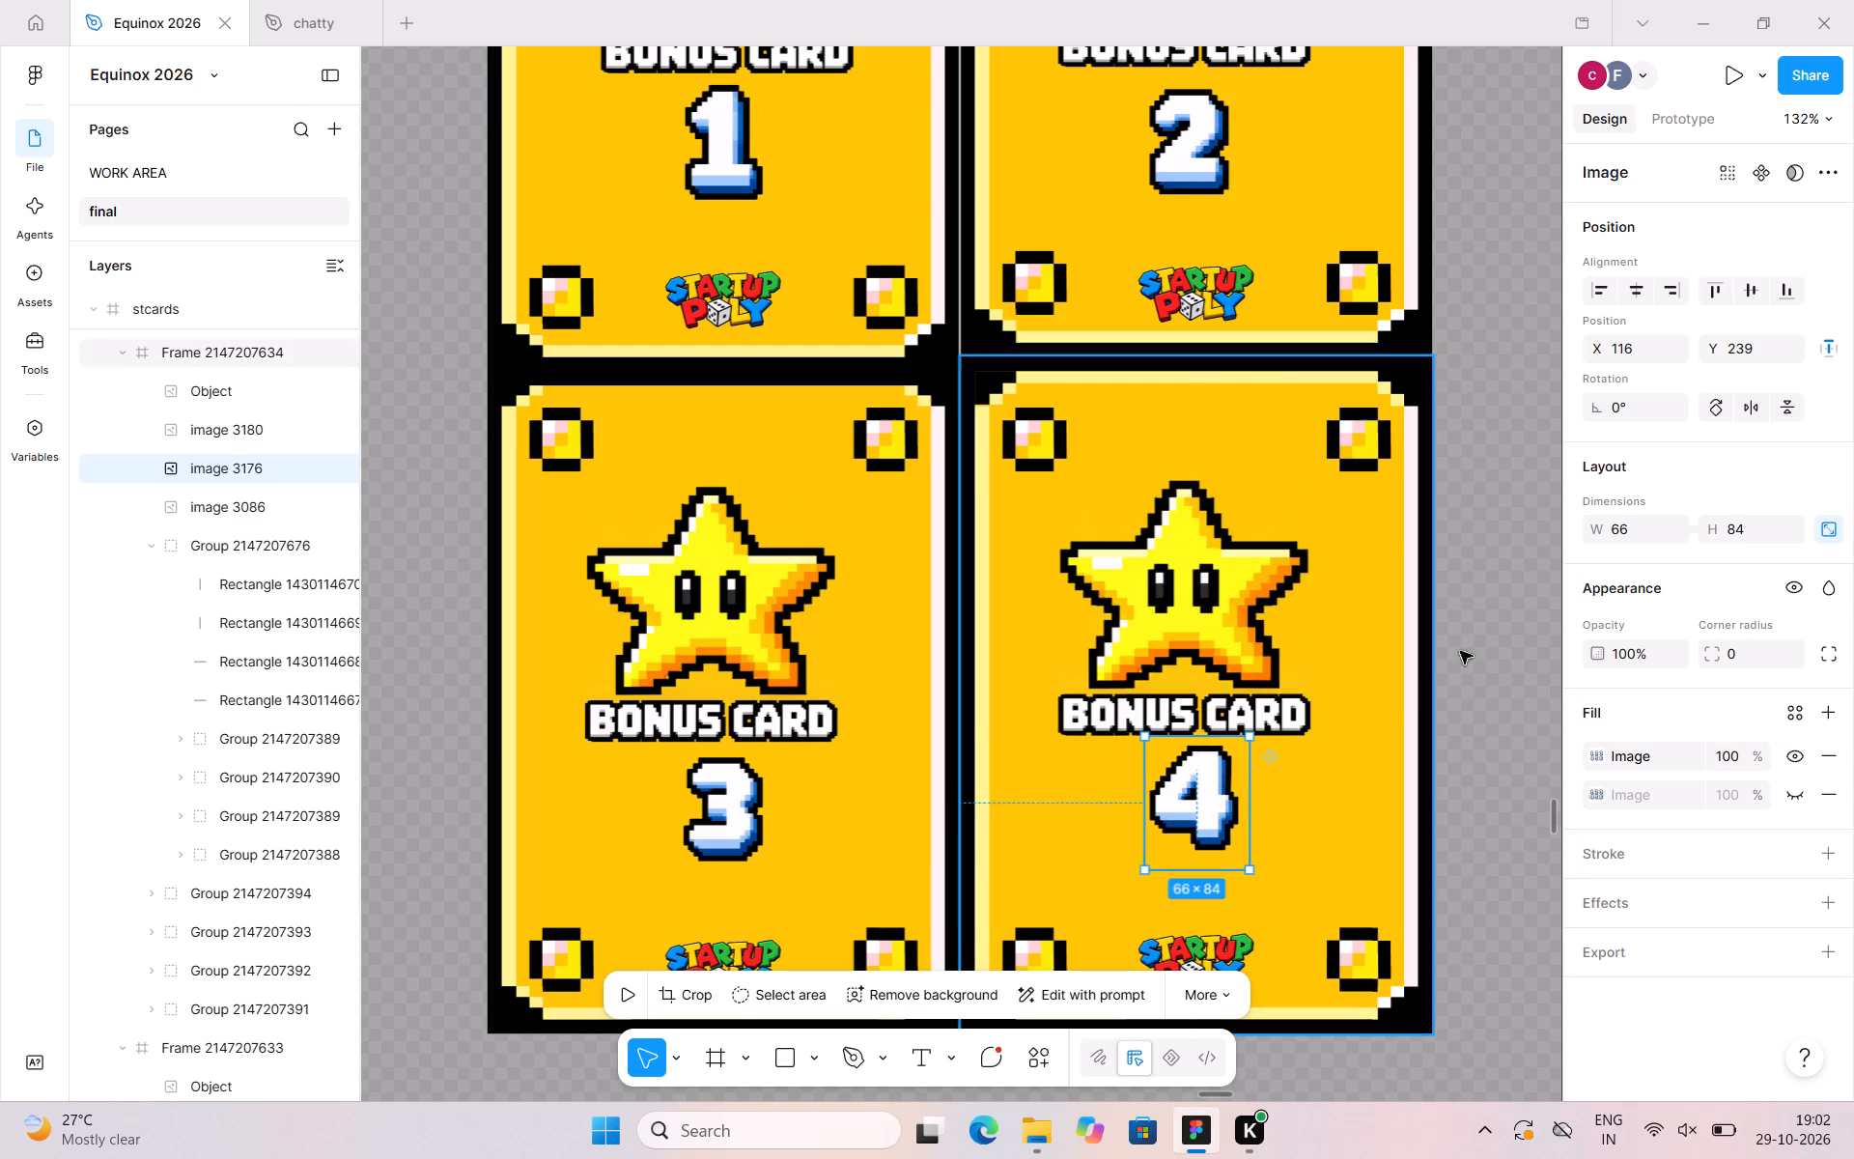
{"action": "left_click", "coordinate": [1475, 635]}
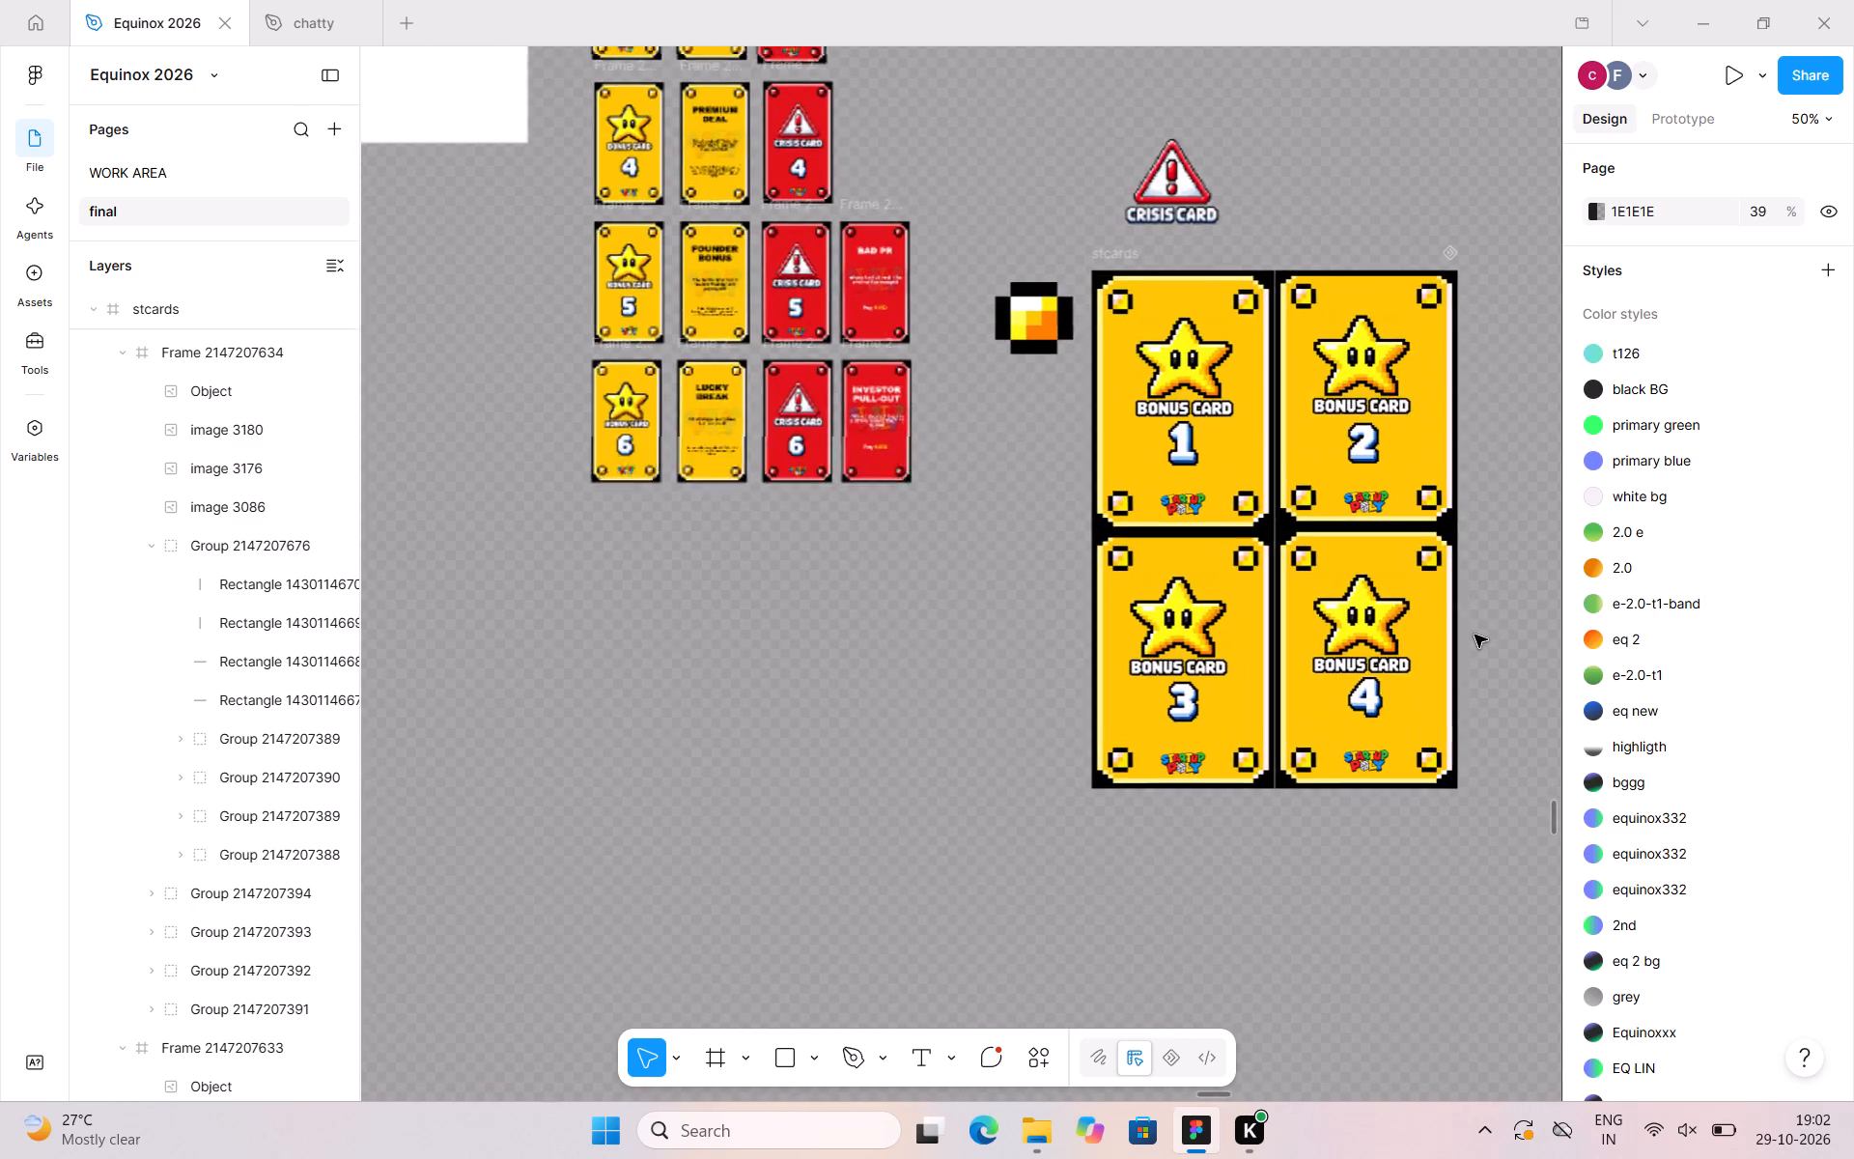
Move the finished Bonus Card sheet beside the small-card grid, to X 582, Y 19367.
{"action": "scroll", "coordinate": [1475, 635], "scroll_direction": "left", "scroll_amount": 2}
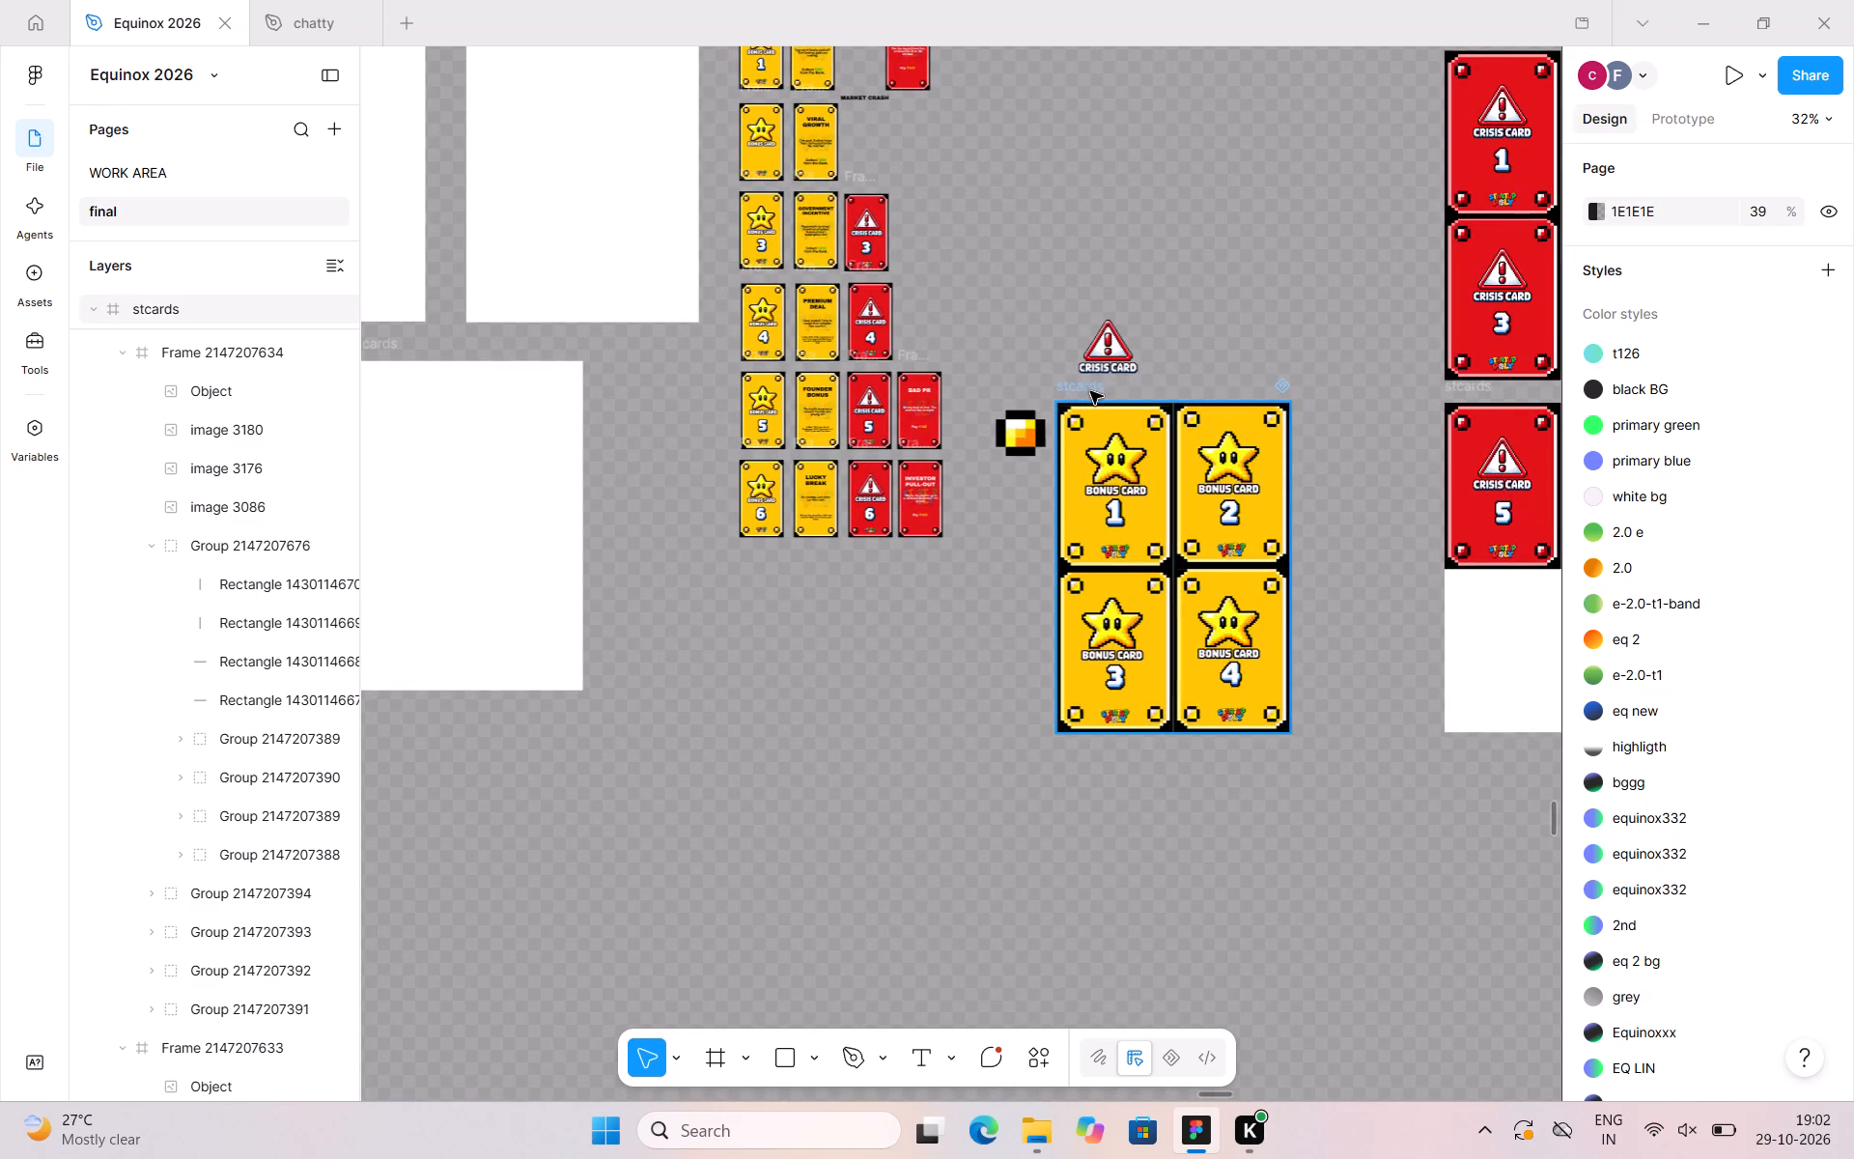
{"action": "left_click_drag", "start_coordinate": [1090, 391], "coordinate": [1145, 64]}
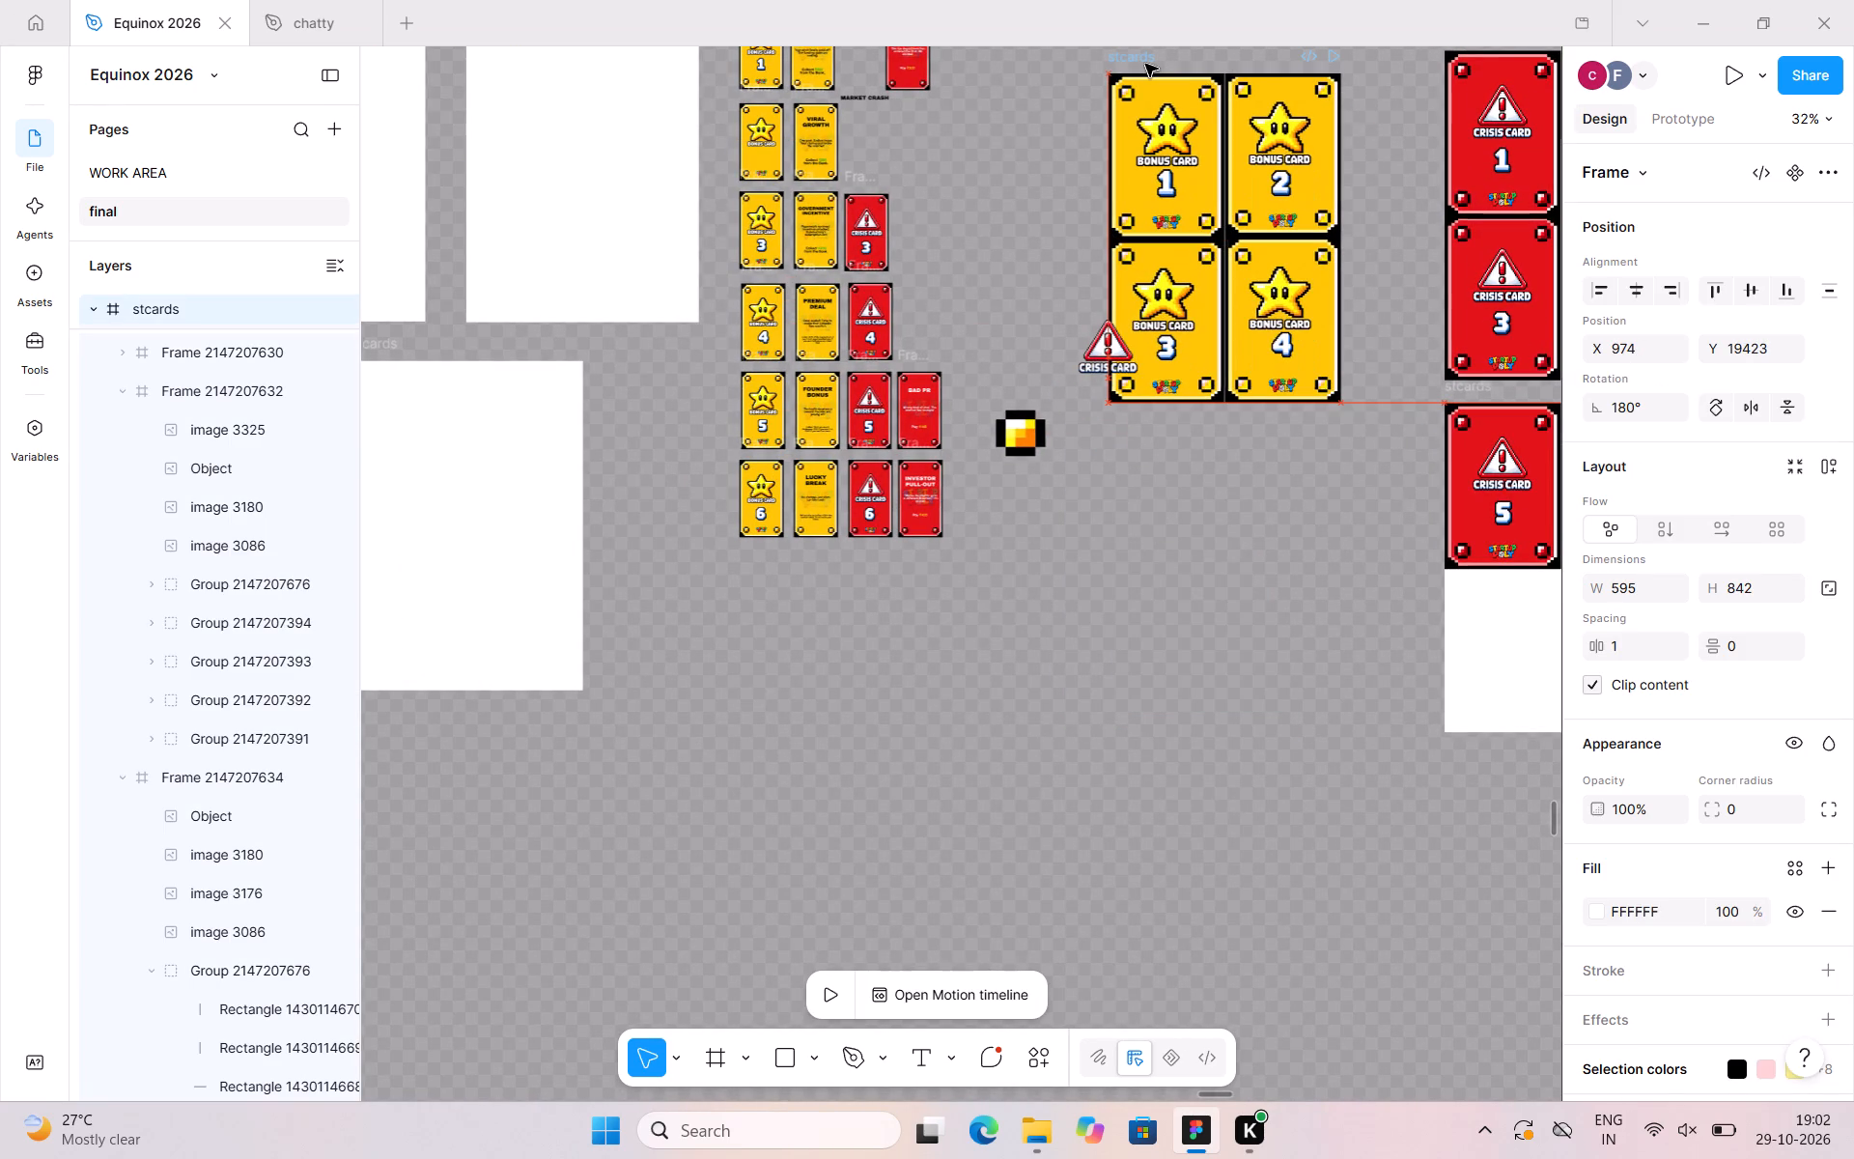
{"action": "left_click_drag", "start_coordinate": [1145, 64], "coordinate": [1153, 199]}
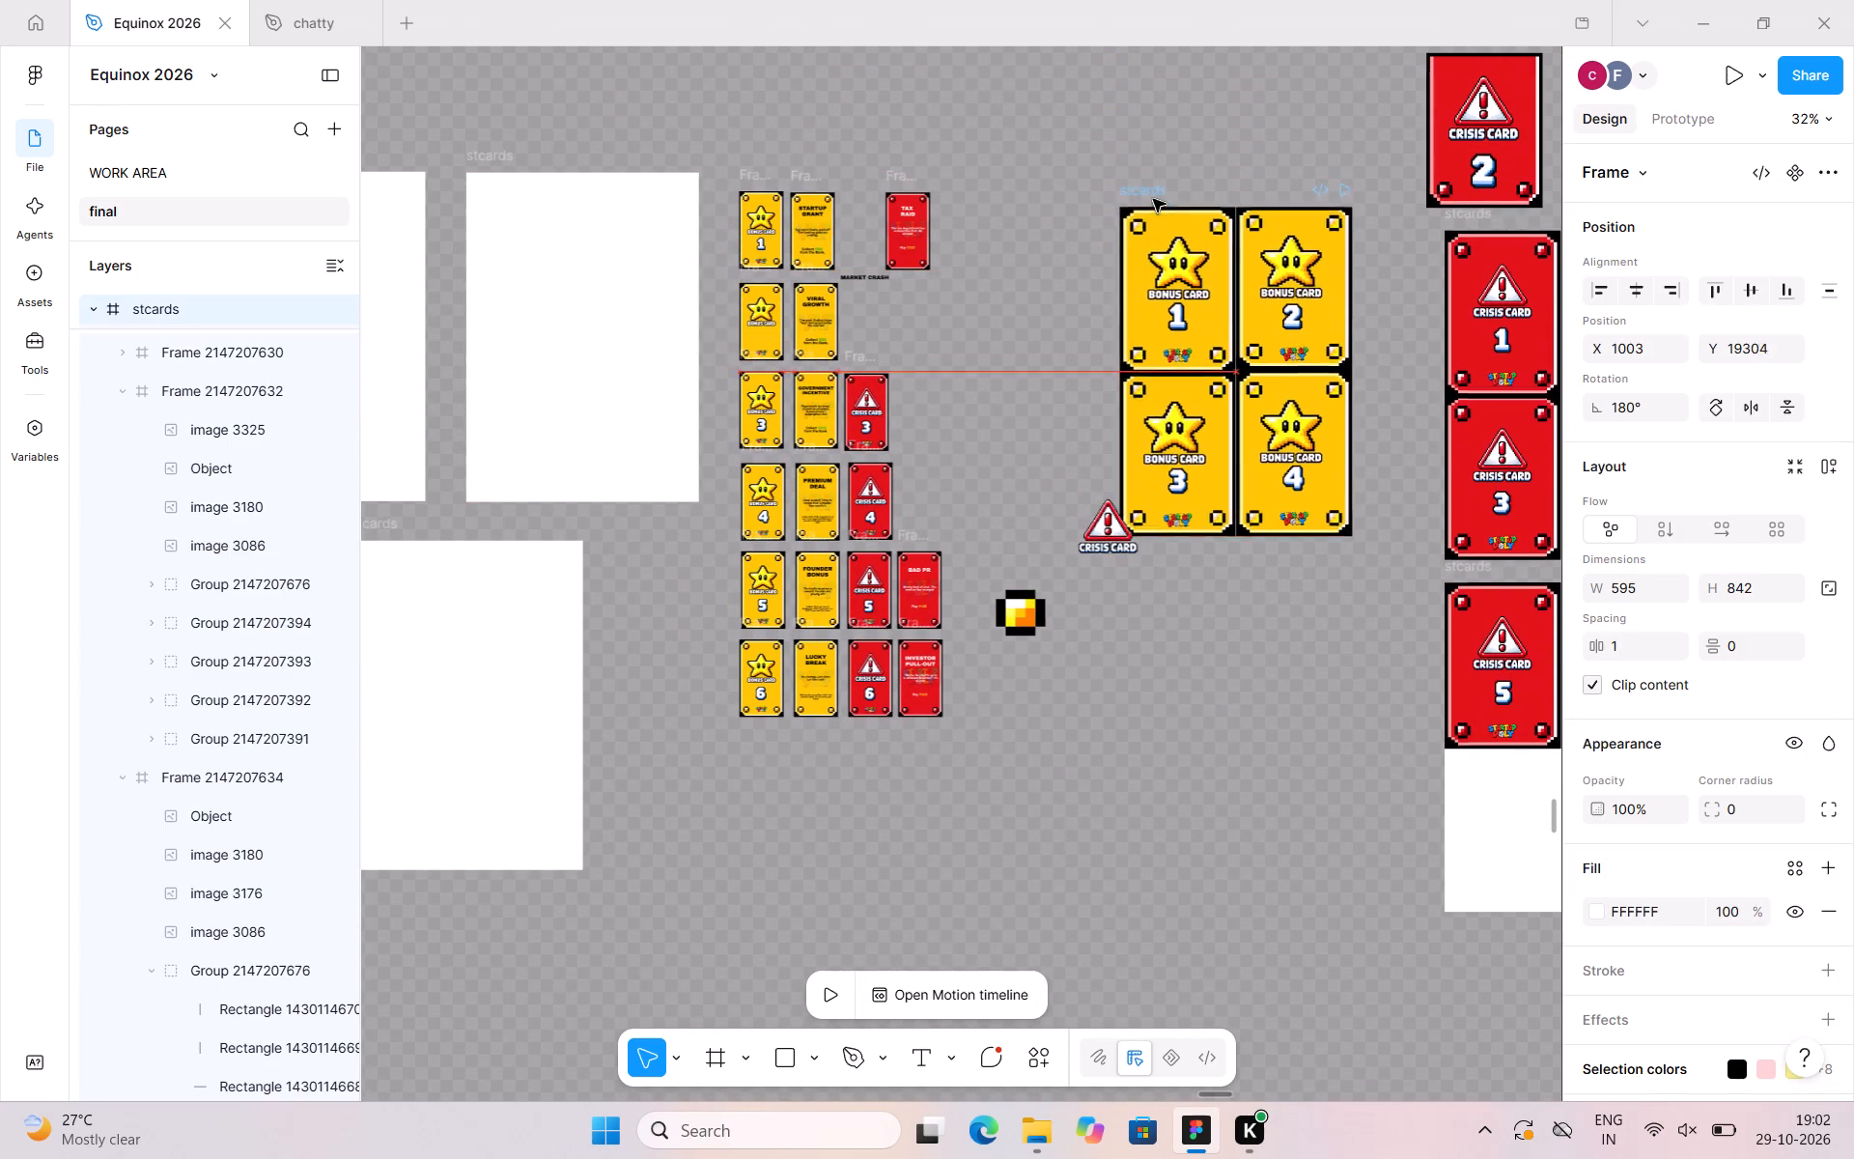
{"action": "left_click_drag", "start_coordinate": [1153, 199], "coordinate": [1141, 213]}
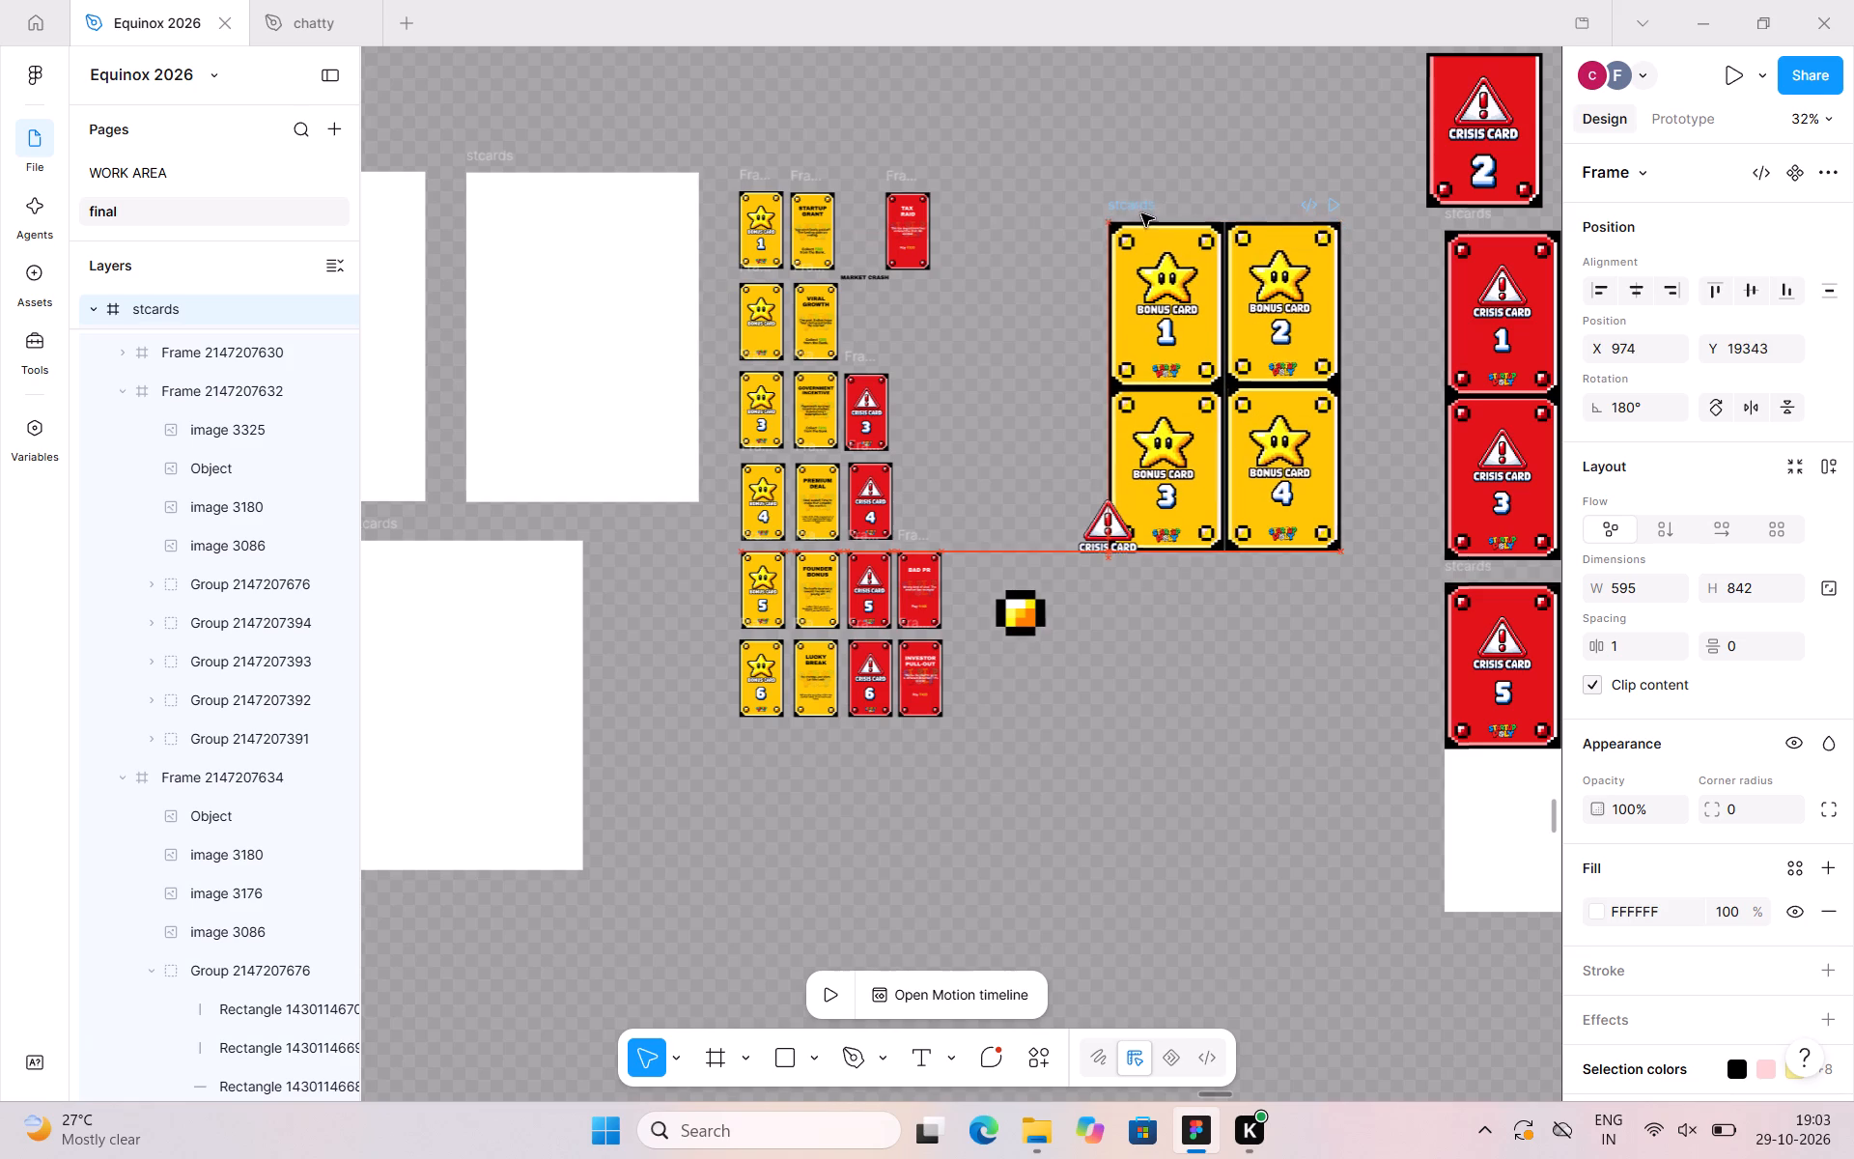
{"action": "left_click_drag", "start_coordinate": [1141, 213], "coordinate": [1141, 212]}
{"action": "left_click_drag", "start_coordinate": [1141, 212], "coordinate": [1005, 227]}
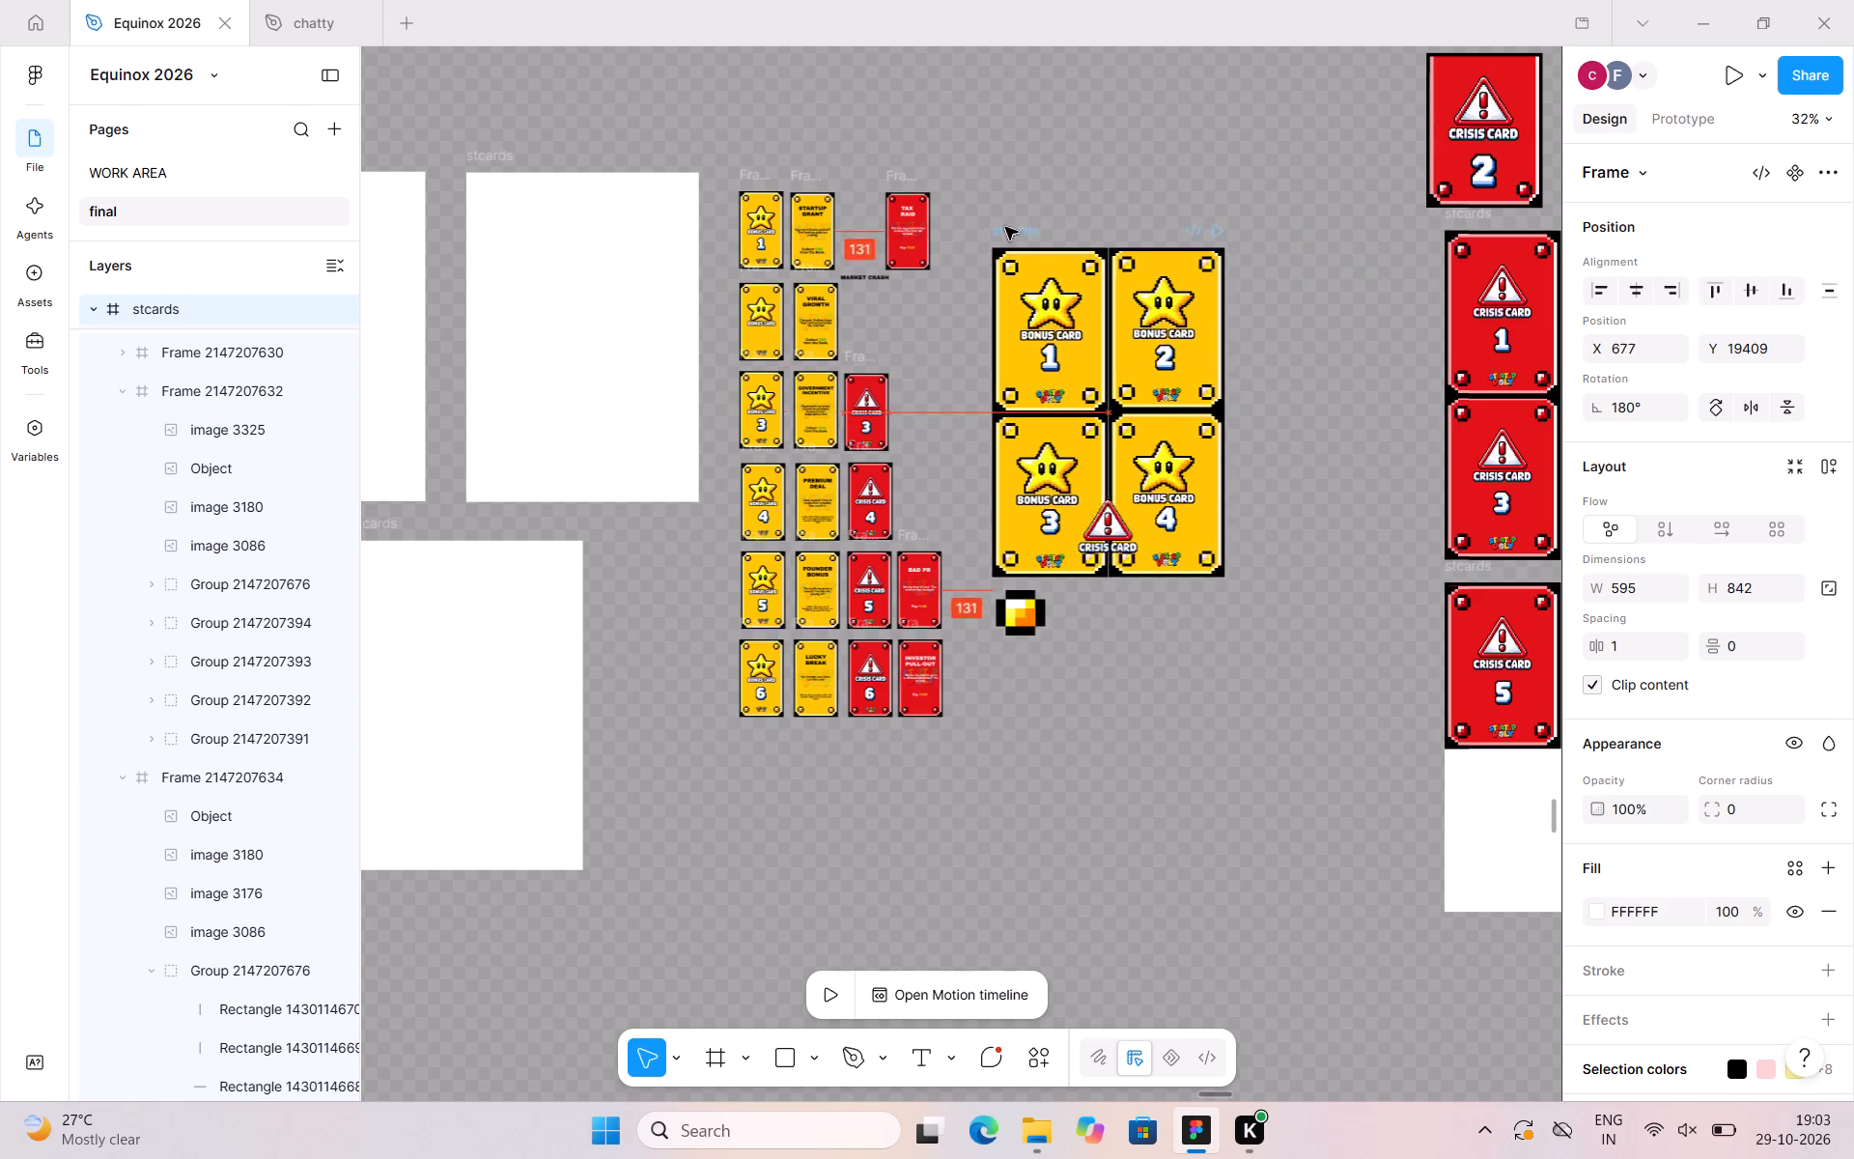
{"action": "left_click_drag", "start_coordinate": [1005, 227], "coordinate": [989, 222]}
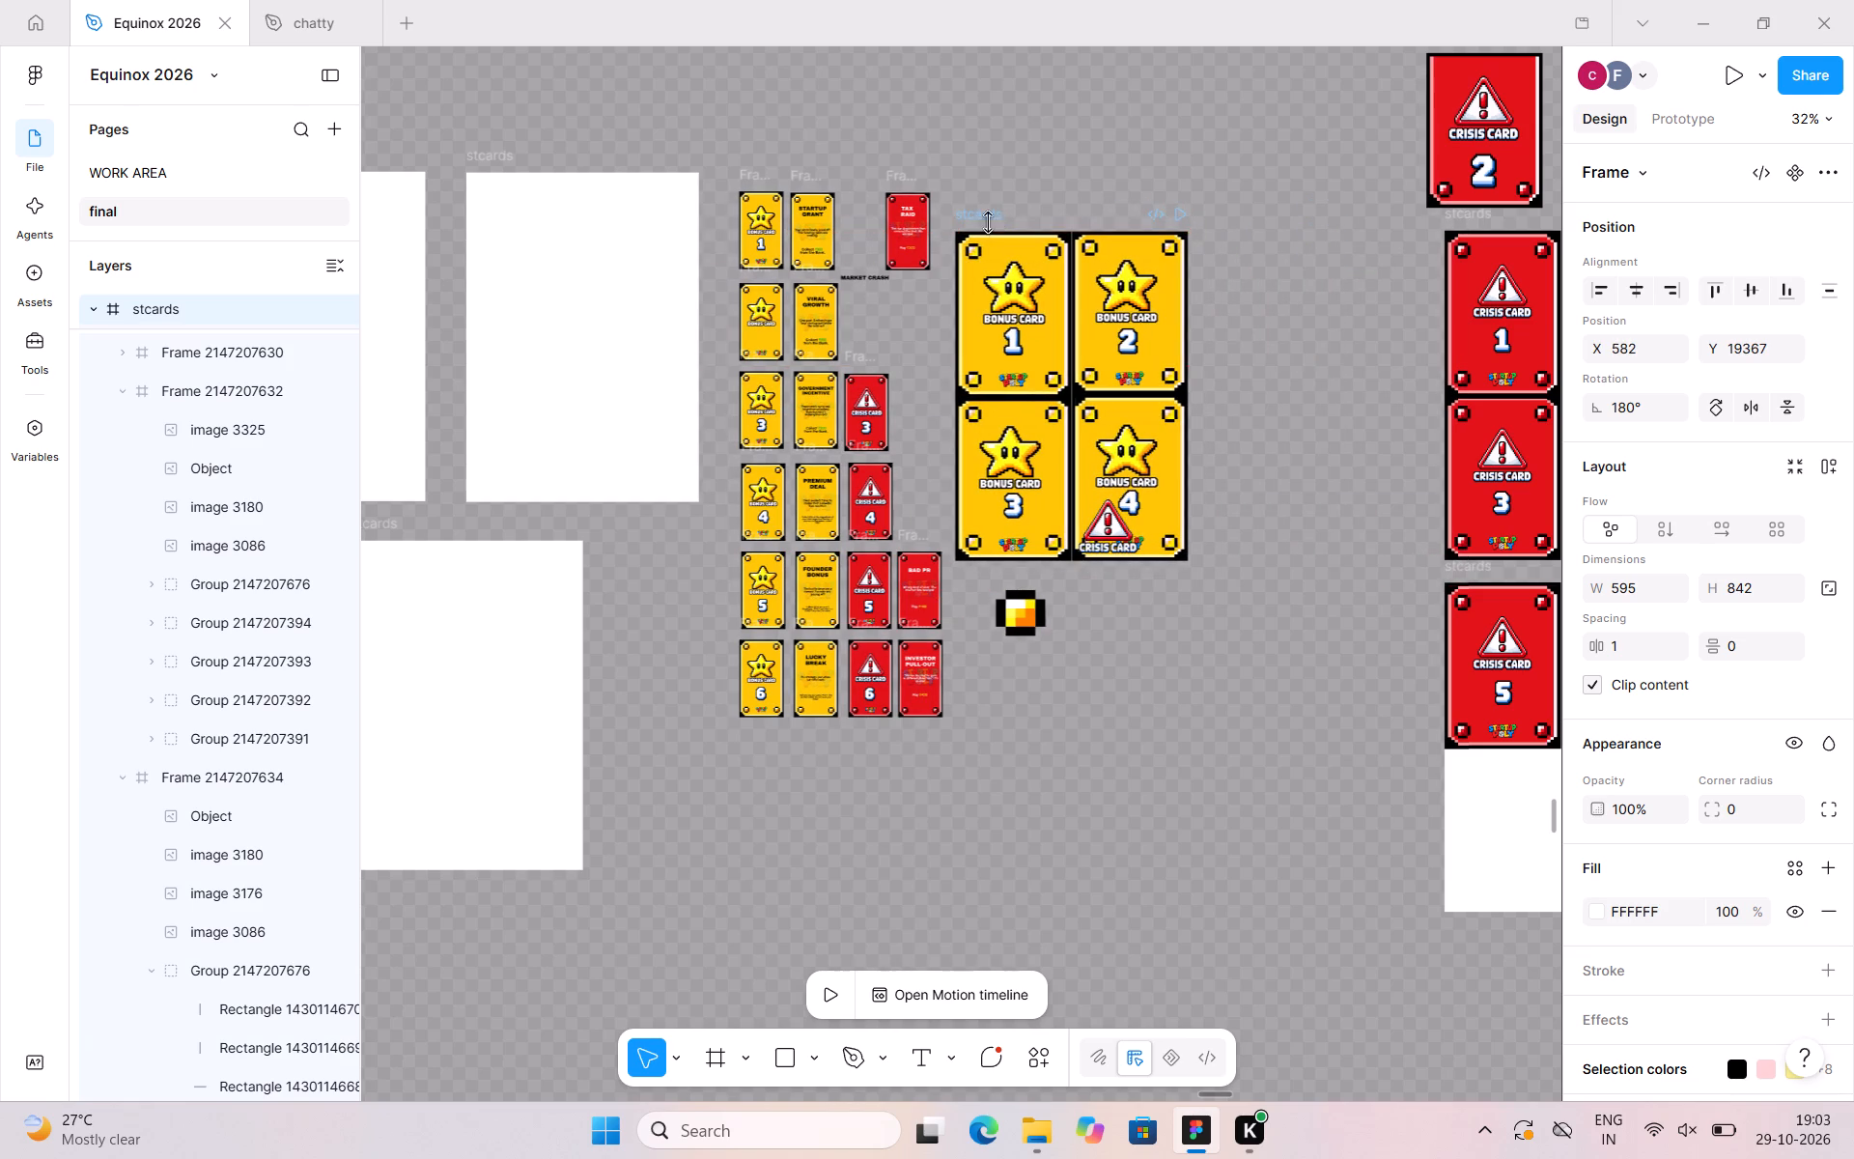
Move the loose CRISIS CARD graphic and the coin graphic to the empty area below the small-card grid.
{"action": "left_click", "coordinate": [1107, 538]}
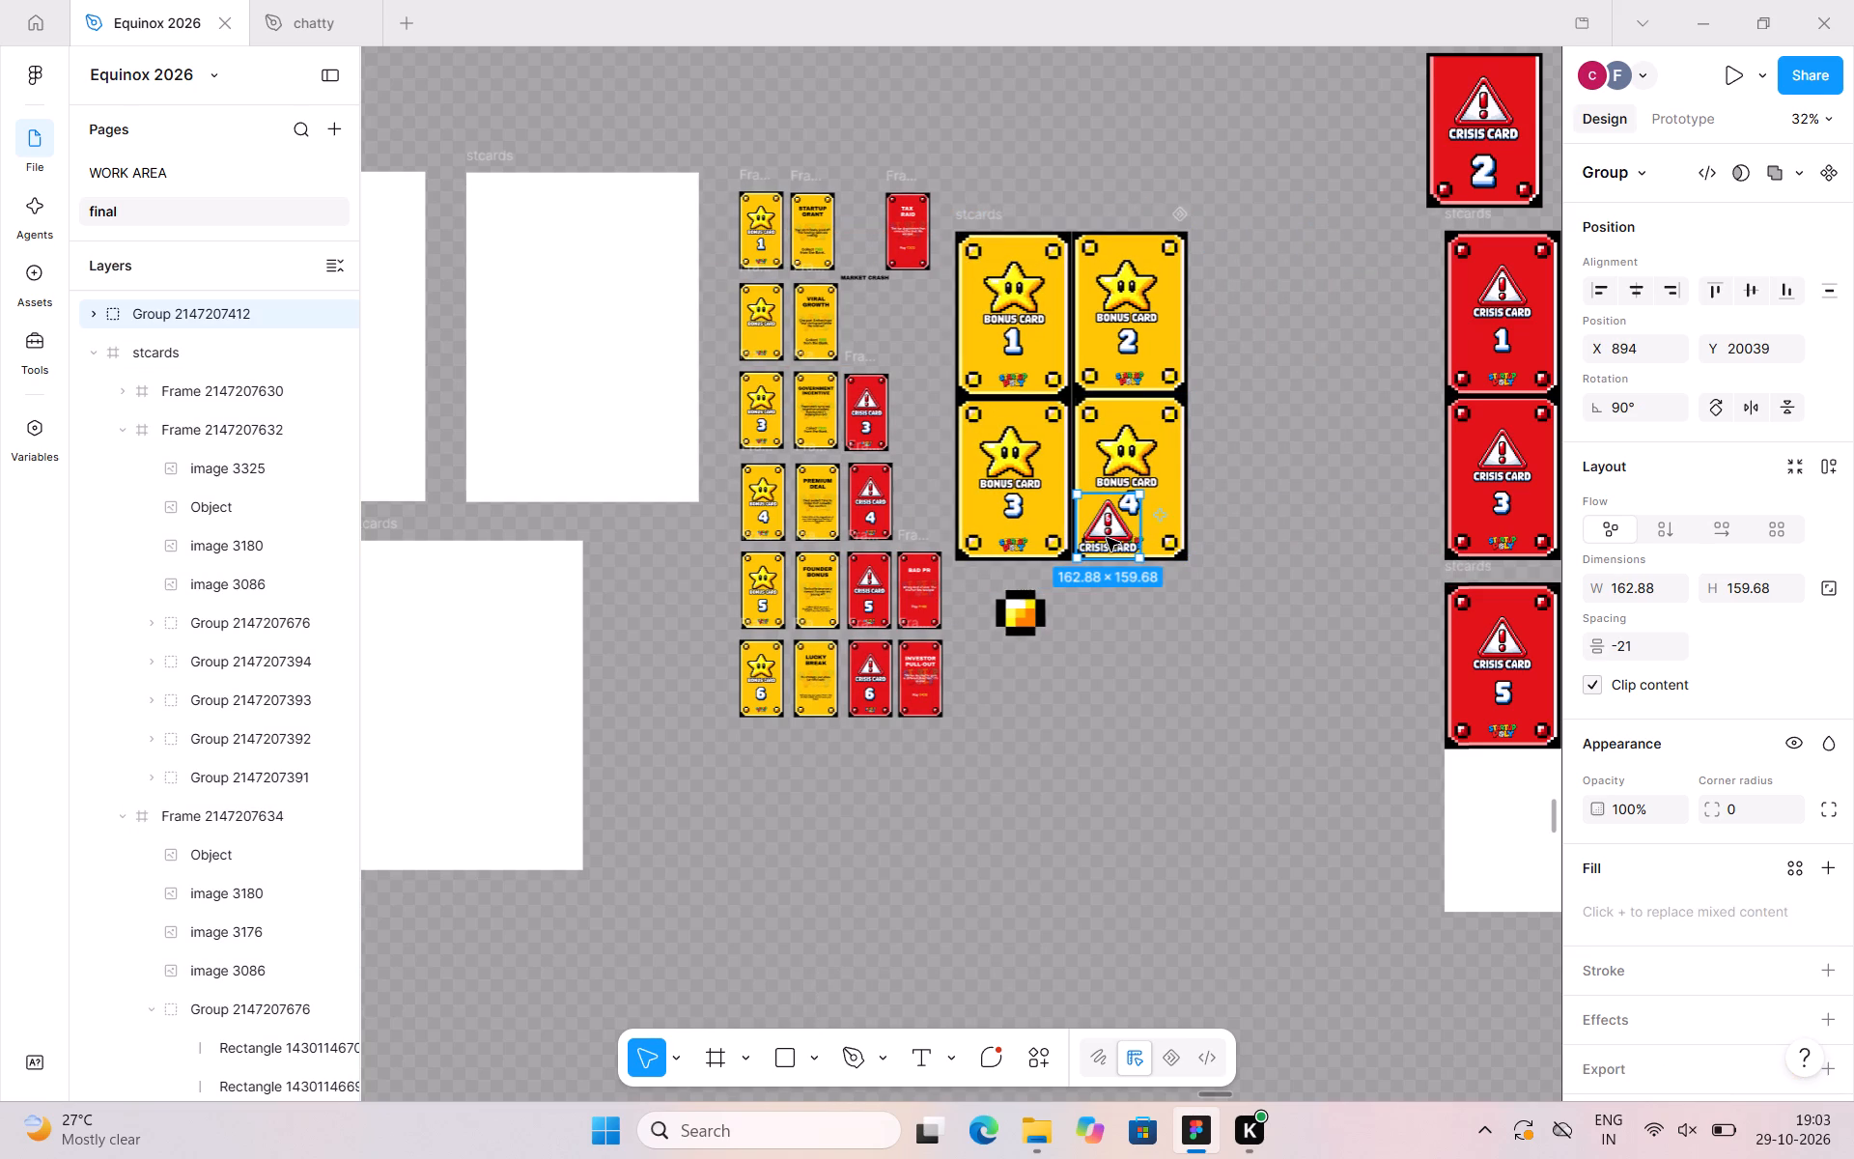
{"action": "left_click_drag", "start_coordinate": [1107, 538], "coordinate": [814, 882]}
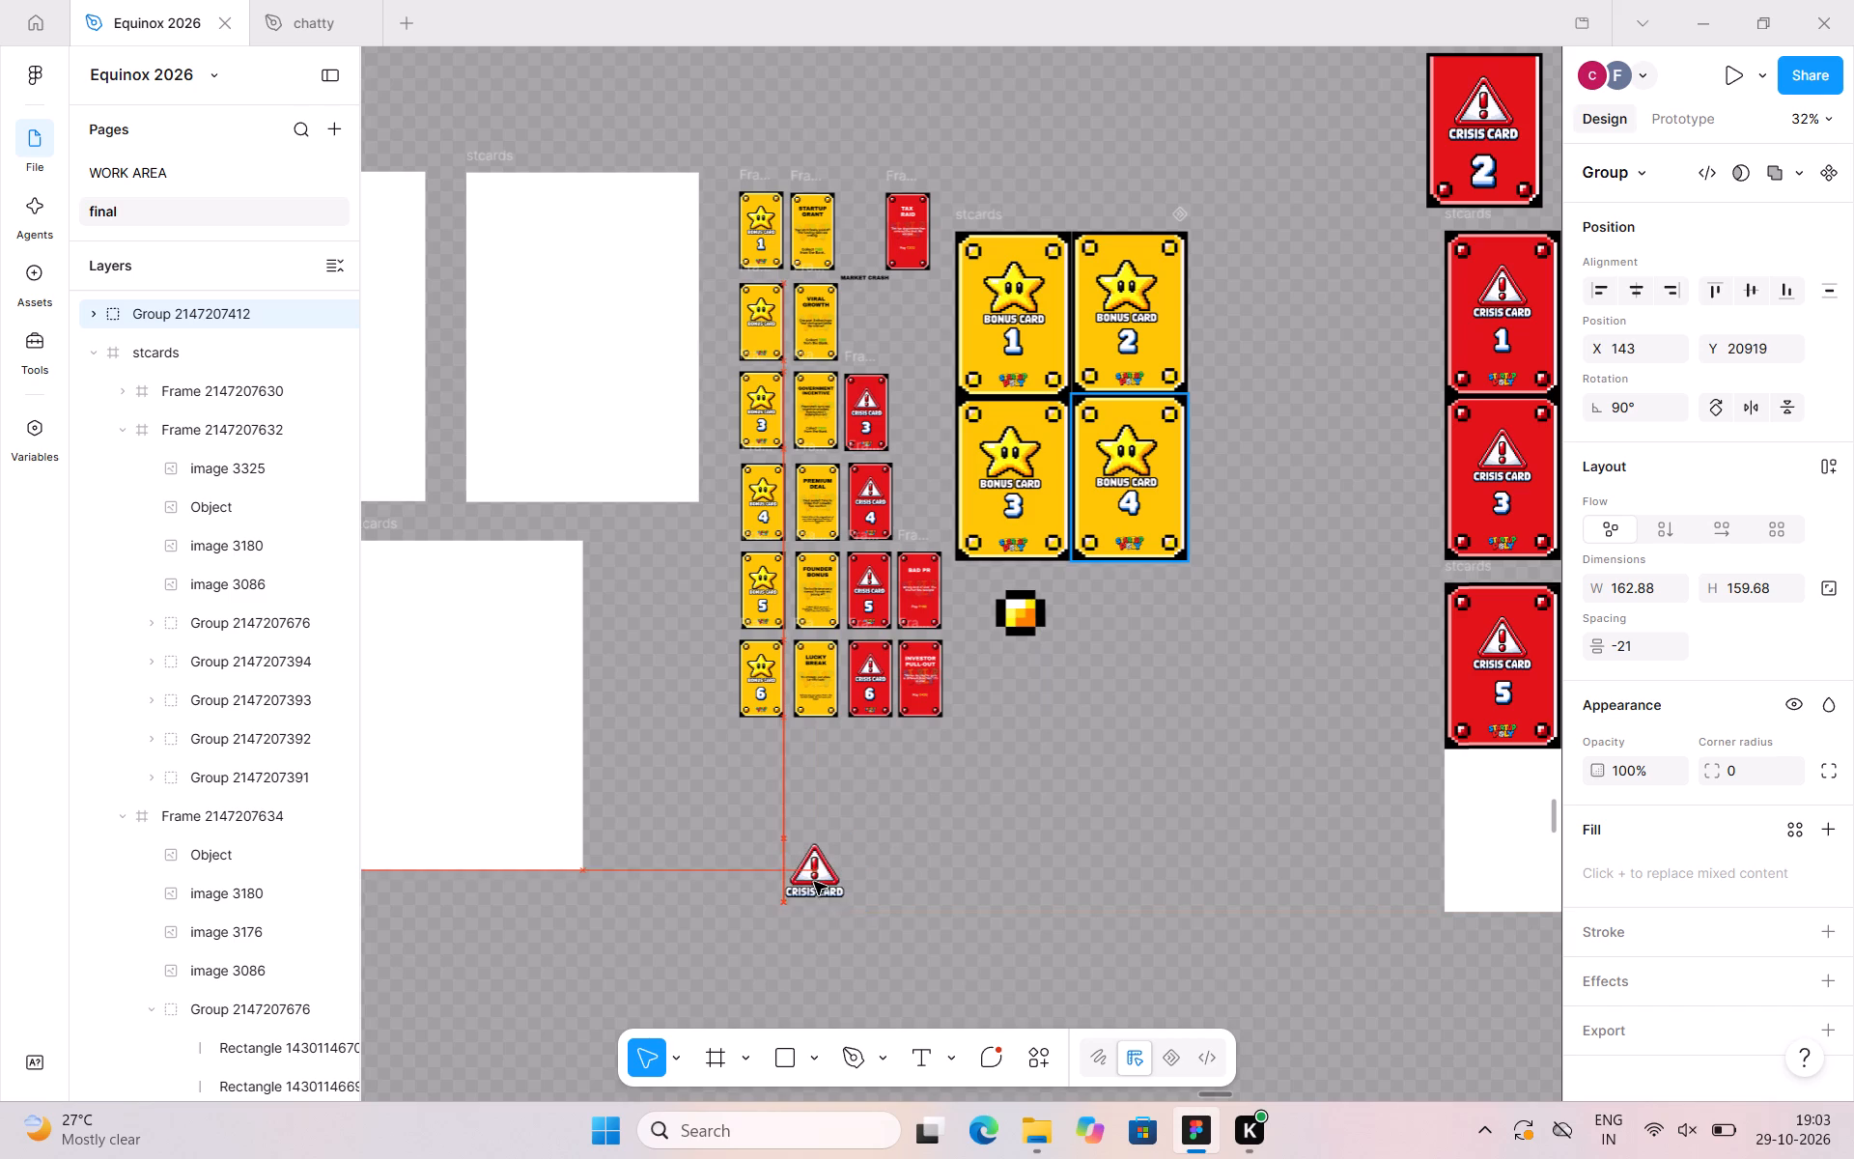
{"action": "left_click", "coordinate": [693, 791]}
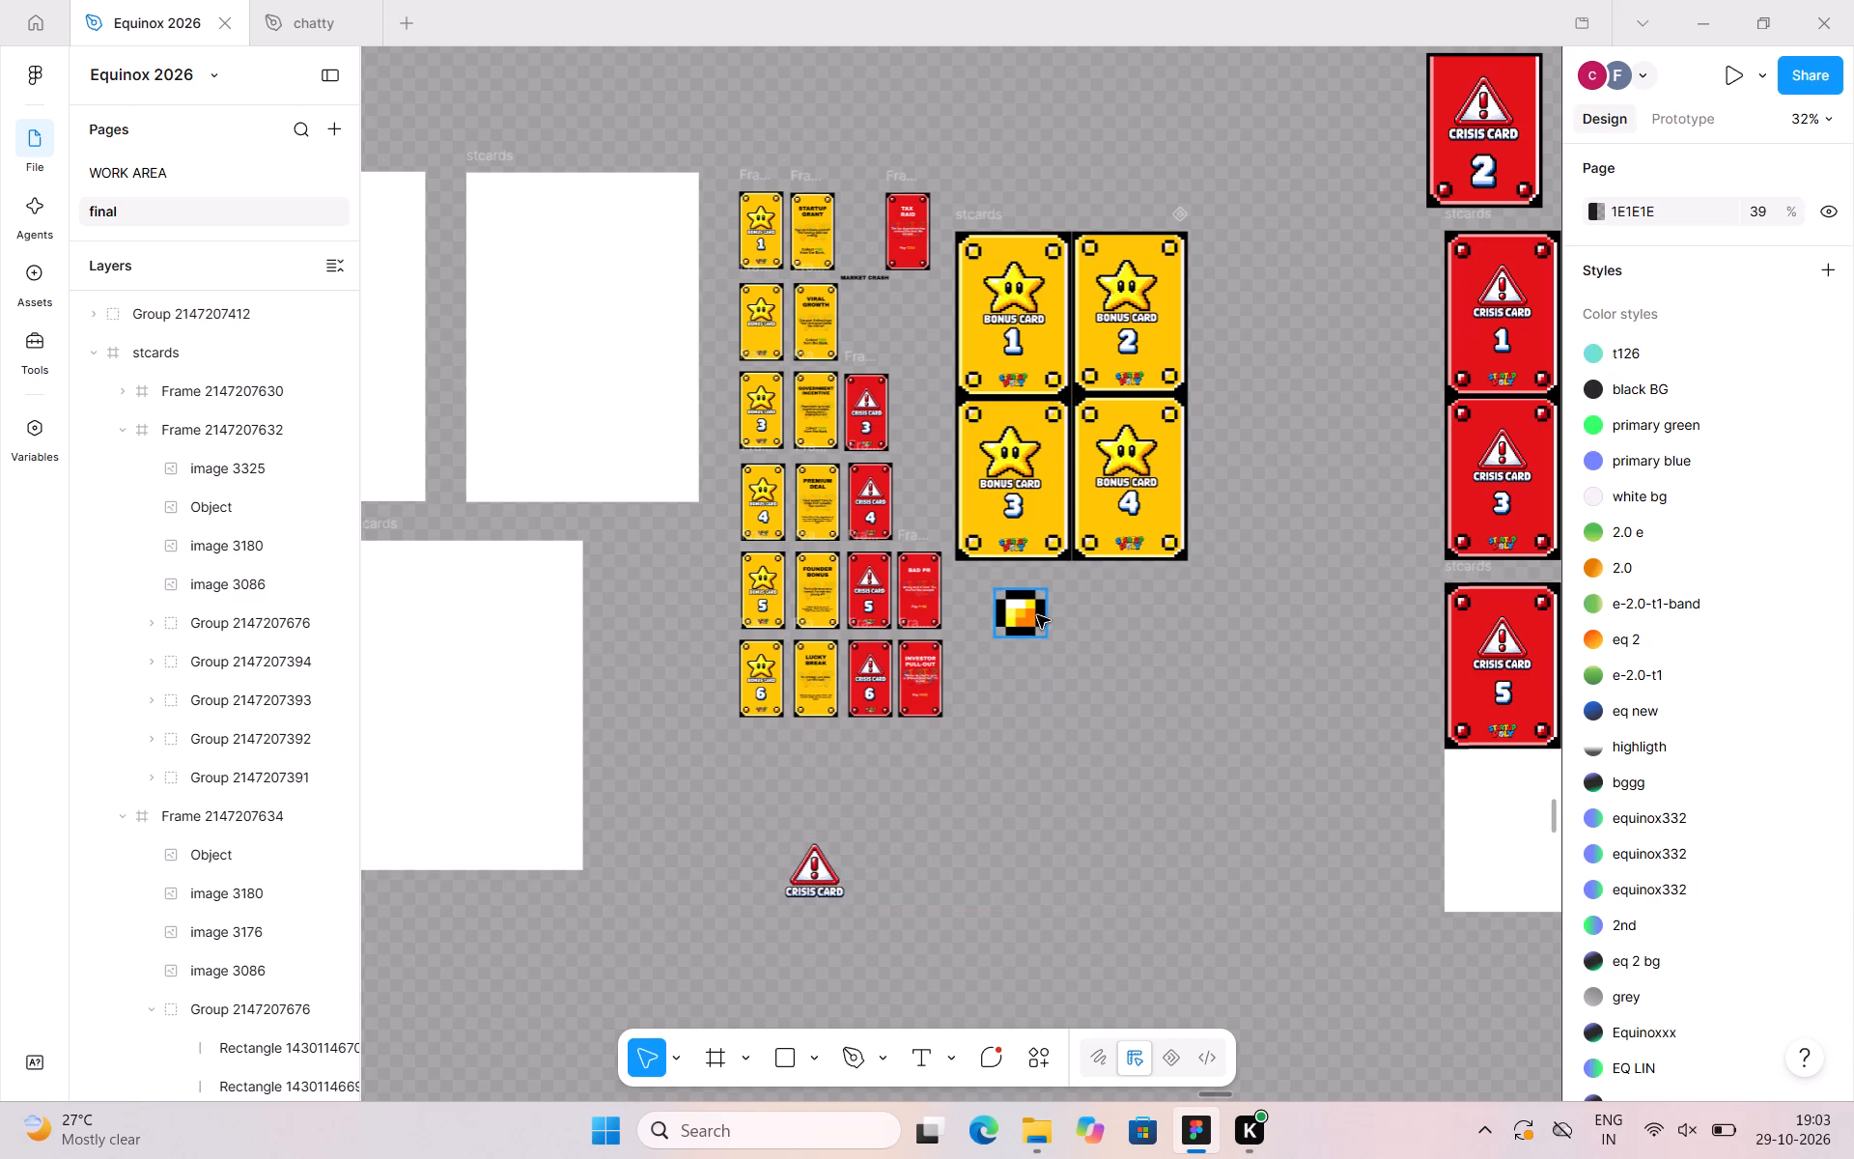
{"action": "left_click_drag", "start_coordinate": [1037, 615], "coordinate": [727, 813]}
{"action": "left_click", "coordinate": [710, 752]}
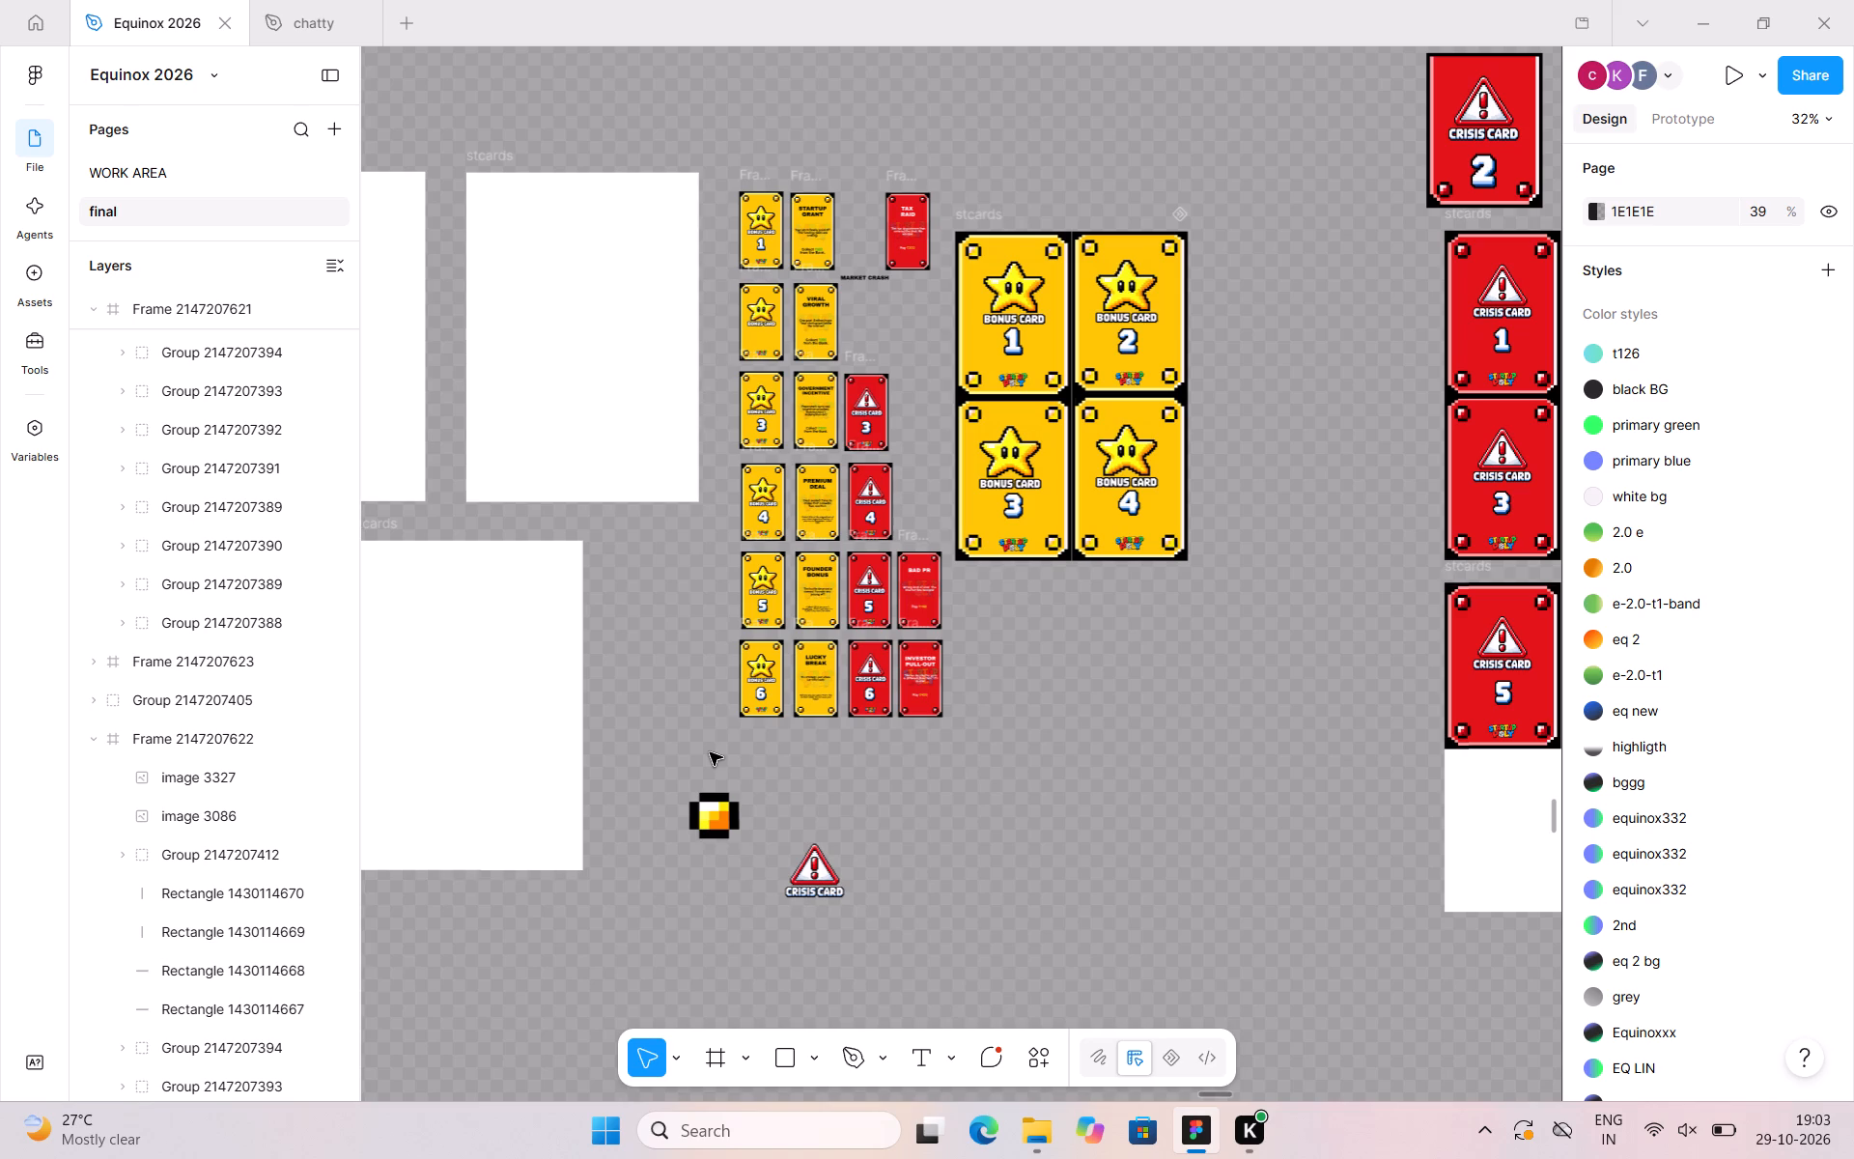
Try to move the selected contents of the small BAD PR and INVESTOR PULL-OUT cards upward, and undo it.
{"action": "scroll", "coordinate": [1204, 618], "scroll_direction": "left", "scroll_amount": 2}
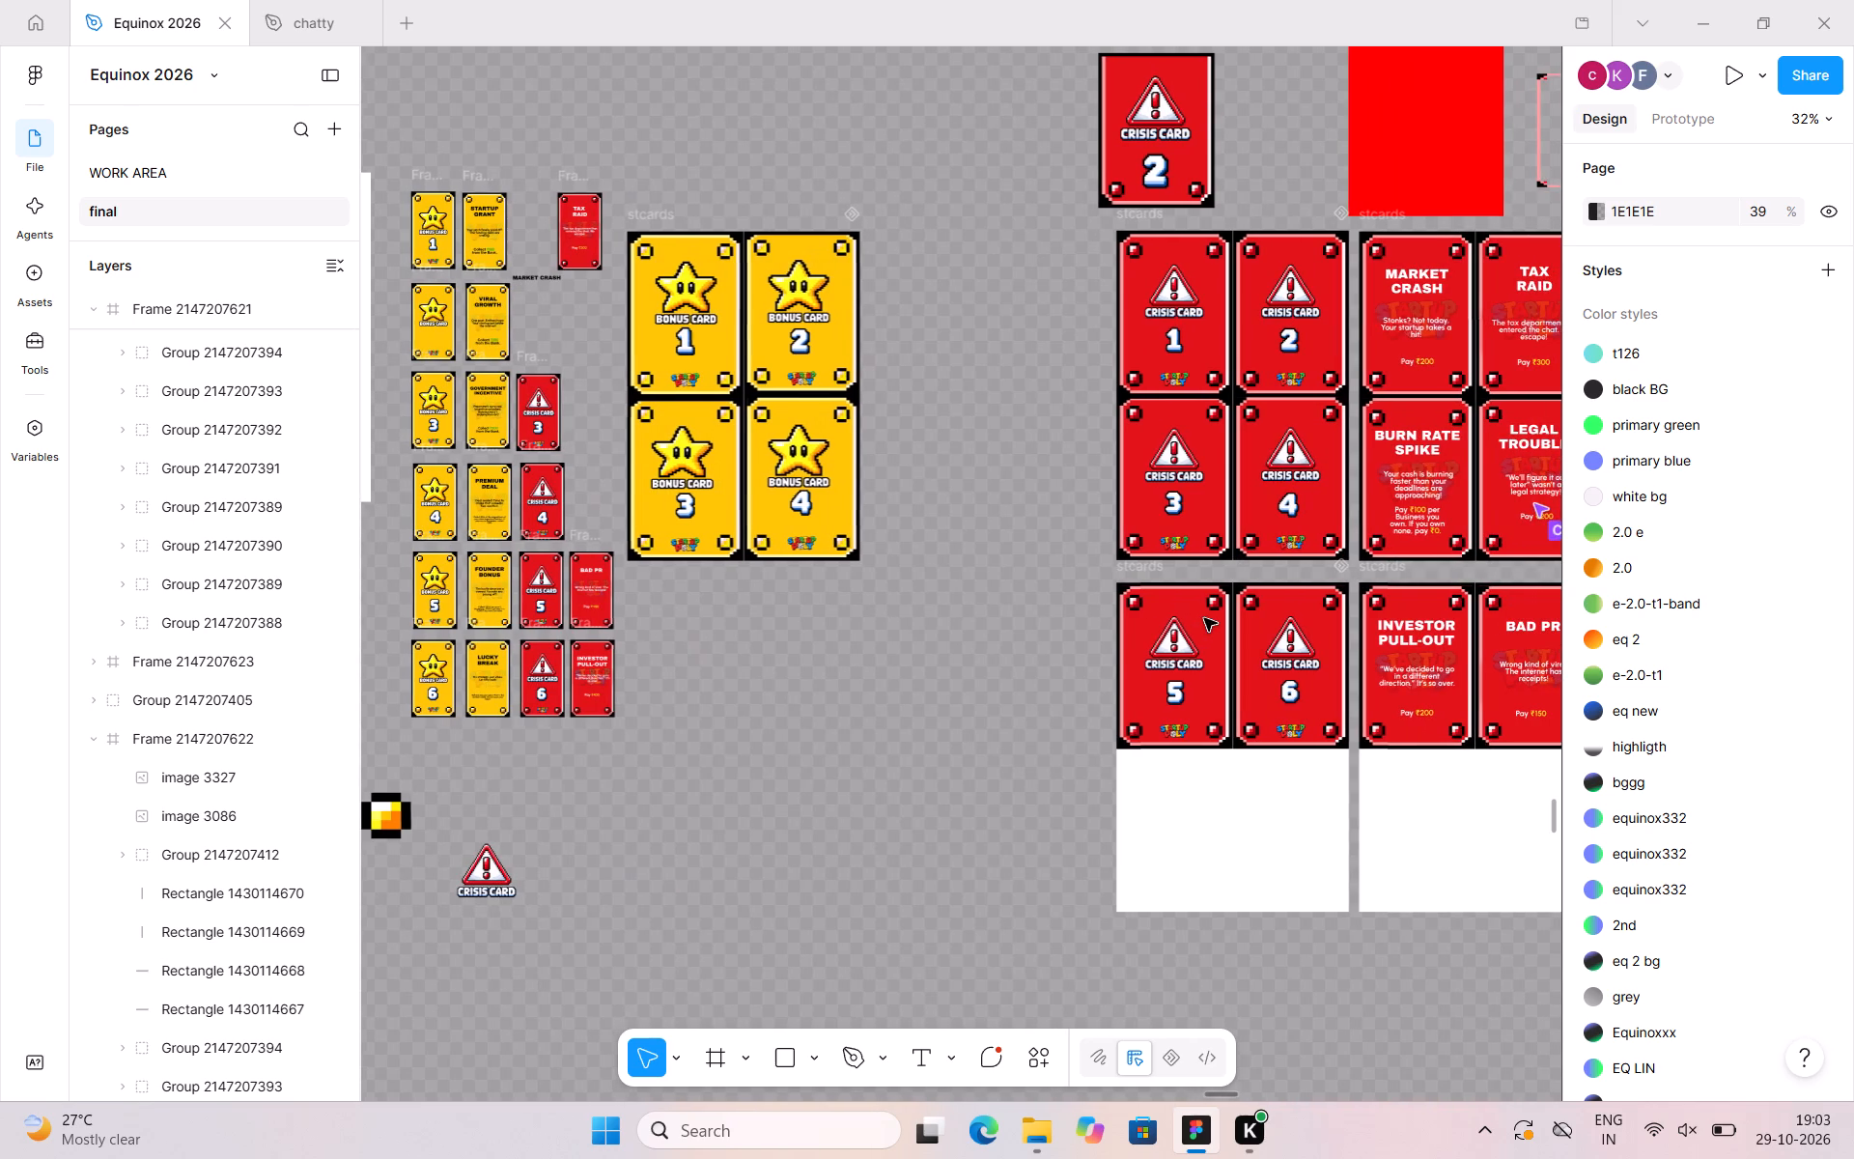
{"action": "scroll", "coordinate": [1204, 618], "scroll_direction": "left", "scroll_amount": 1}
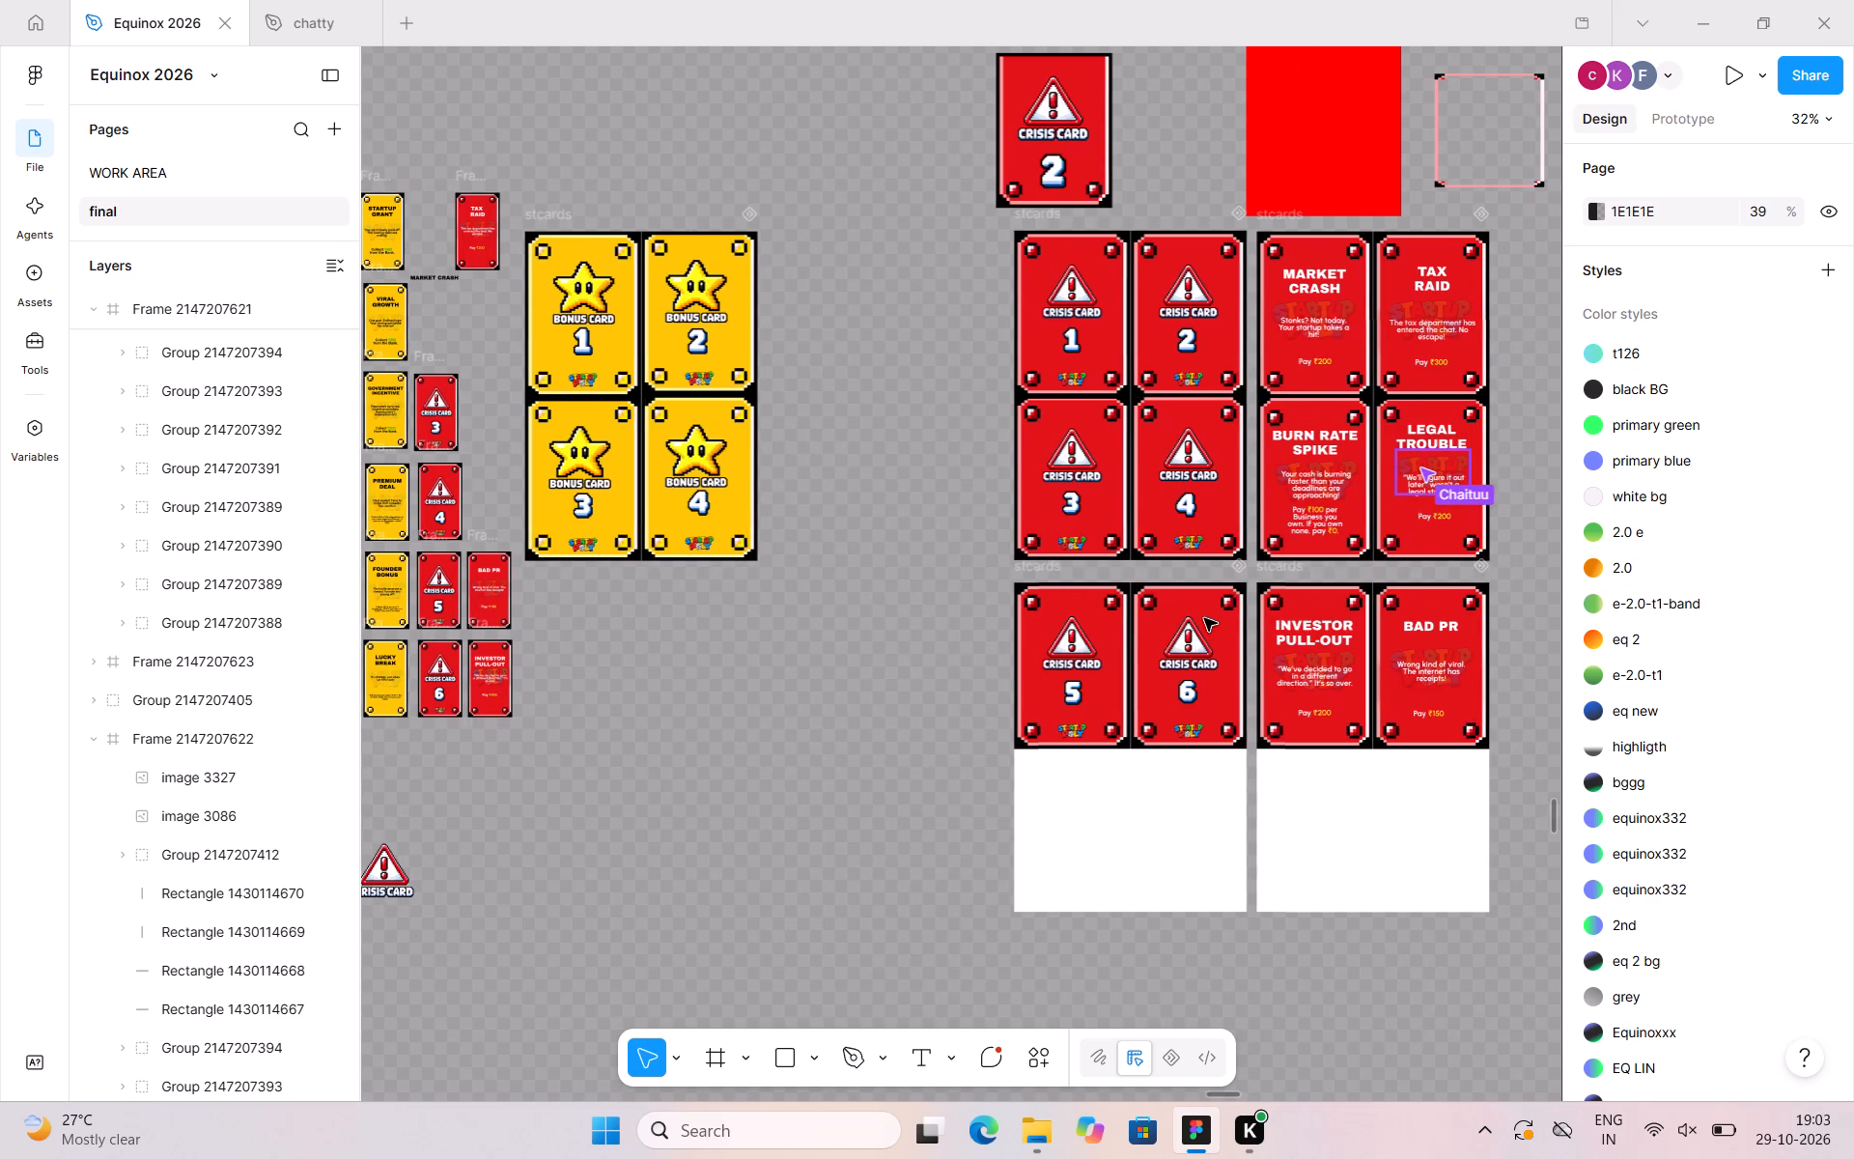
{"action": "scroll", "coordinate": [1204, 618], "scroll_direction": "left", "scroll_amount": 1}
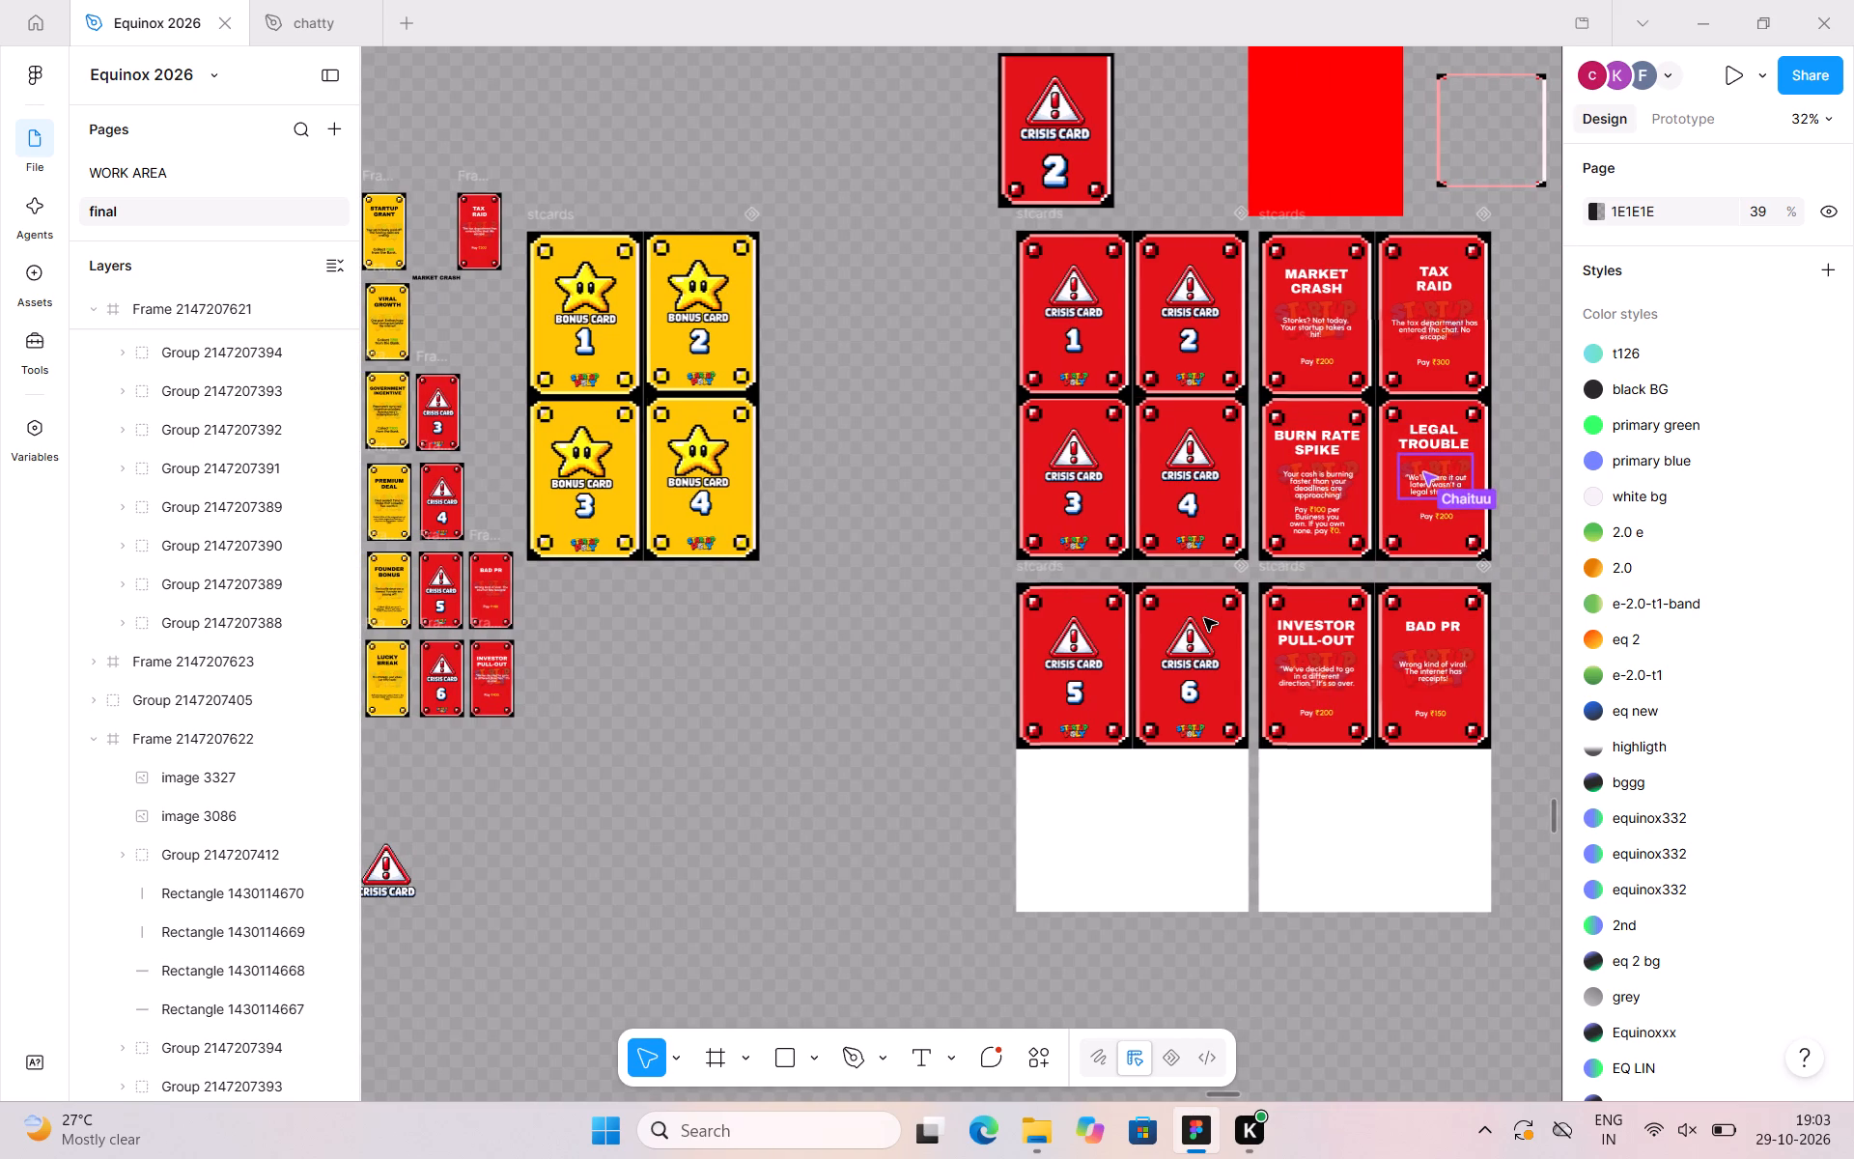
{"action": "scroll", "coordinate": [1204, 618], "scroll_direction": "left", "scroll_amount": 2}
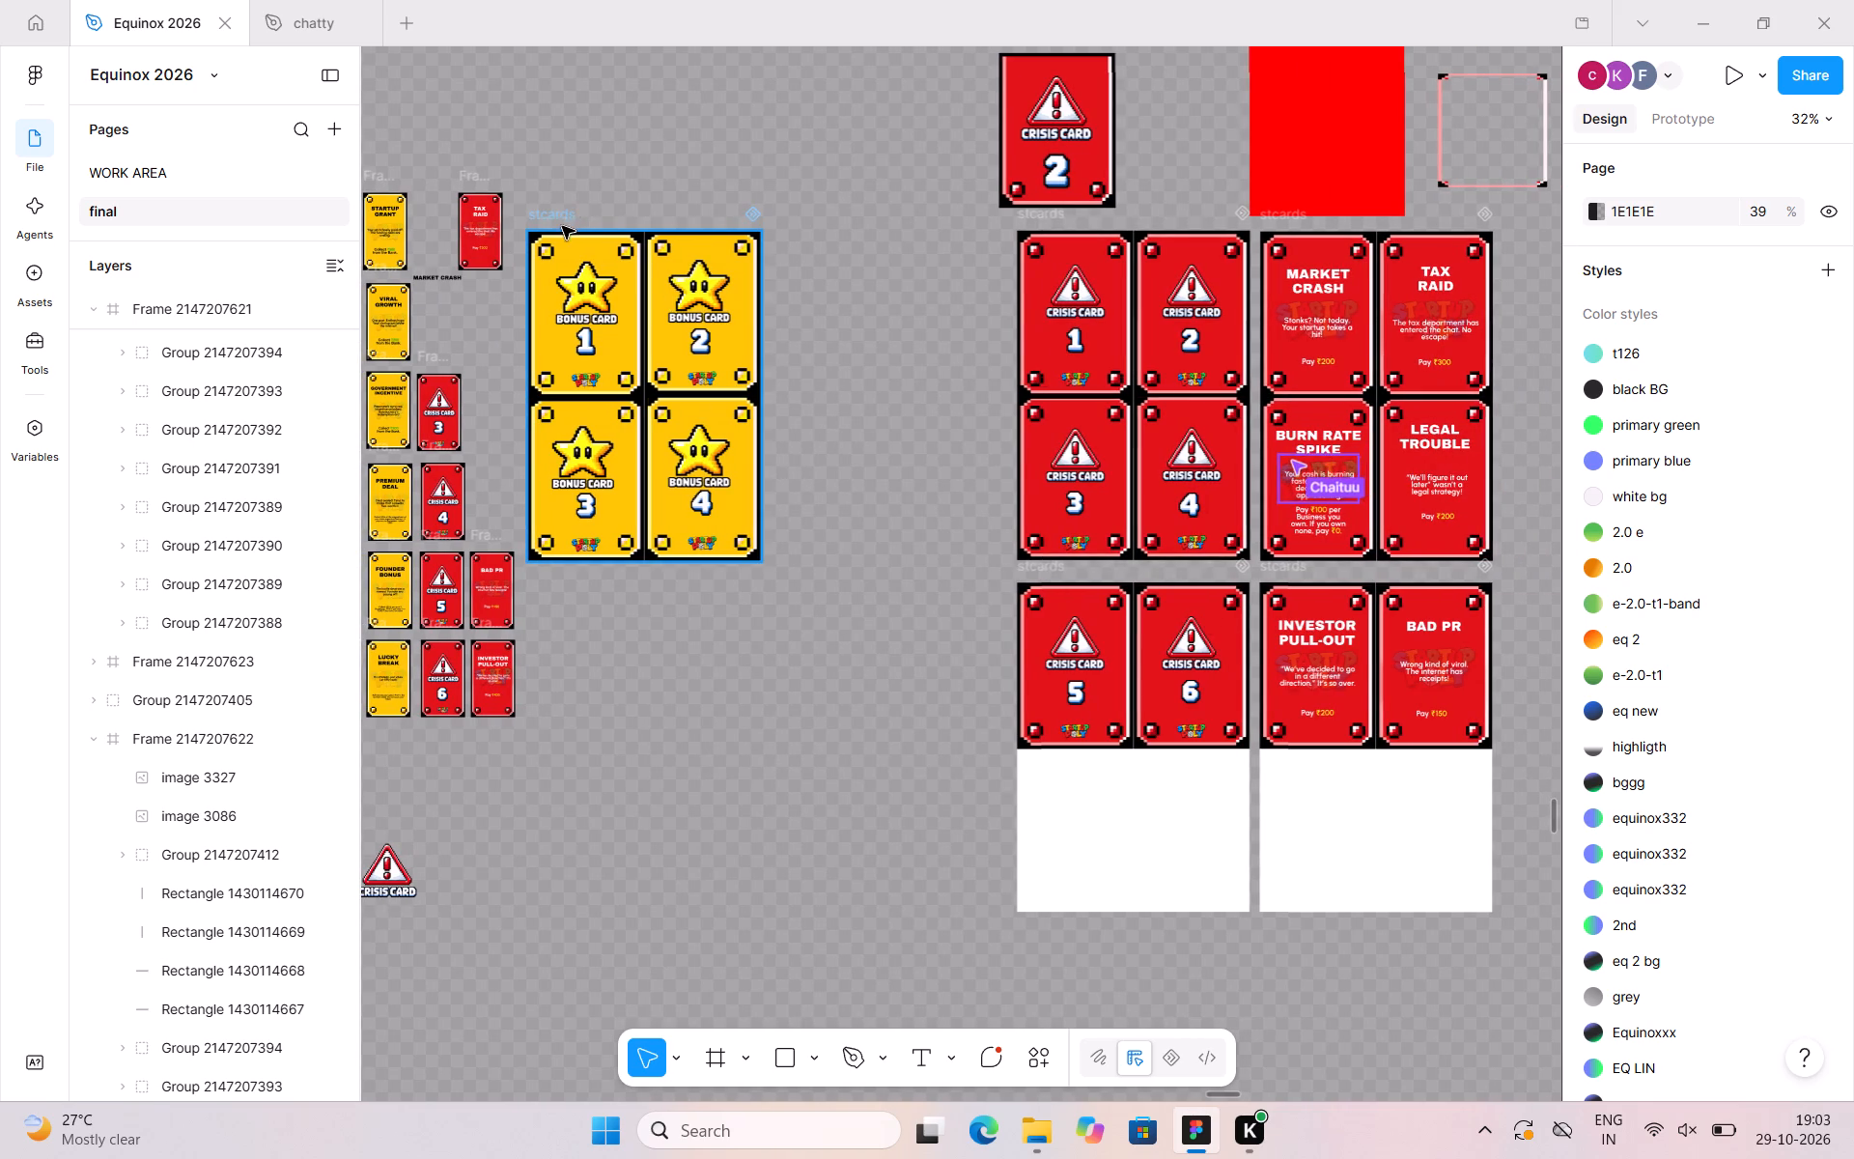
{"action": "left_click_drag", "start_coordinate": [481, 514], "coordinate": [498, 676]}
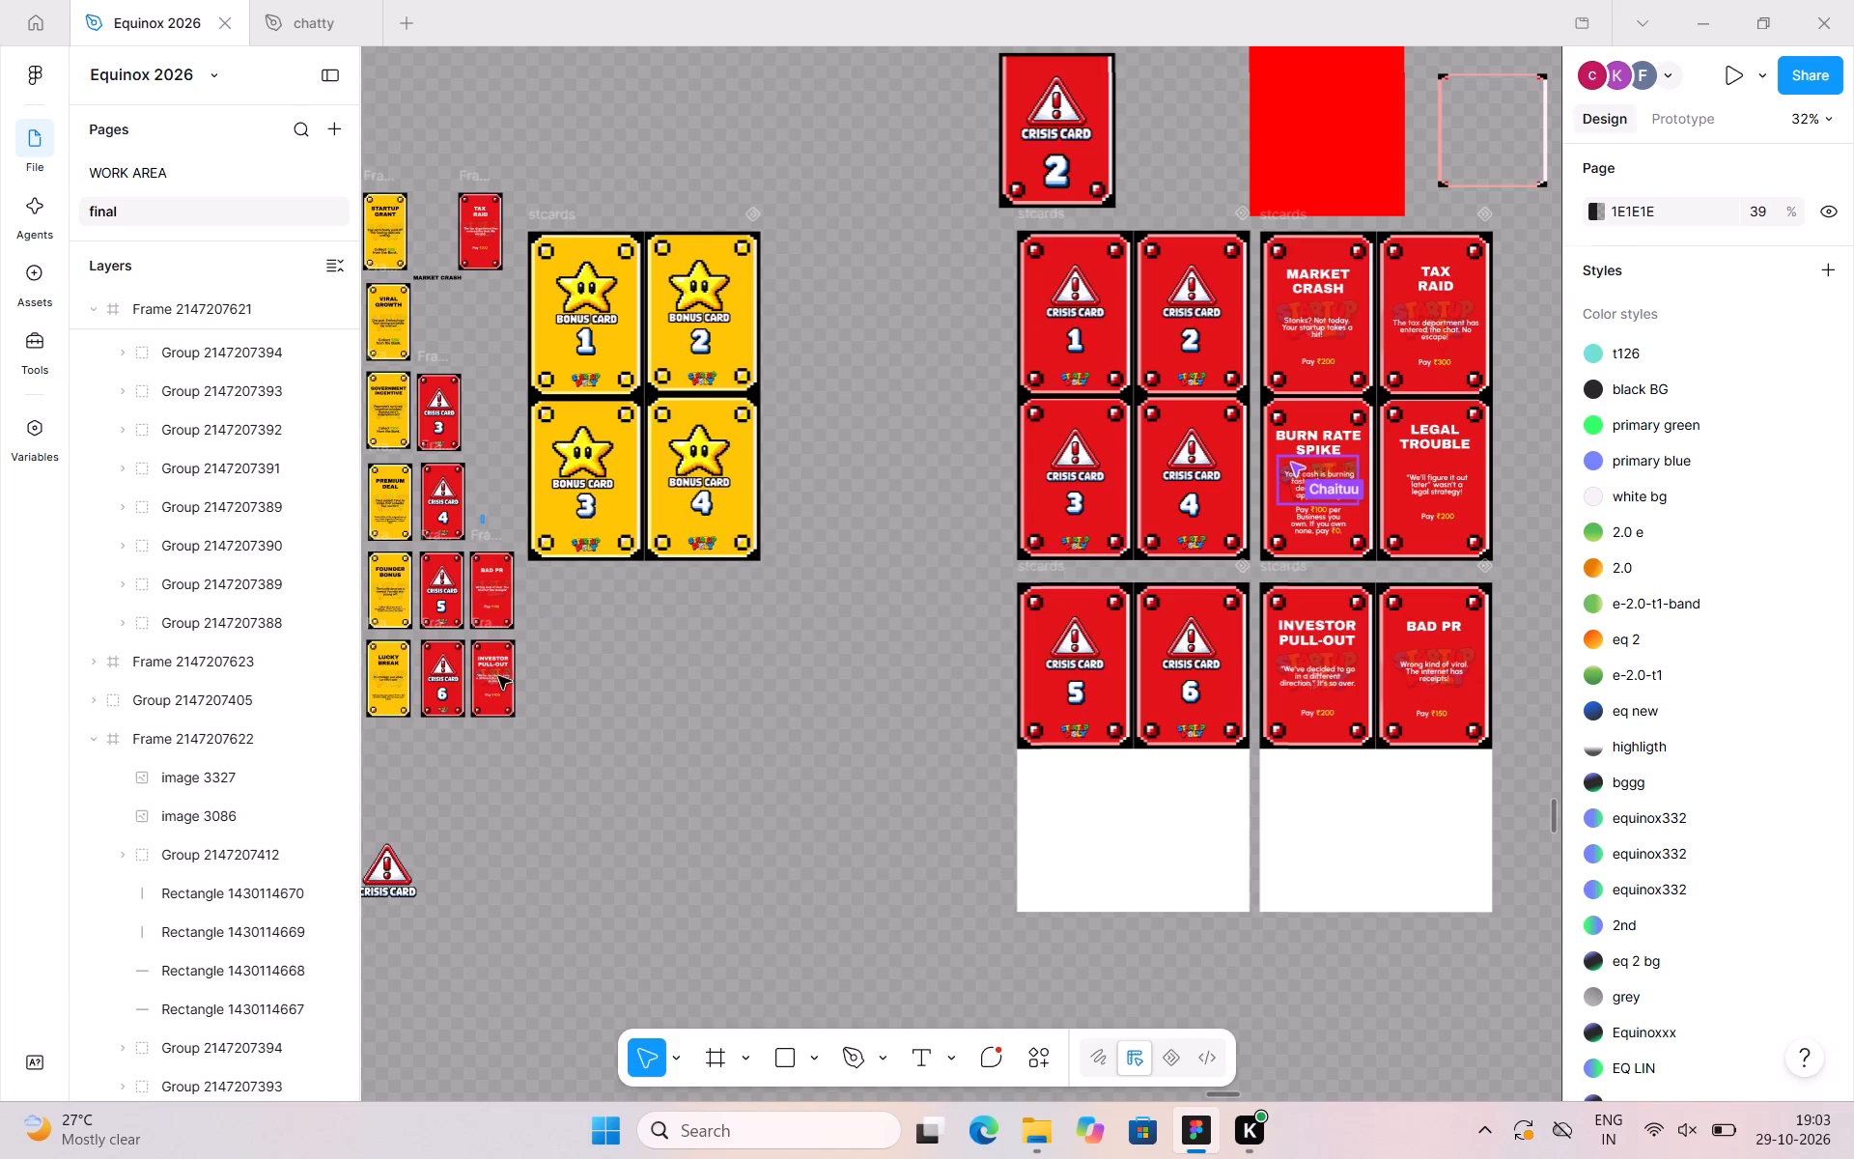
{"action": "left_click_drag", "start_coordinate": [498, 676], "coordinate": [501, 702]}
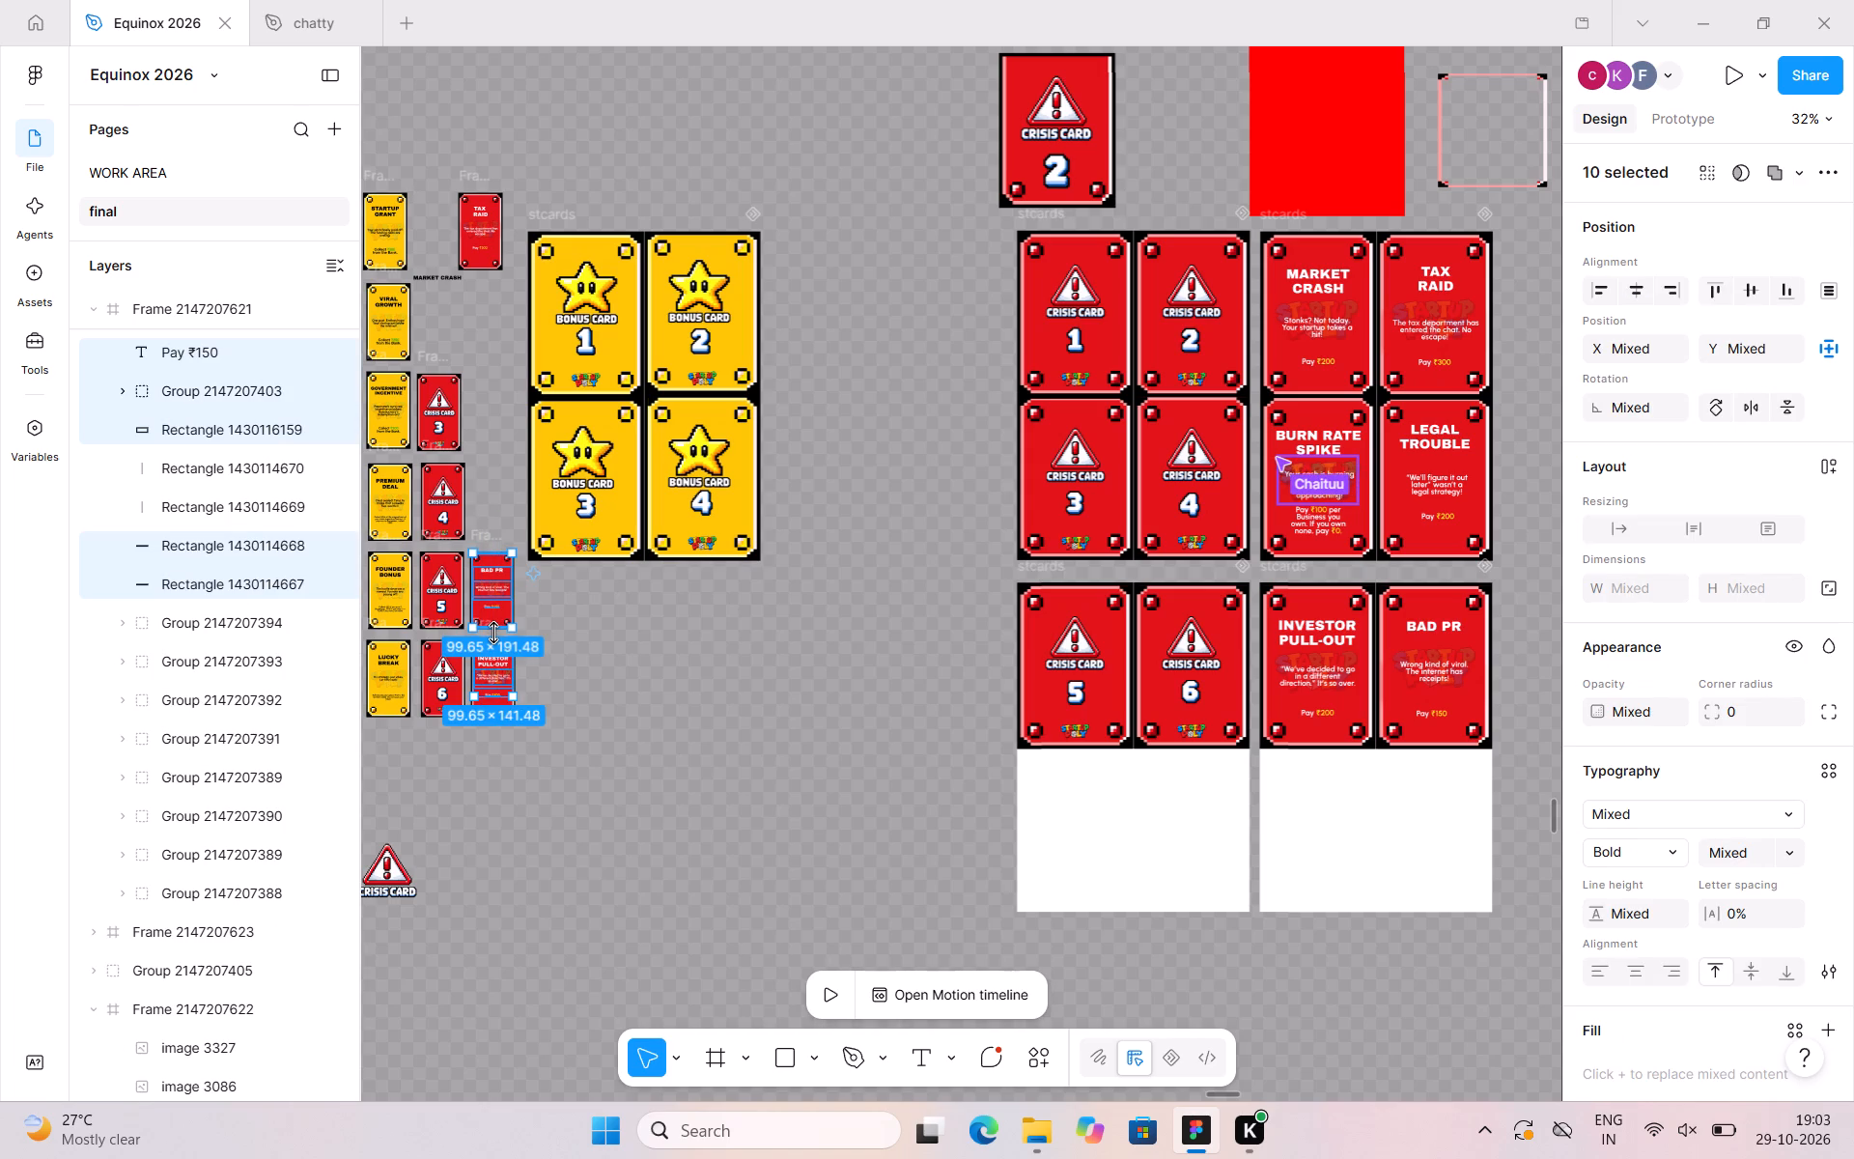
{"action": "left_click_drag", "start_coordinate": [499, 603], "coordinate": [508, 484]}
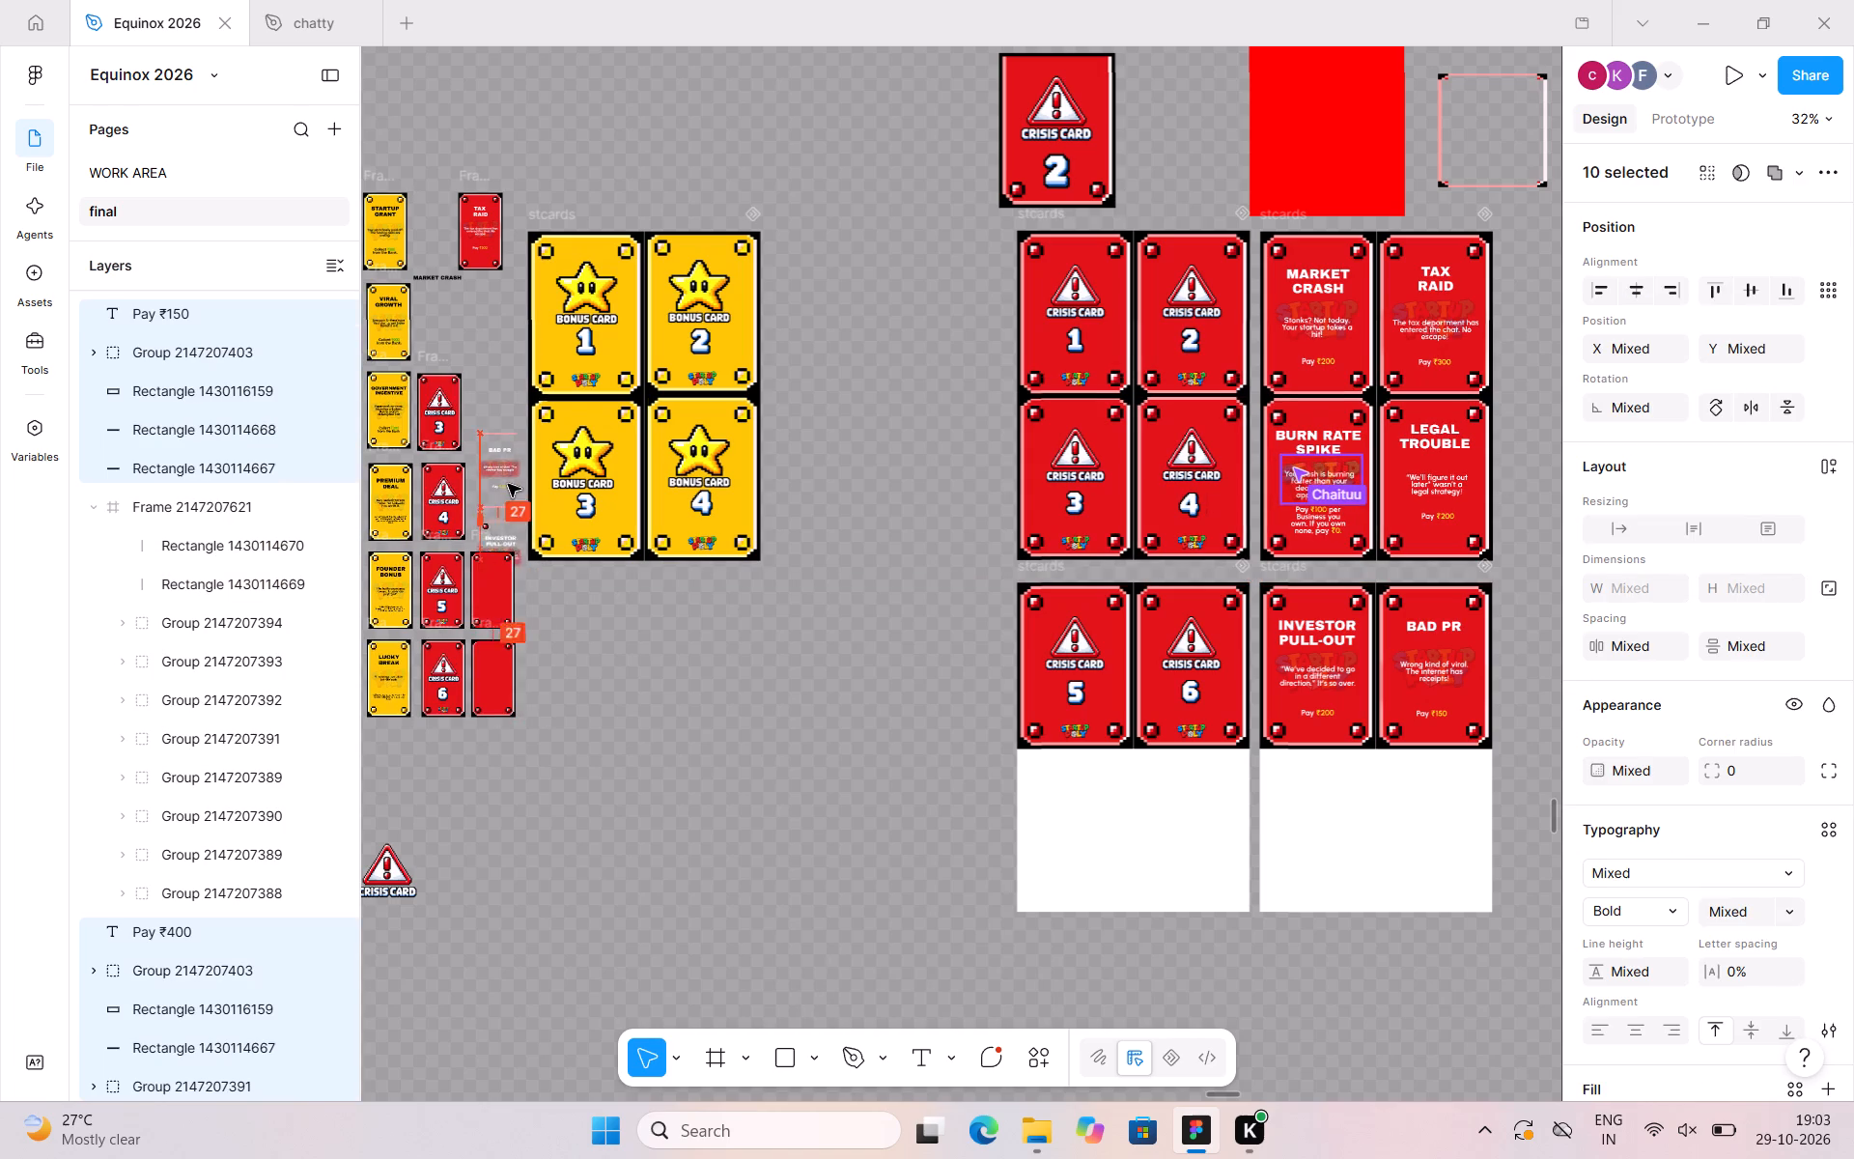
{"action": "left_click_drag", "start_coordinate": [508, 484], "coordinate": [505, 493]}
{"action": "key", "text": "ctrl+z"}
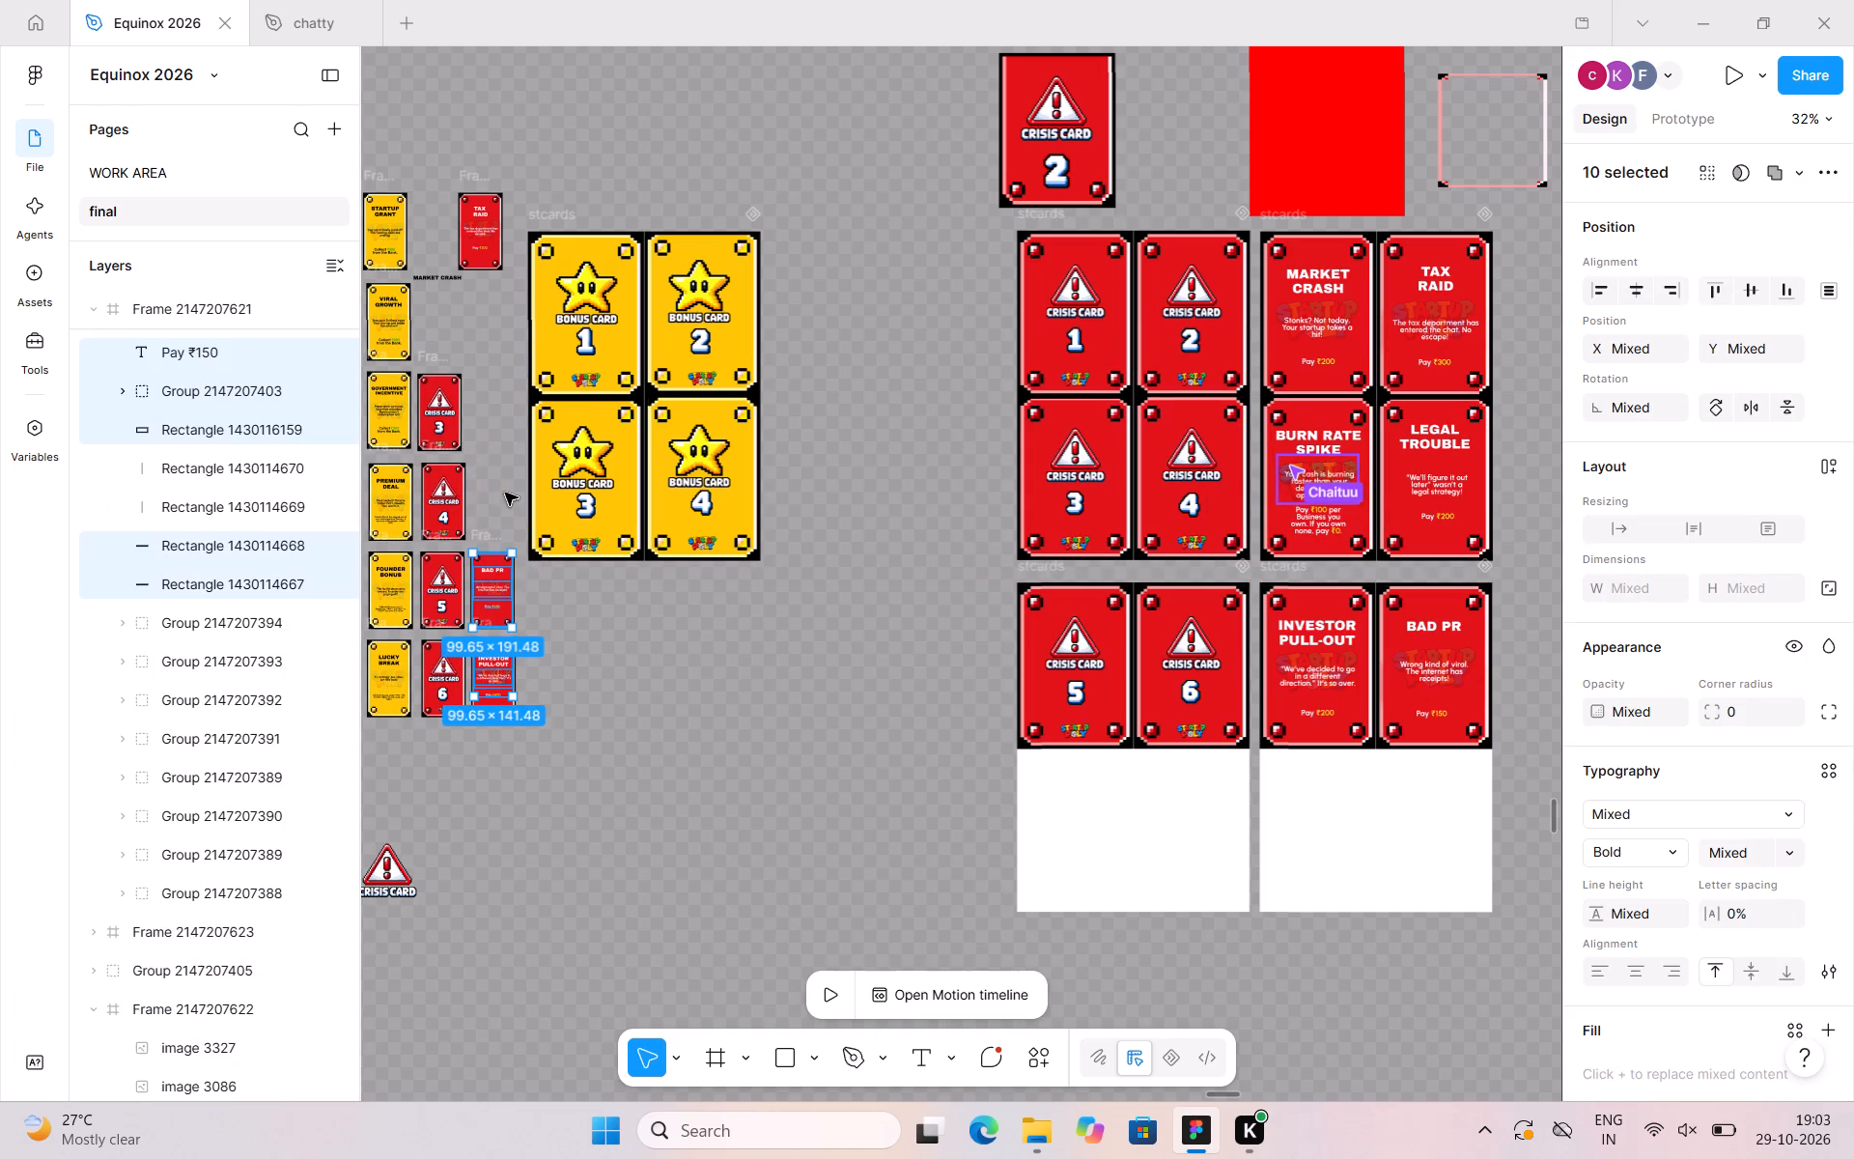
Move the whole small BAD PR and INVESTOR PULL-OUT card frames up and out of the small-card grid.
{"action": "left_click_drag", "start_coordinate": [520, 516], "coordinate": [463, 636]}
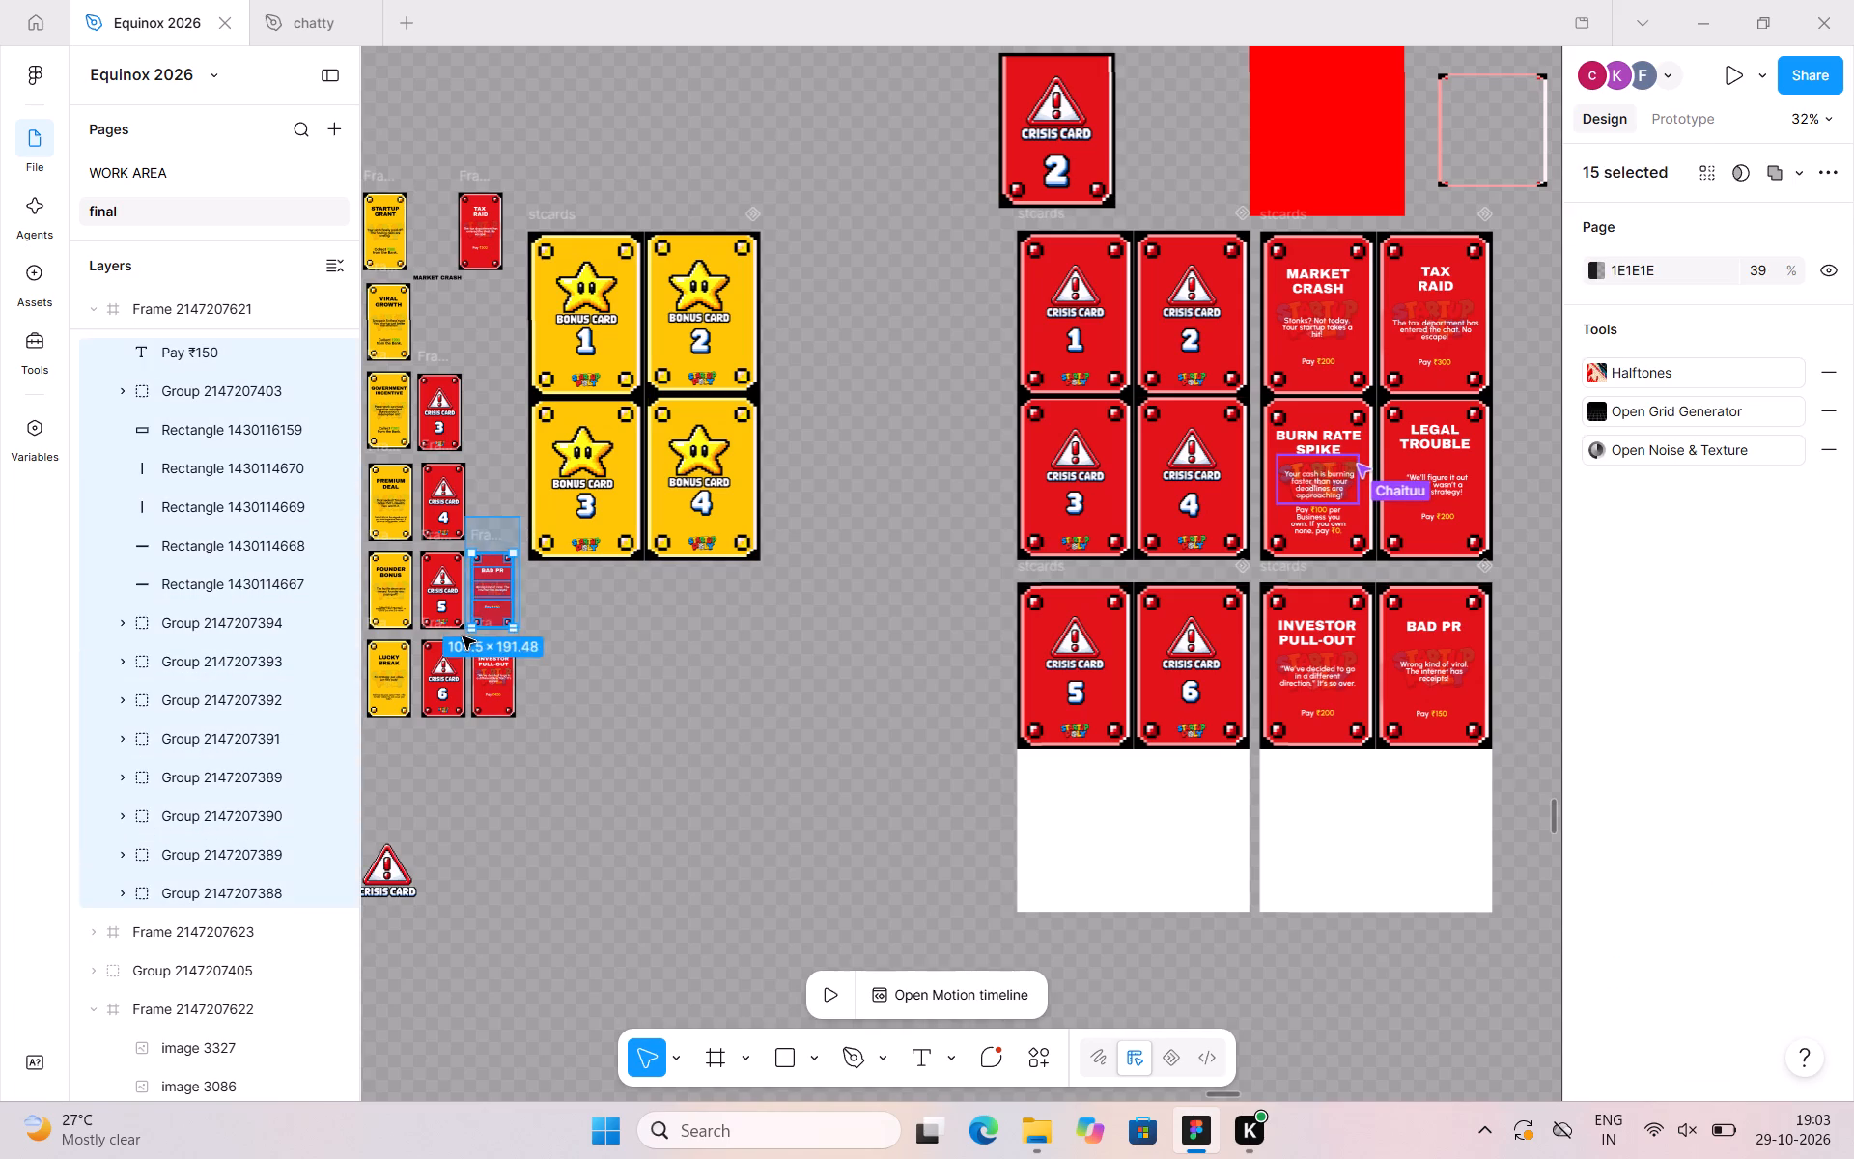
{"action": "left_click_drag", "start_coordinate": [463, 636], "coordinate": [472, 721]}
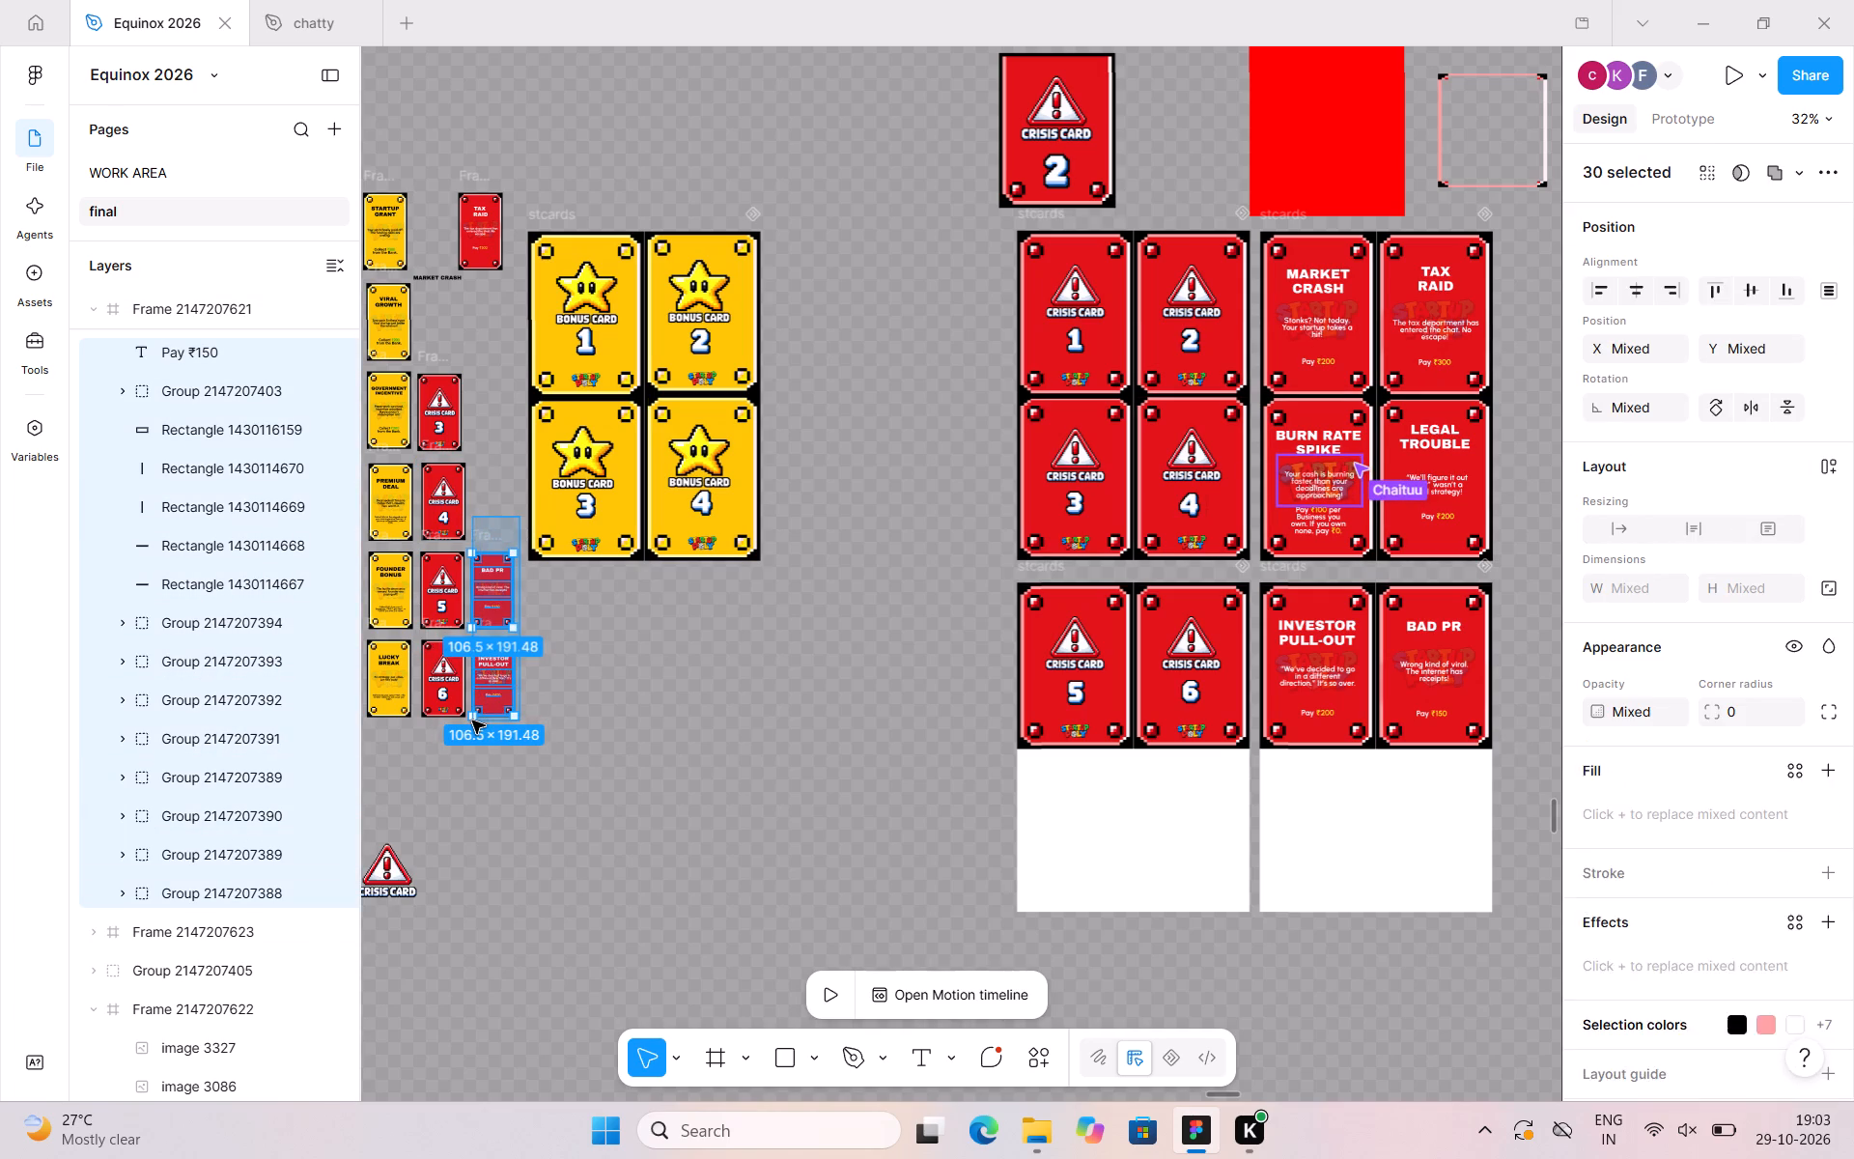
{"action": "left_click_drag", "start_coordinate": [472, 721], "coordinate": [470, 721]}
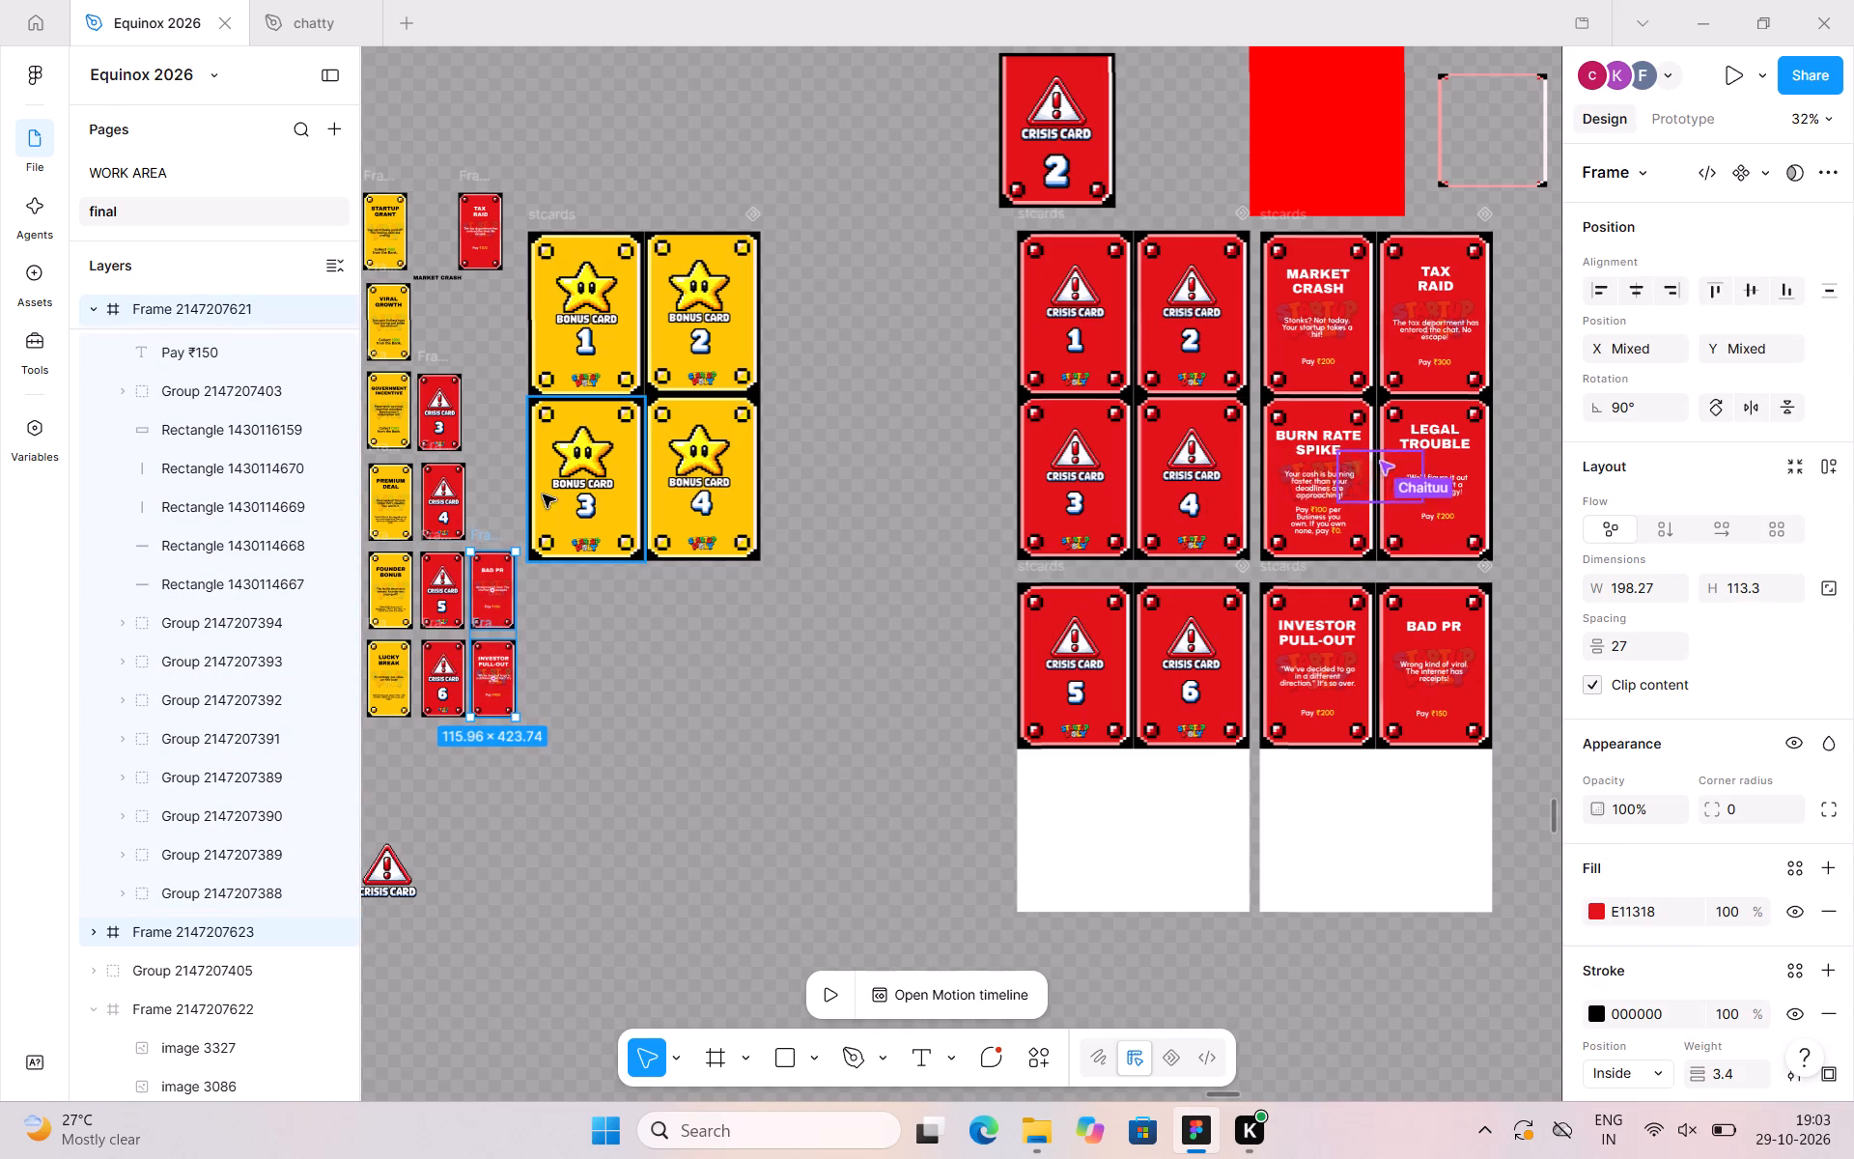
{"action": "left_click_drag", "start_coordinate": [491, 570], "coordinate": [498, 276]}
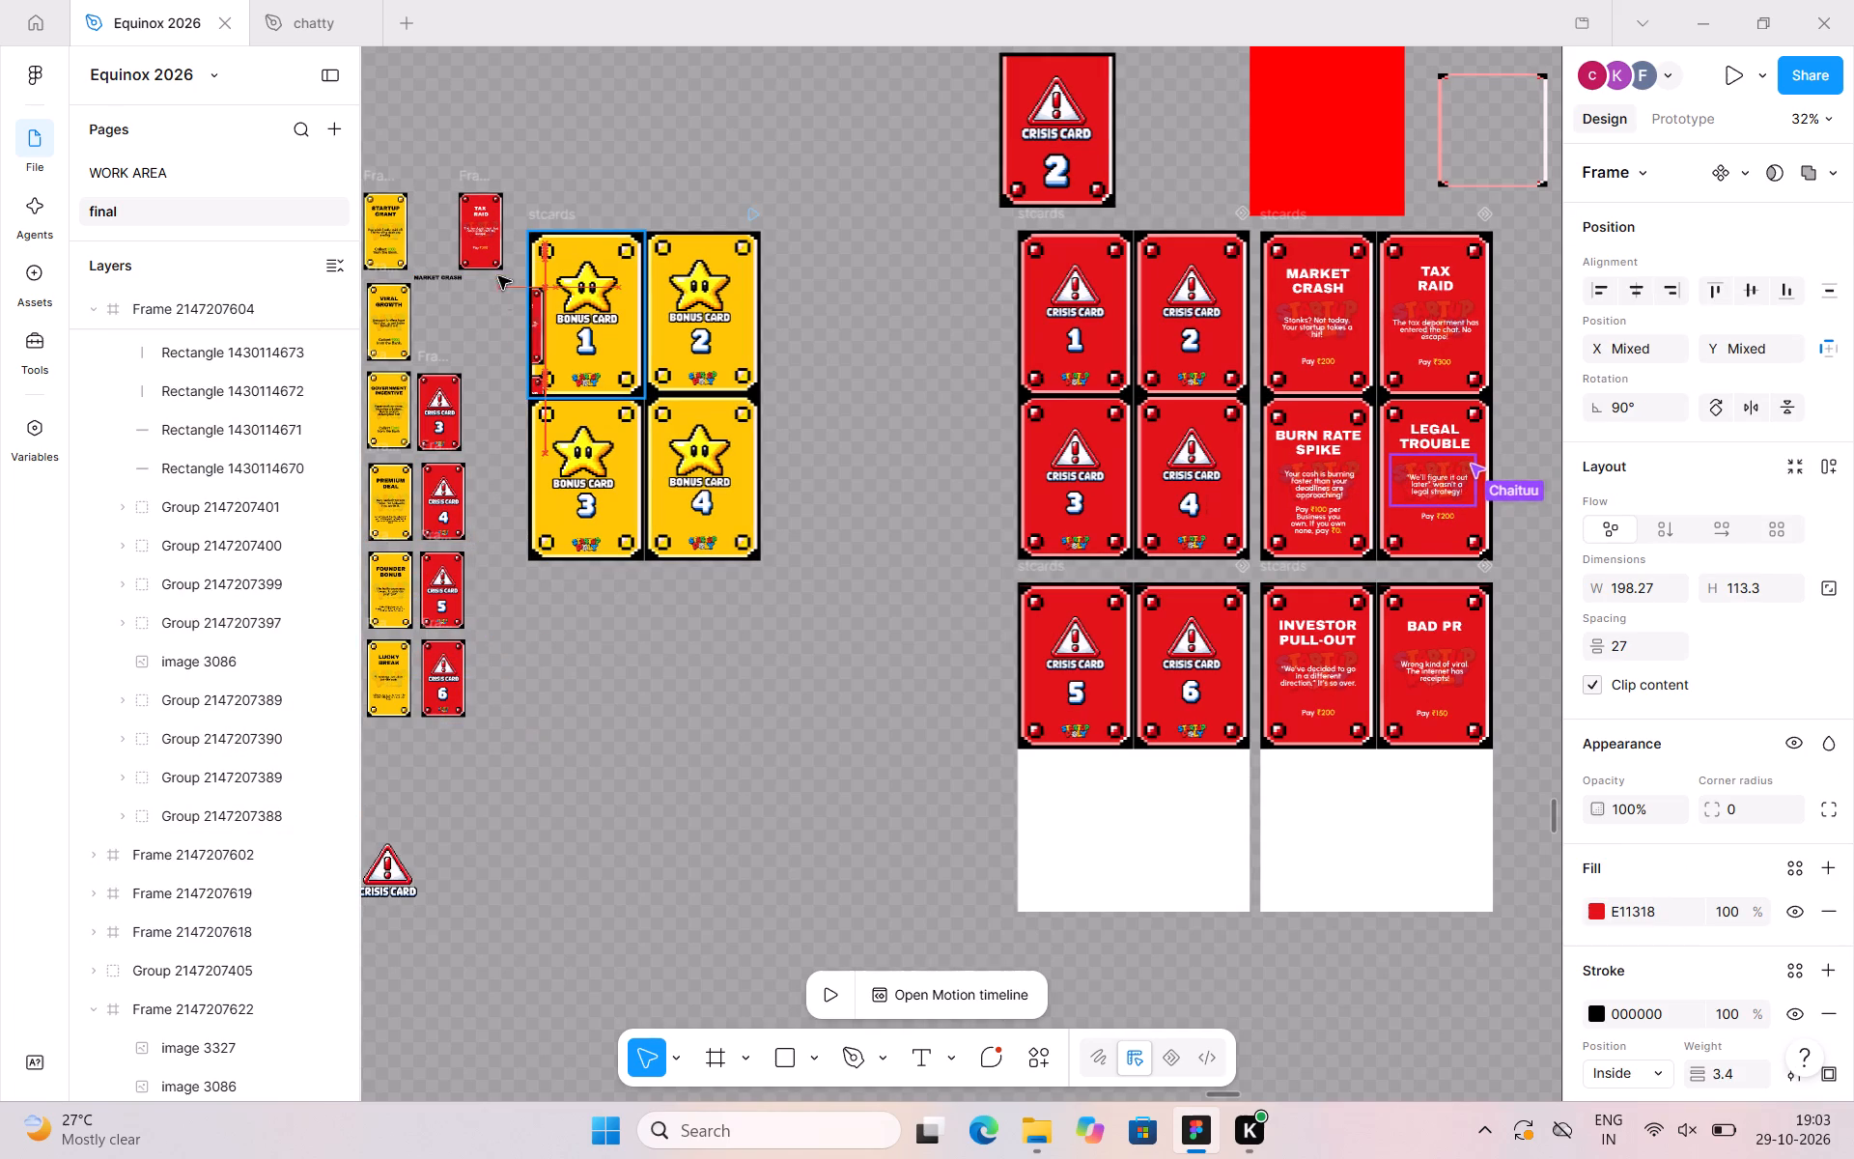
{"action": "left_click_drag", "start_coordinate": [498, 276], "coordinate": [494, 154]}
{"action": "left_click", "coordinate": [626, 337]}
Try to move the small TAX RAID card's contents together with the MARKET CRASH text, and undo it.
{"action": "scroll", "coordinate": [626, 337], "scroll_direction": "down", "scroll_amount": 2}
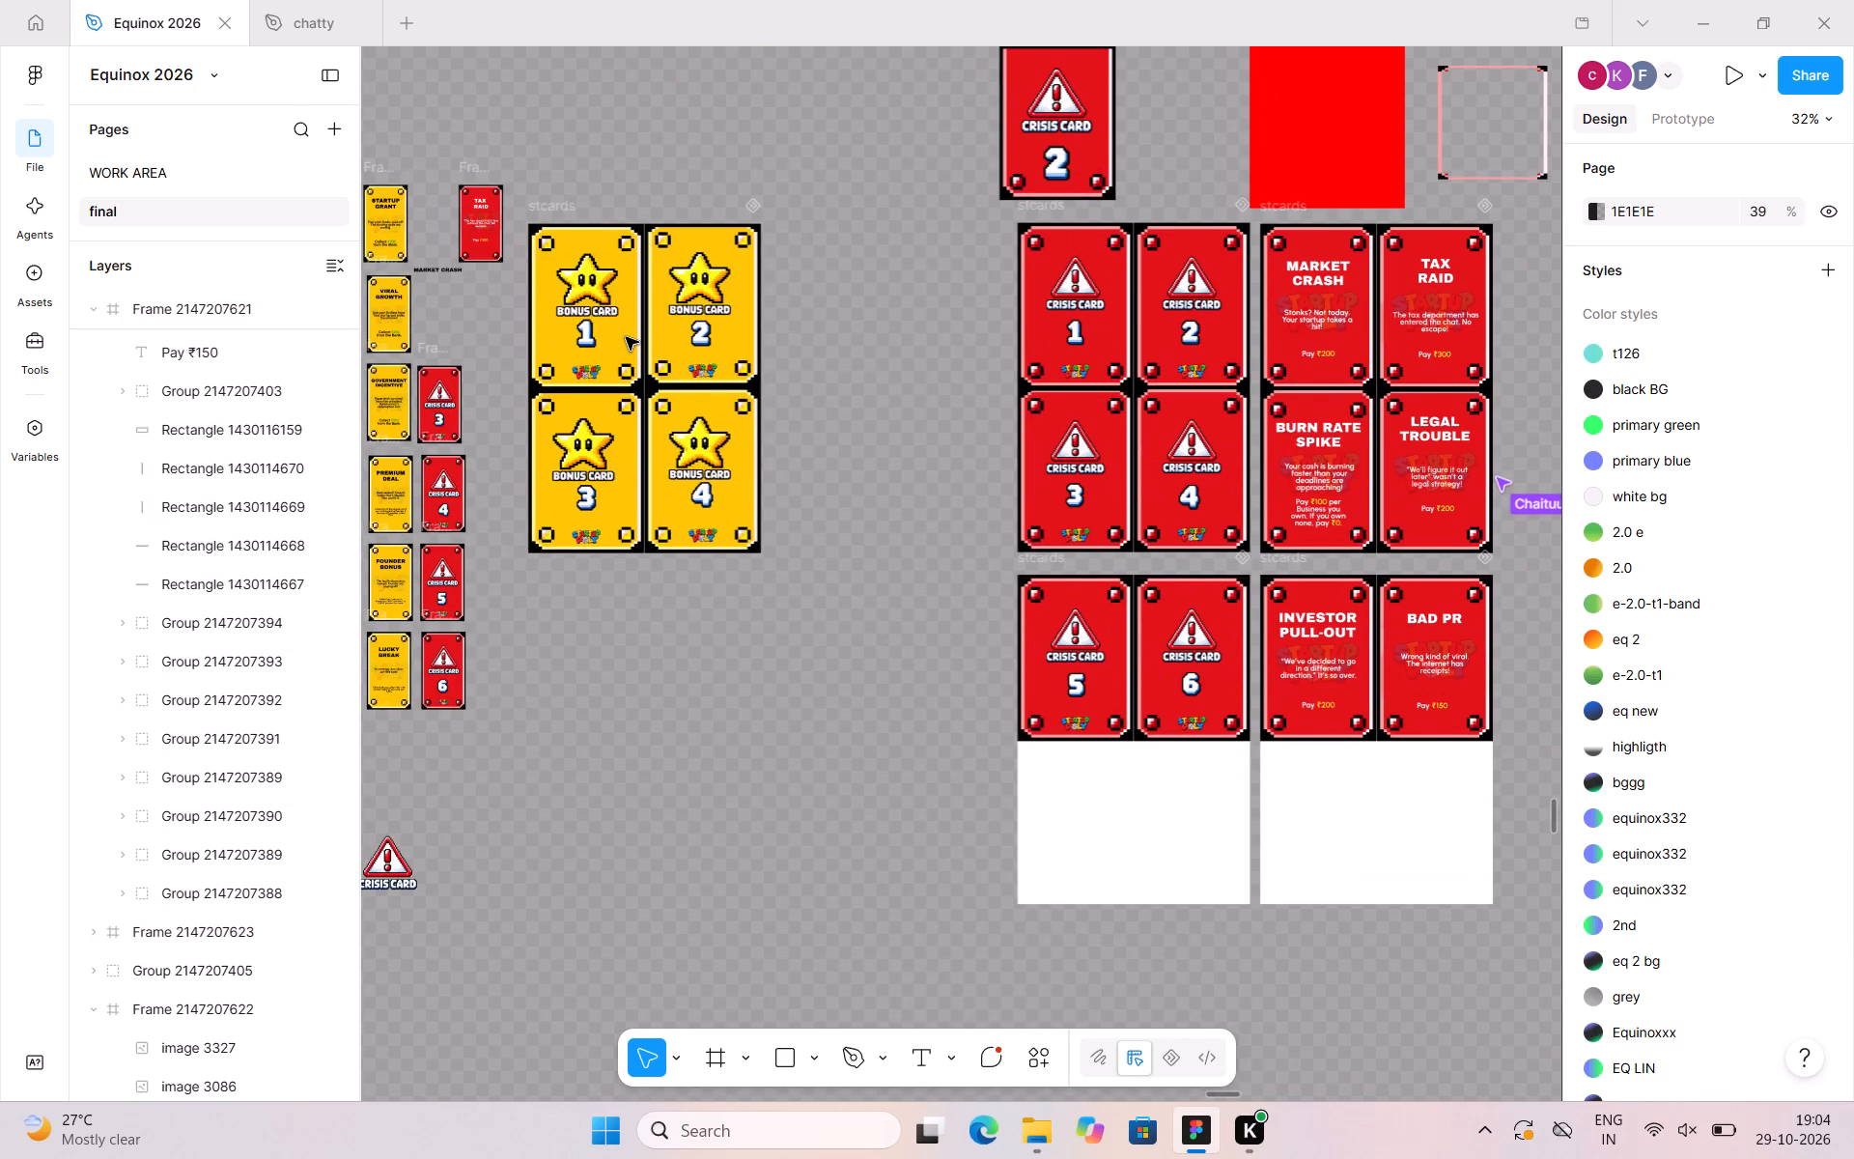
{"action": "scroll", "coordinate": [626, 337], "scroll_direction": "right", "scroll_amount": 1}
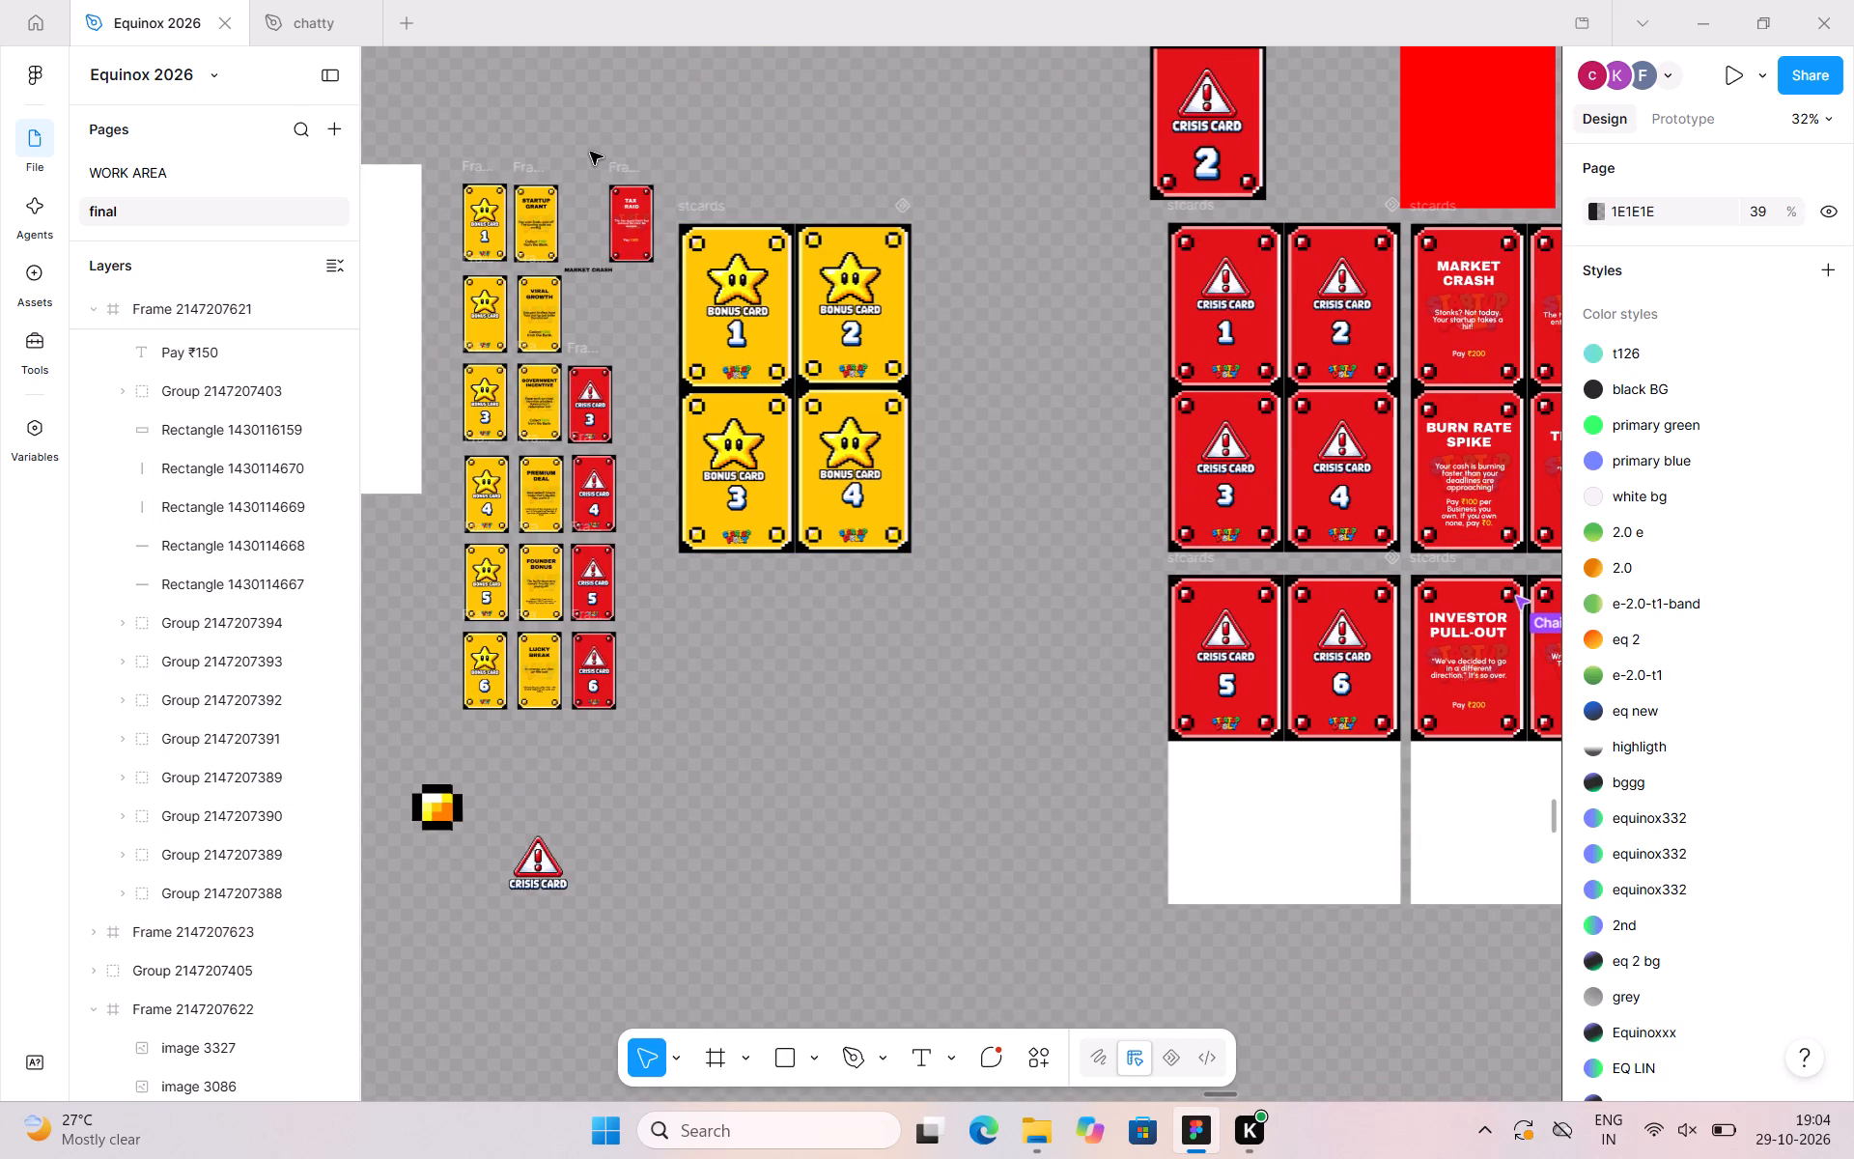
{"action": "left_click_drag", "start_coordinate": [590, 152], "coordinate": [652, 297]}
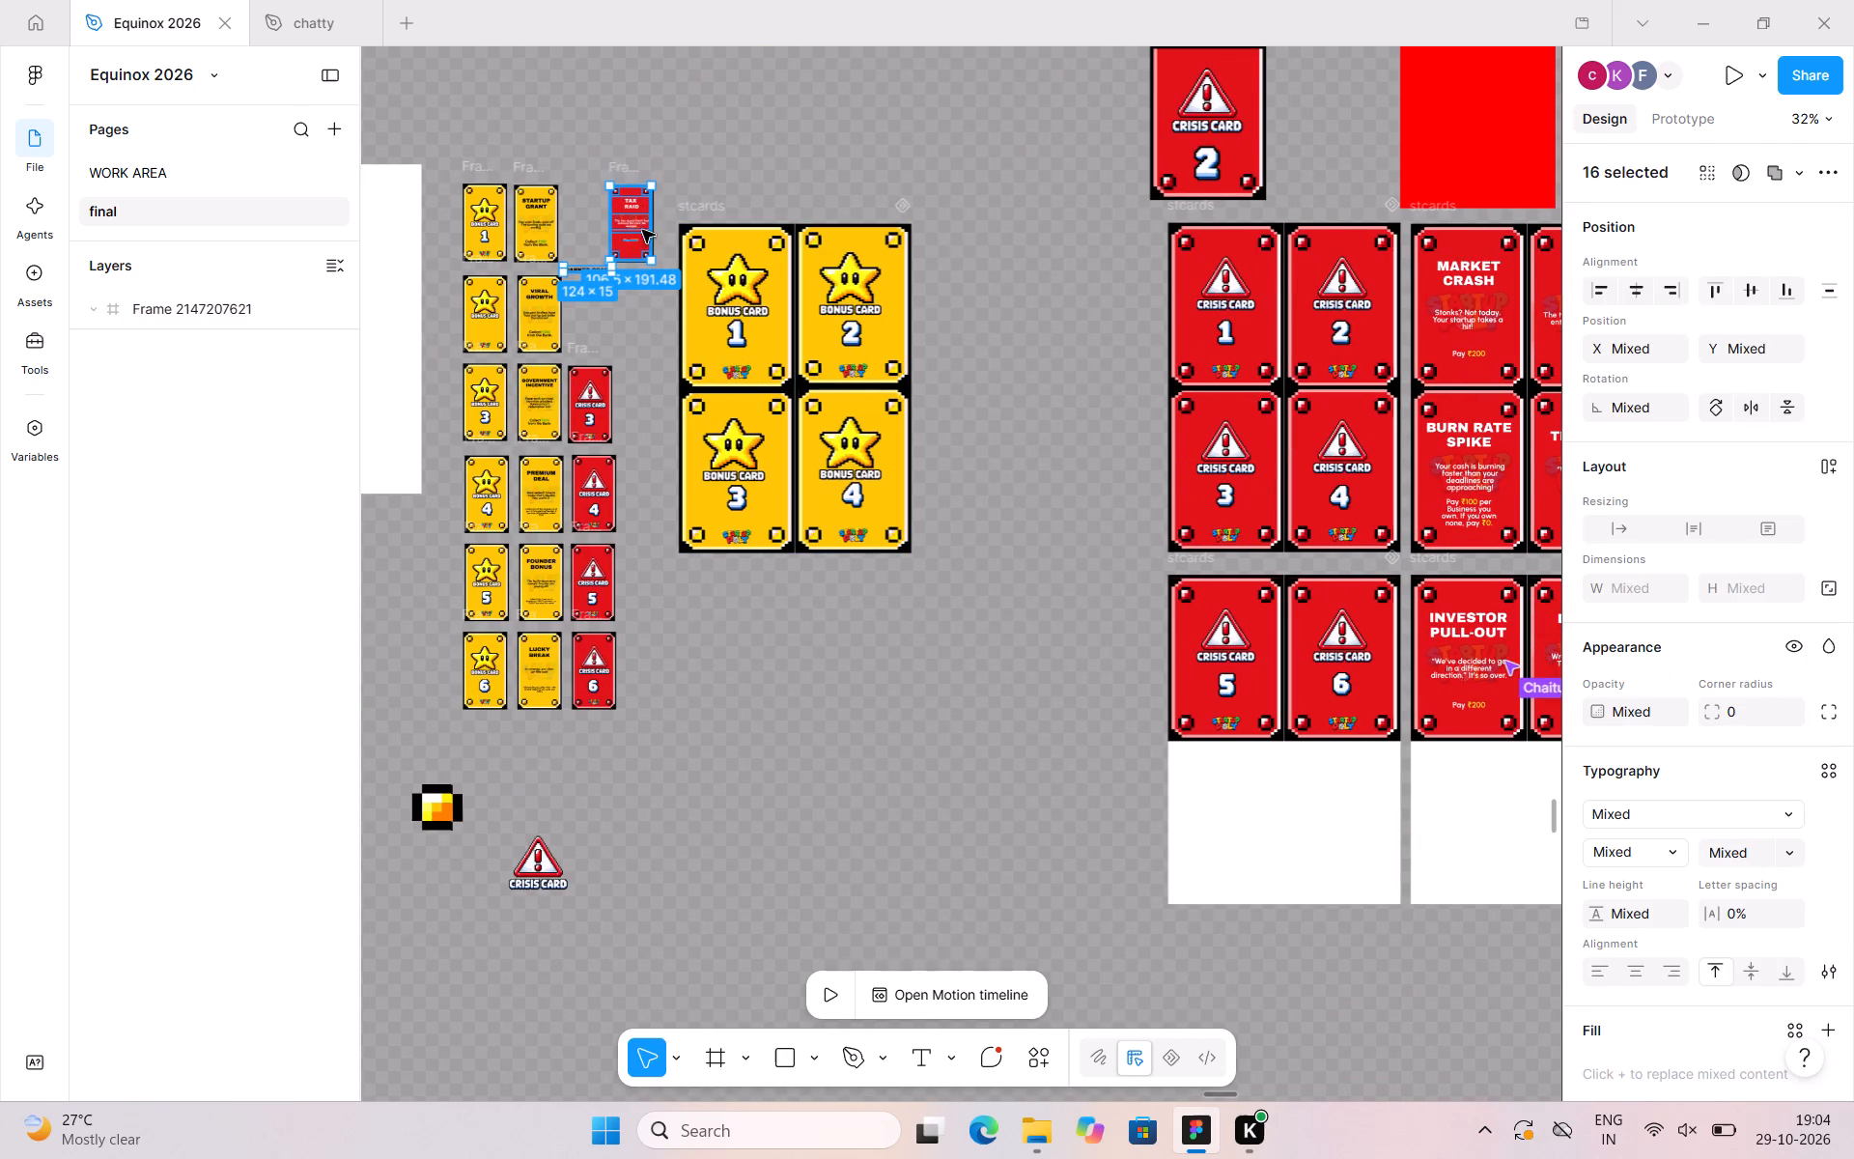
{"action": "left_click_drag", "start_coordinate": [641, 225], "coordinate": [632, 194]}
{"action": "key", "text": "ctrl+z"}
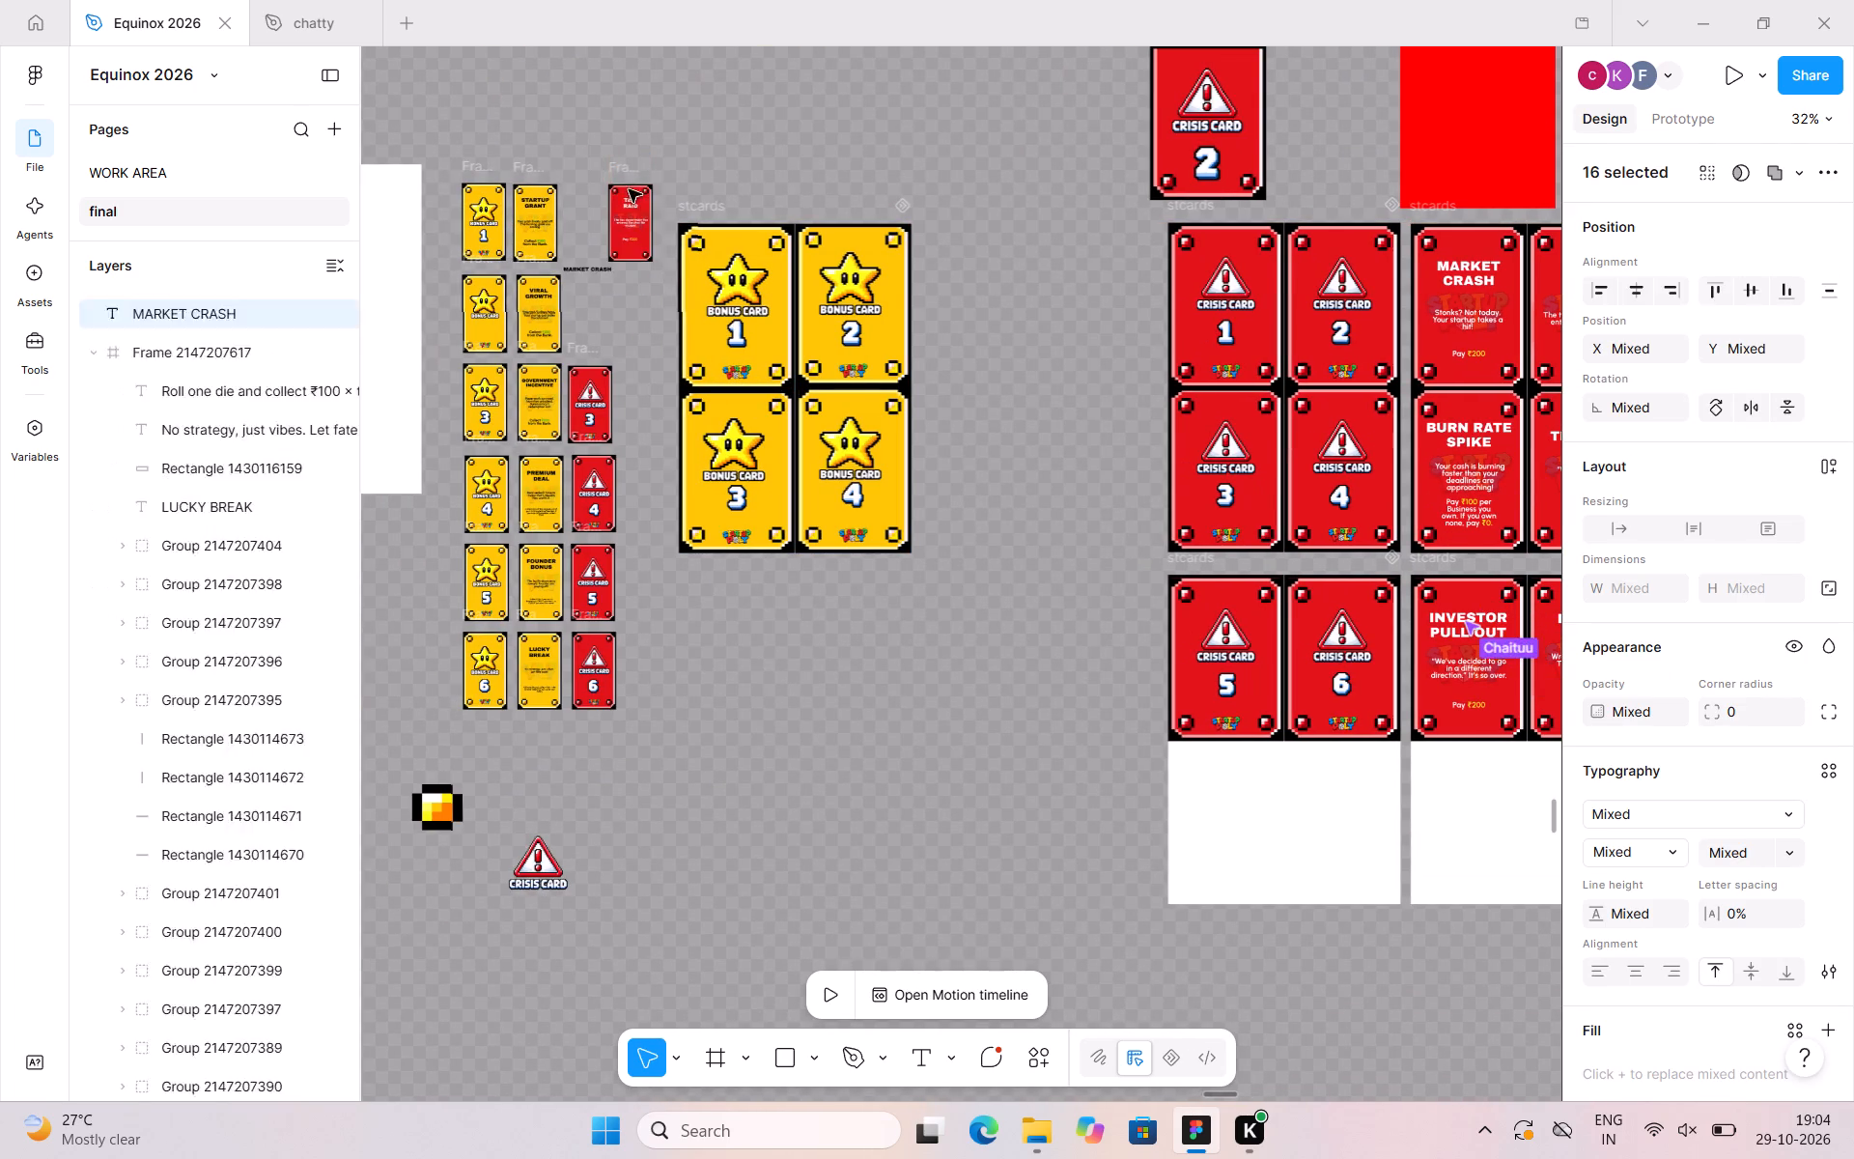
Move the small TAX RAID card frame and the MARKET CRASH text up and out of the small-card grid.
{"action": "left_click_drag", "start_coordinate": [571, 139], "coordinate": [659, 310]}
{"action": "left_click_drag", "start_coordinate": [633, 220], "coordinate": [640, 92]}
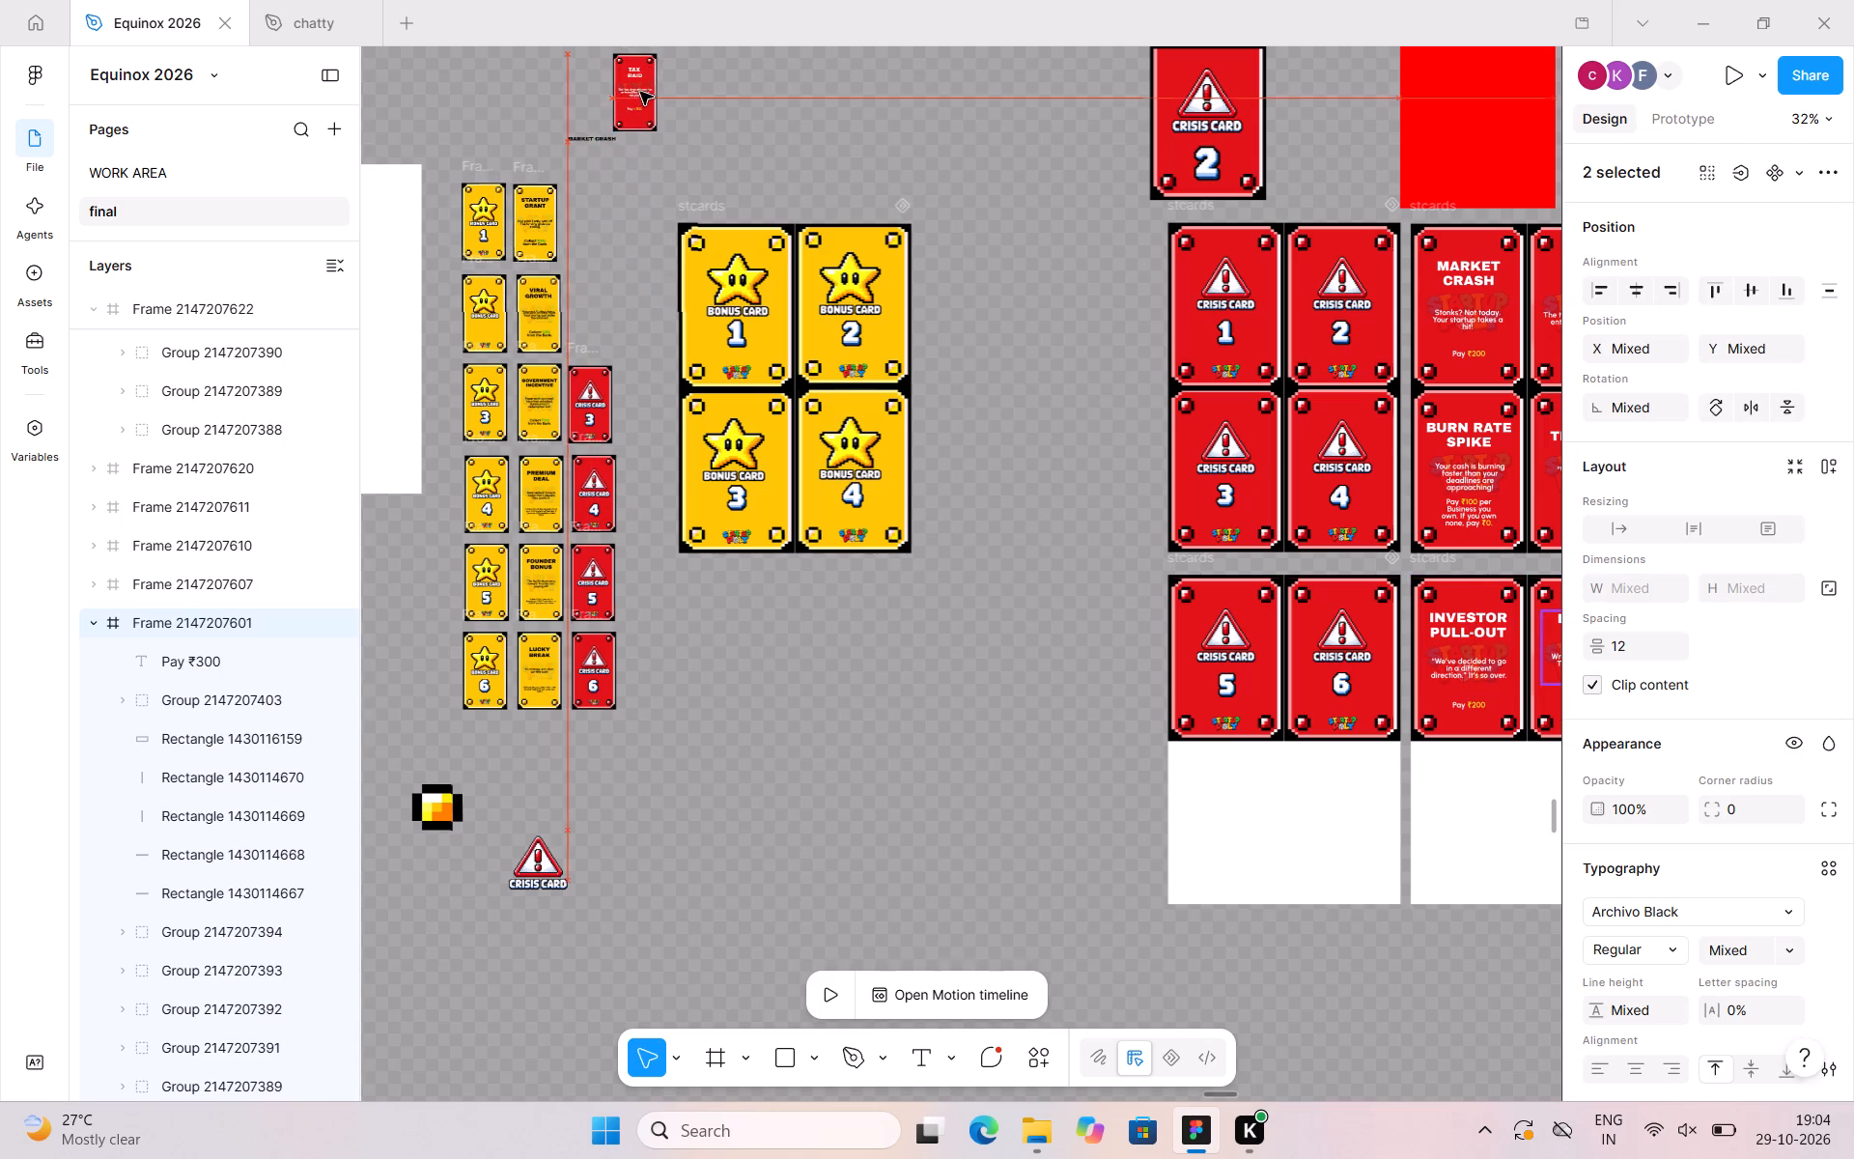
{"action": "left_click_drag", "start_coordinate": [640, 92], "coordinate": [630, 78]}
Move the Bonus Card 1–4 sheet closer to the small-card grid.
{"action": "left_click_drag", "start_coordinate": [707, 198], "coordinate": [698, 198]}
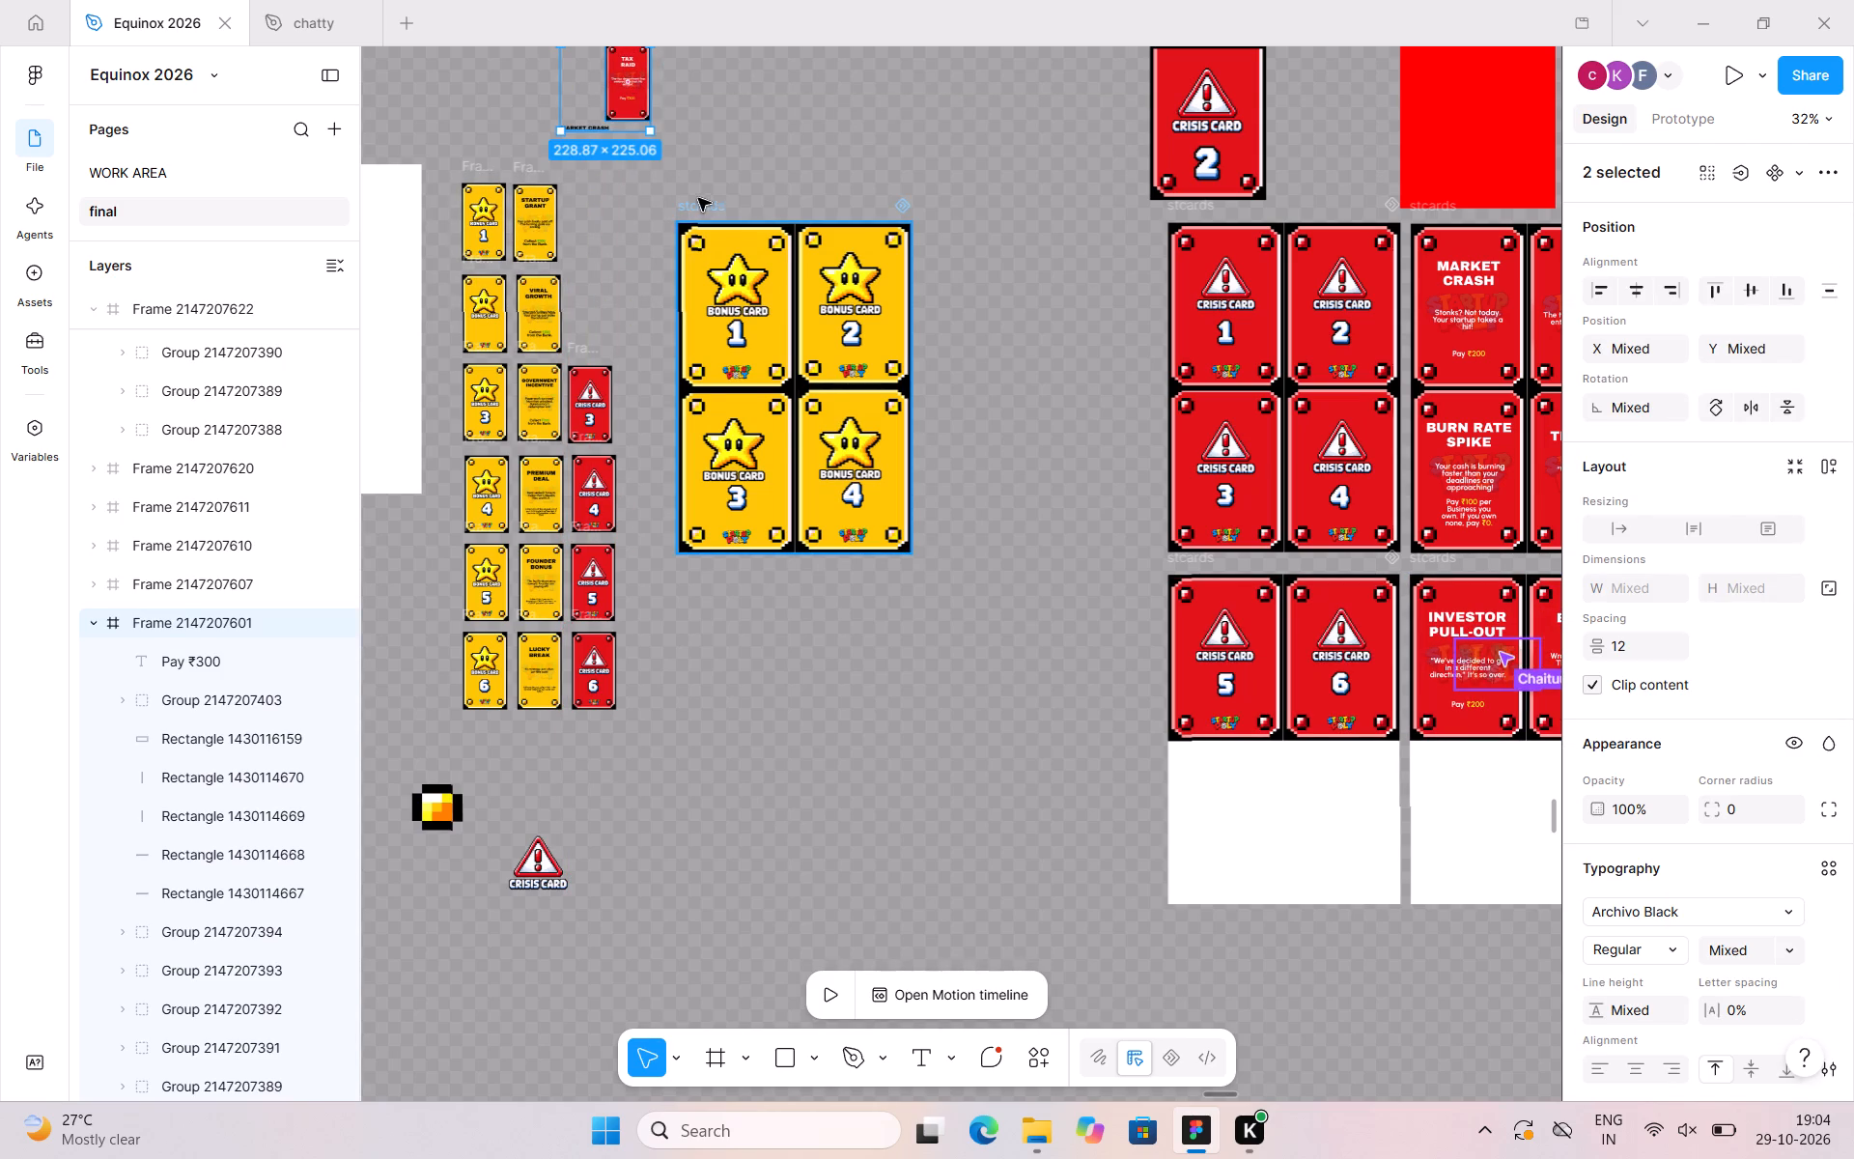
{"action": "left_click_drag", "start_coordinate": [698, 198], "coordinate": [660, 201]}
{"action": "left_click", "coordinate": [731, 141]}
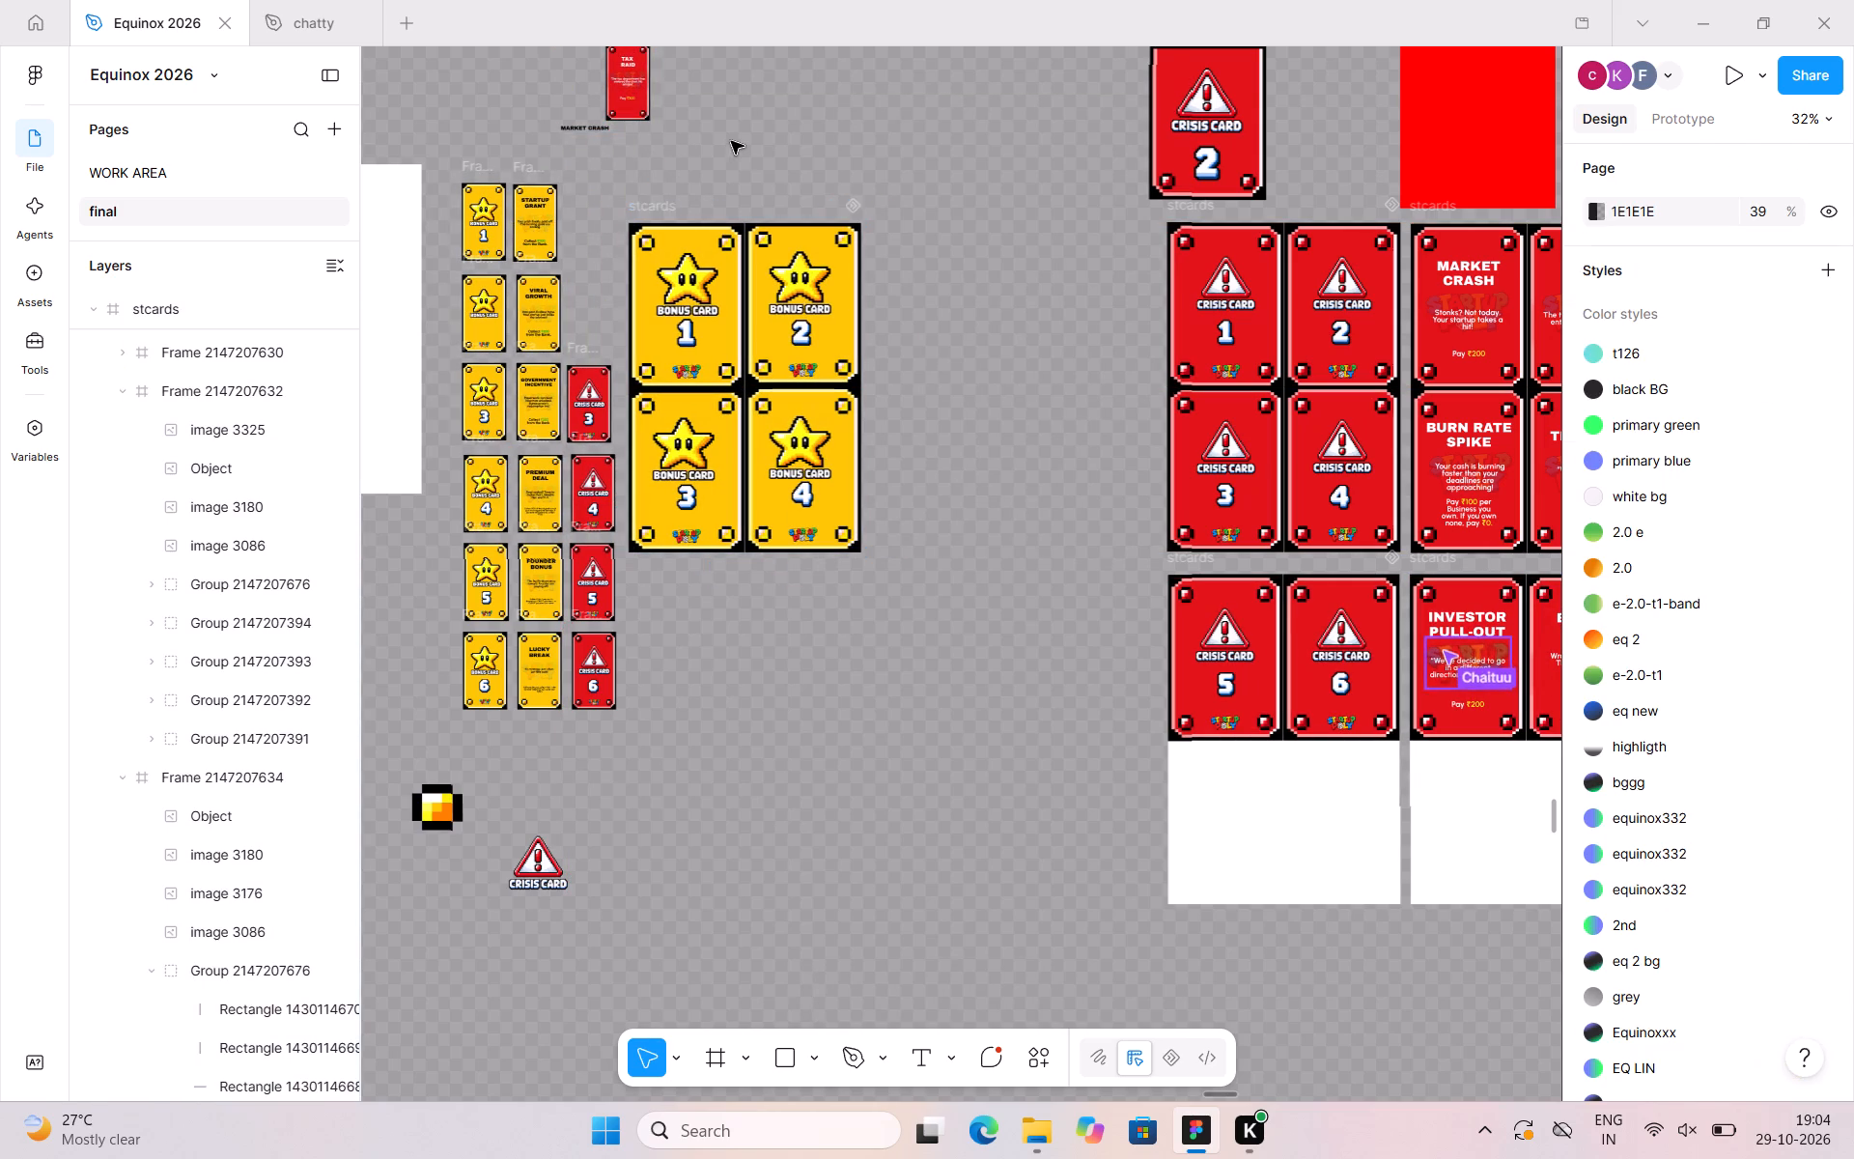
Duplicate the Bonus Card 1–4 sheet.
{"action": "left_click", "coordinate": [669, 210]}
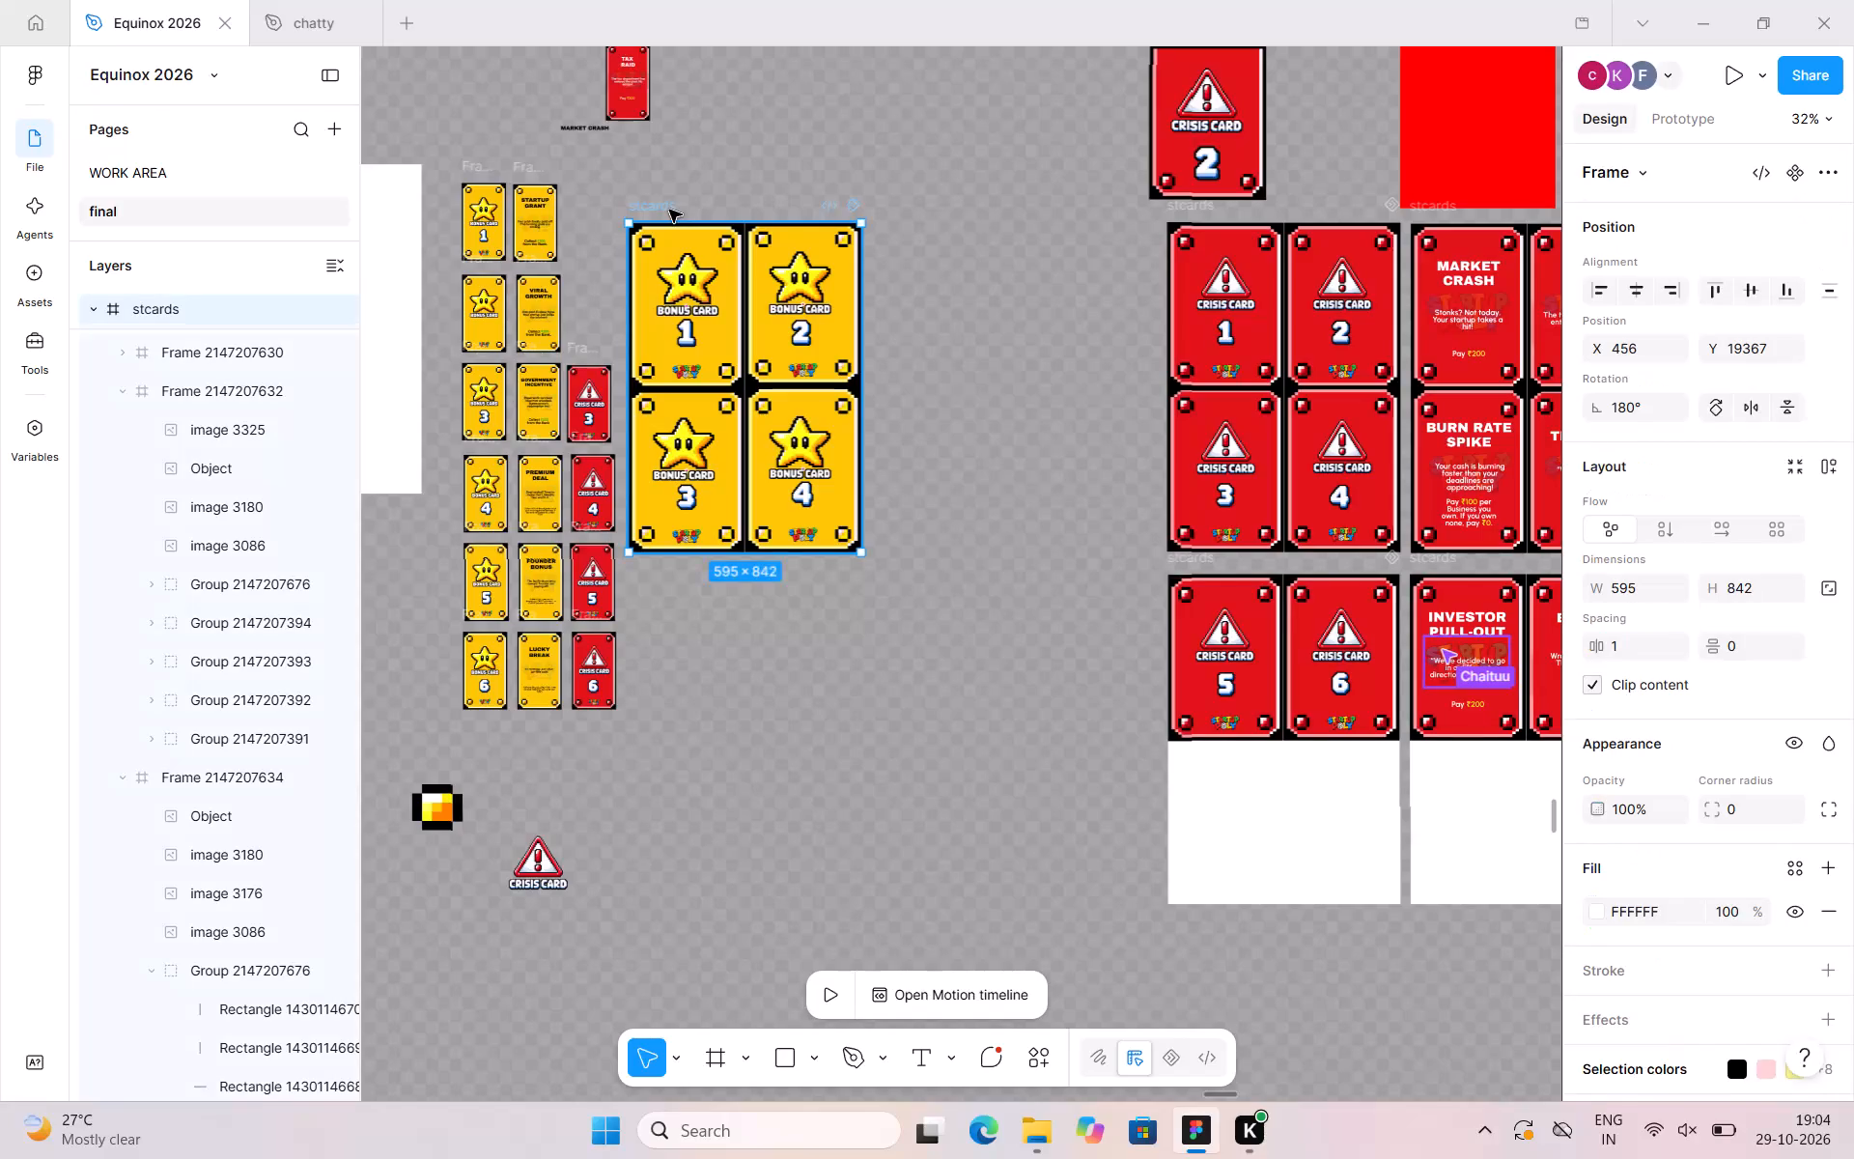
{"action": "key", "text": "ctrl+d"}
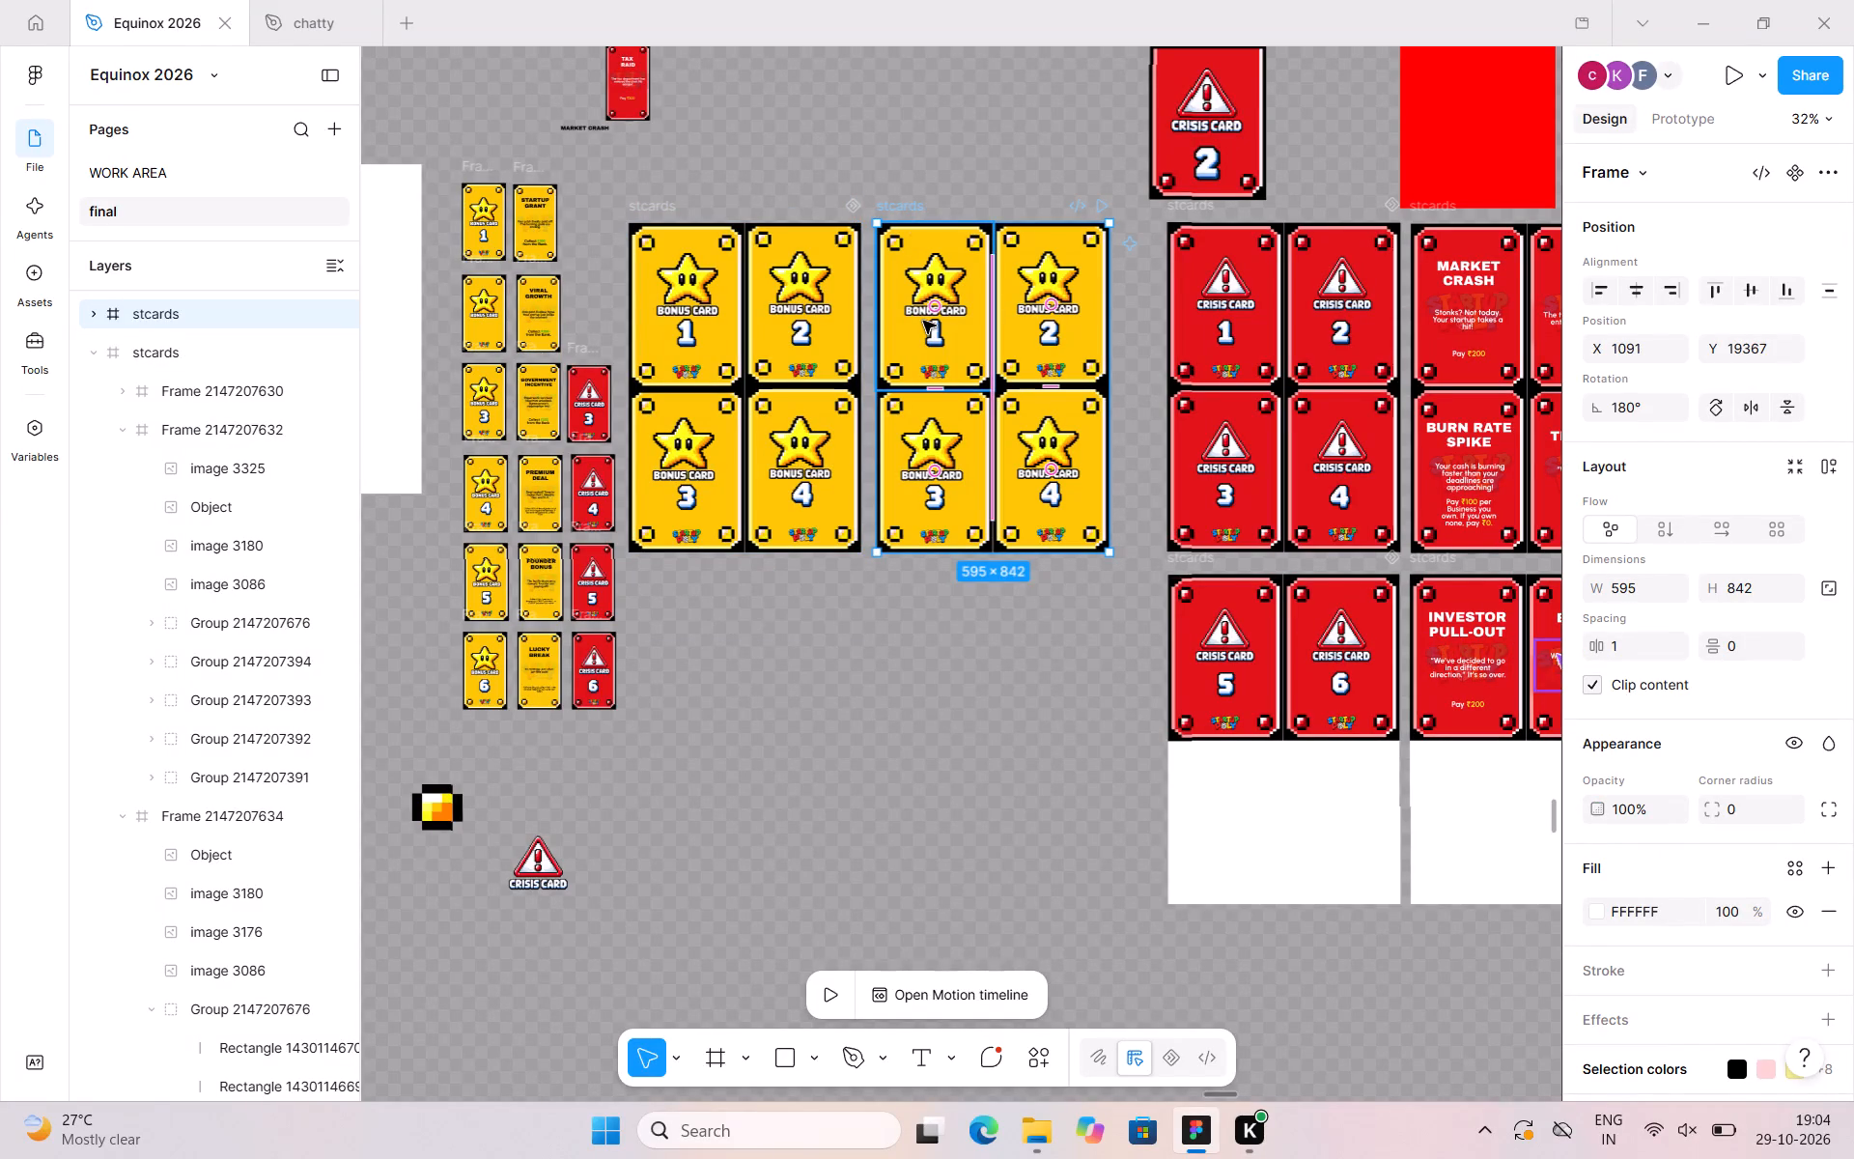
Delete the number 1, star, BONUS CARD title and Startup Poly logo from Bonus Card 1 on the duplicated sheet.
{"action": "double_click", "coordinate": [923, 321]}
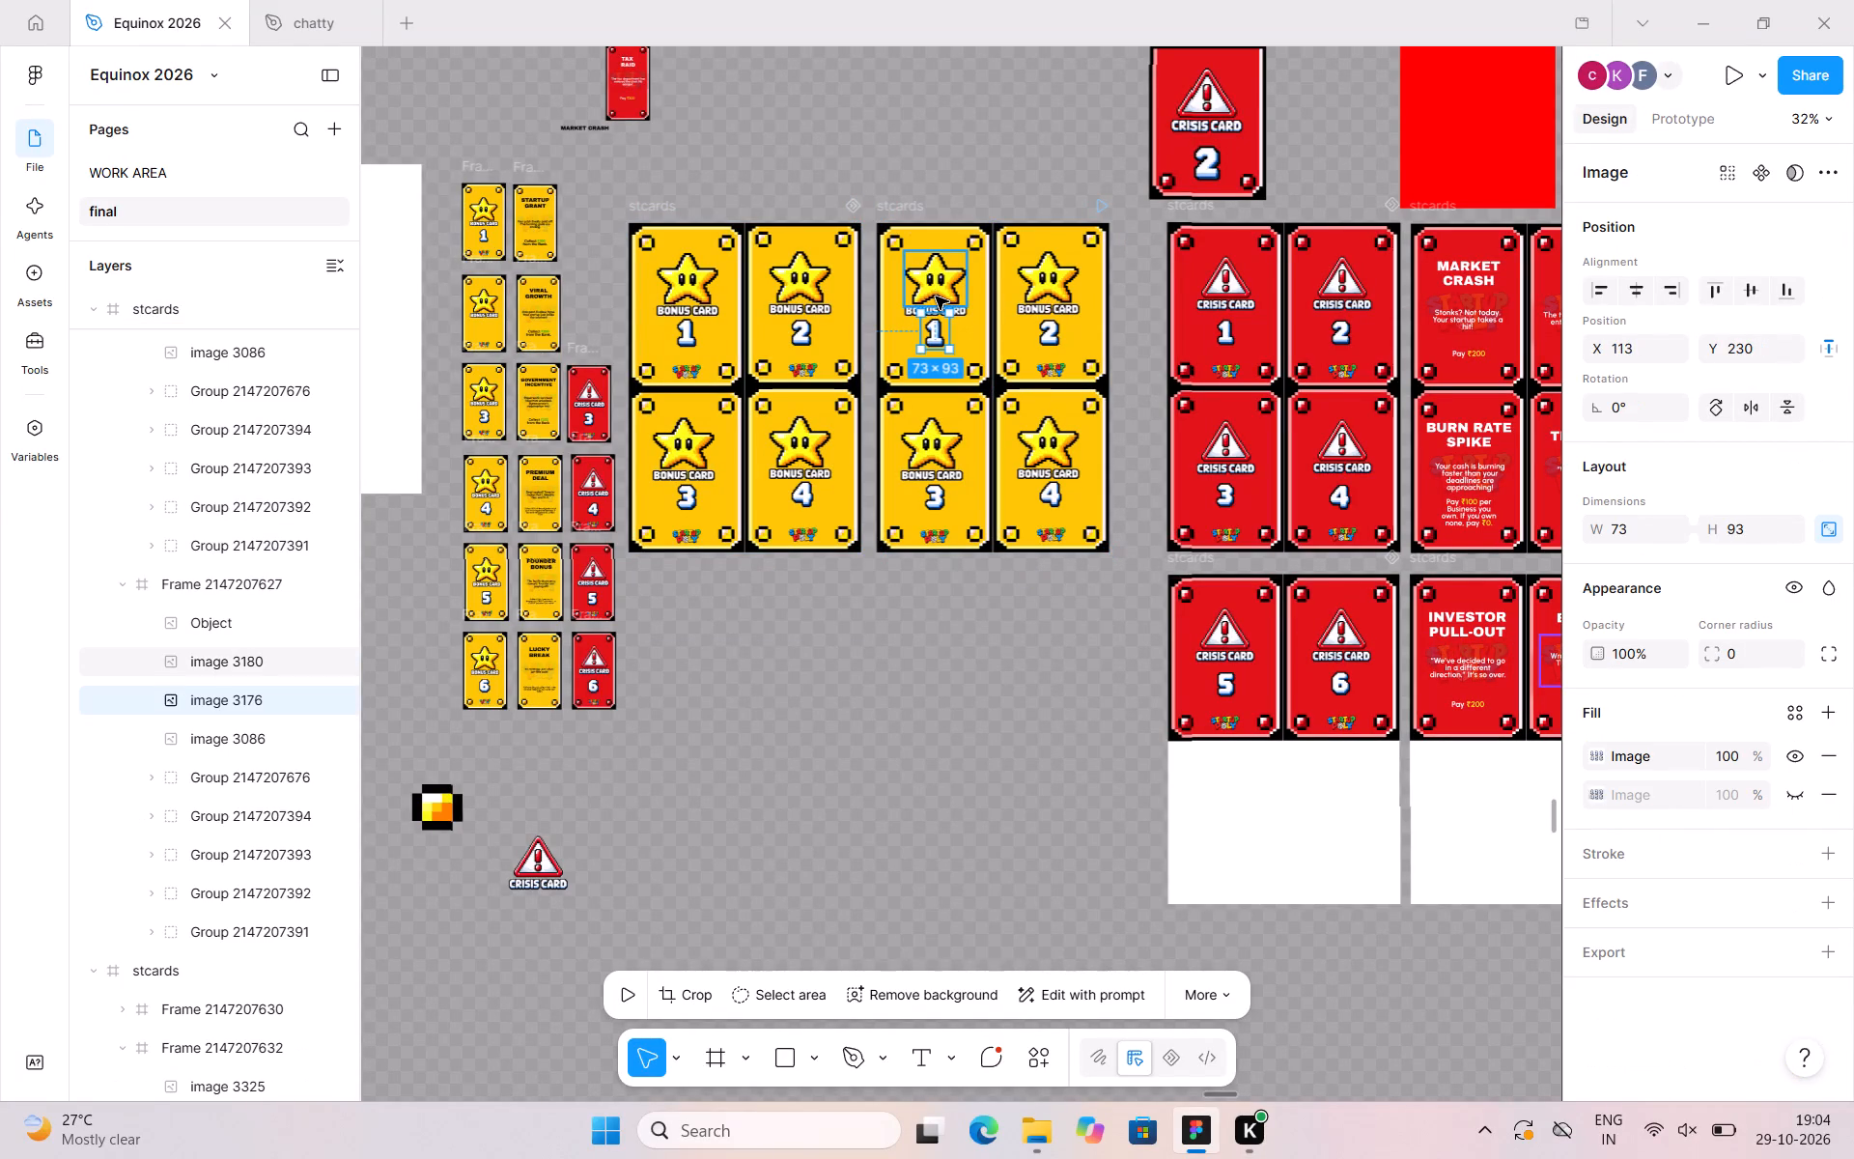
{"action": "key", "text": "Delete"}
{"action": "double_click", "coordinate": [936, 297]}
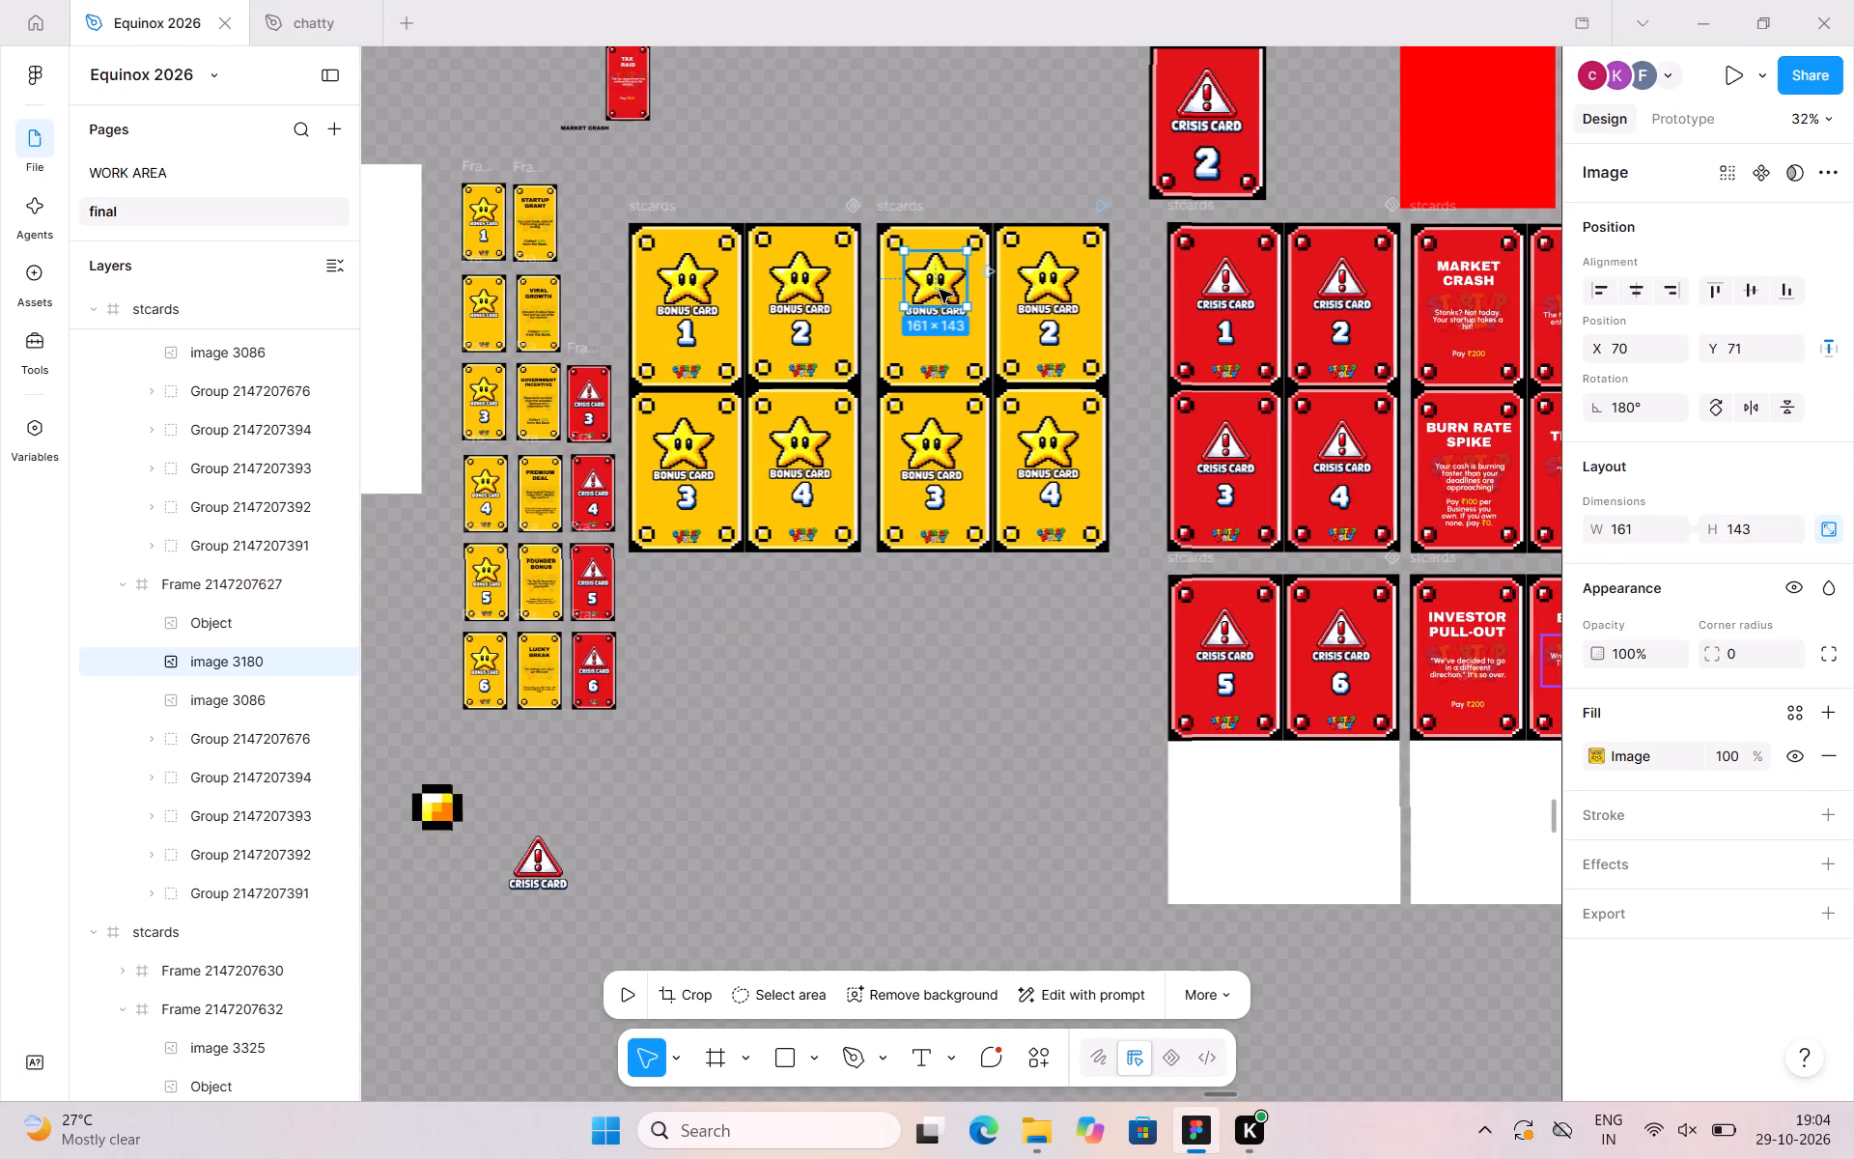
{"action": "key", "text": "Delete"}
{"action": "double_click", "coordinate": [944, 310]}
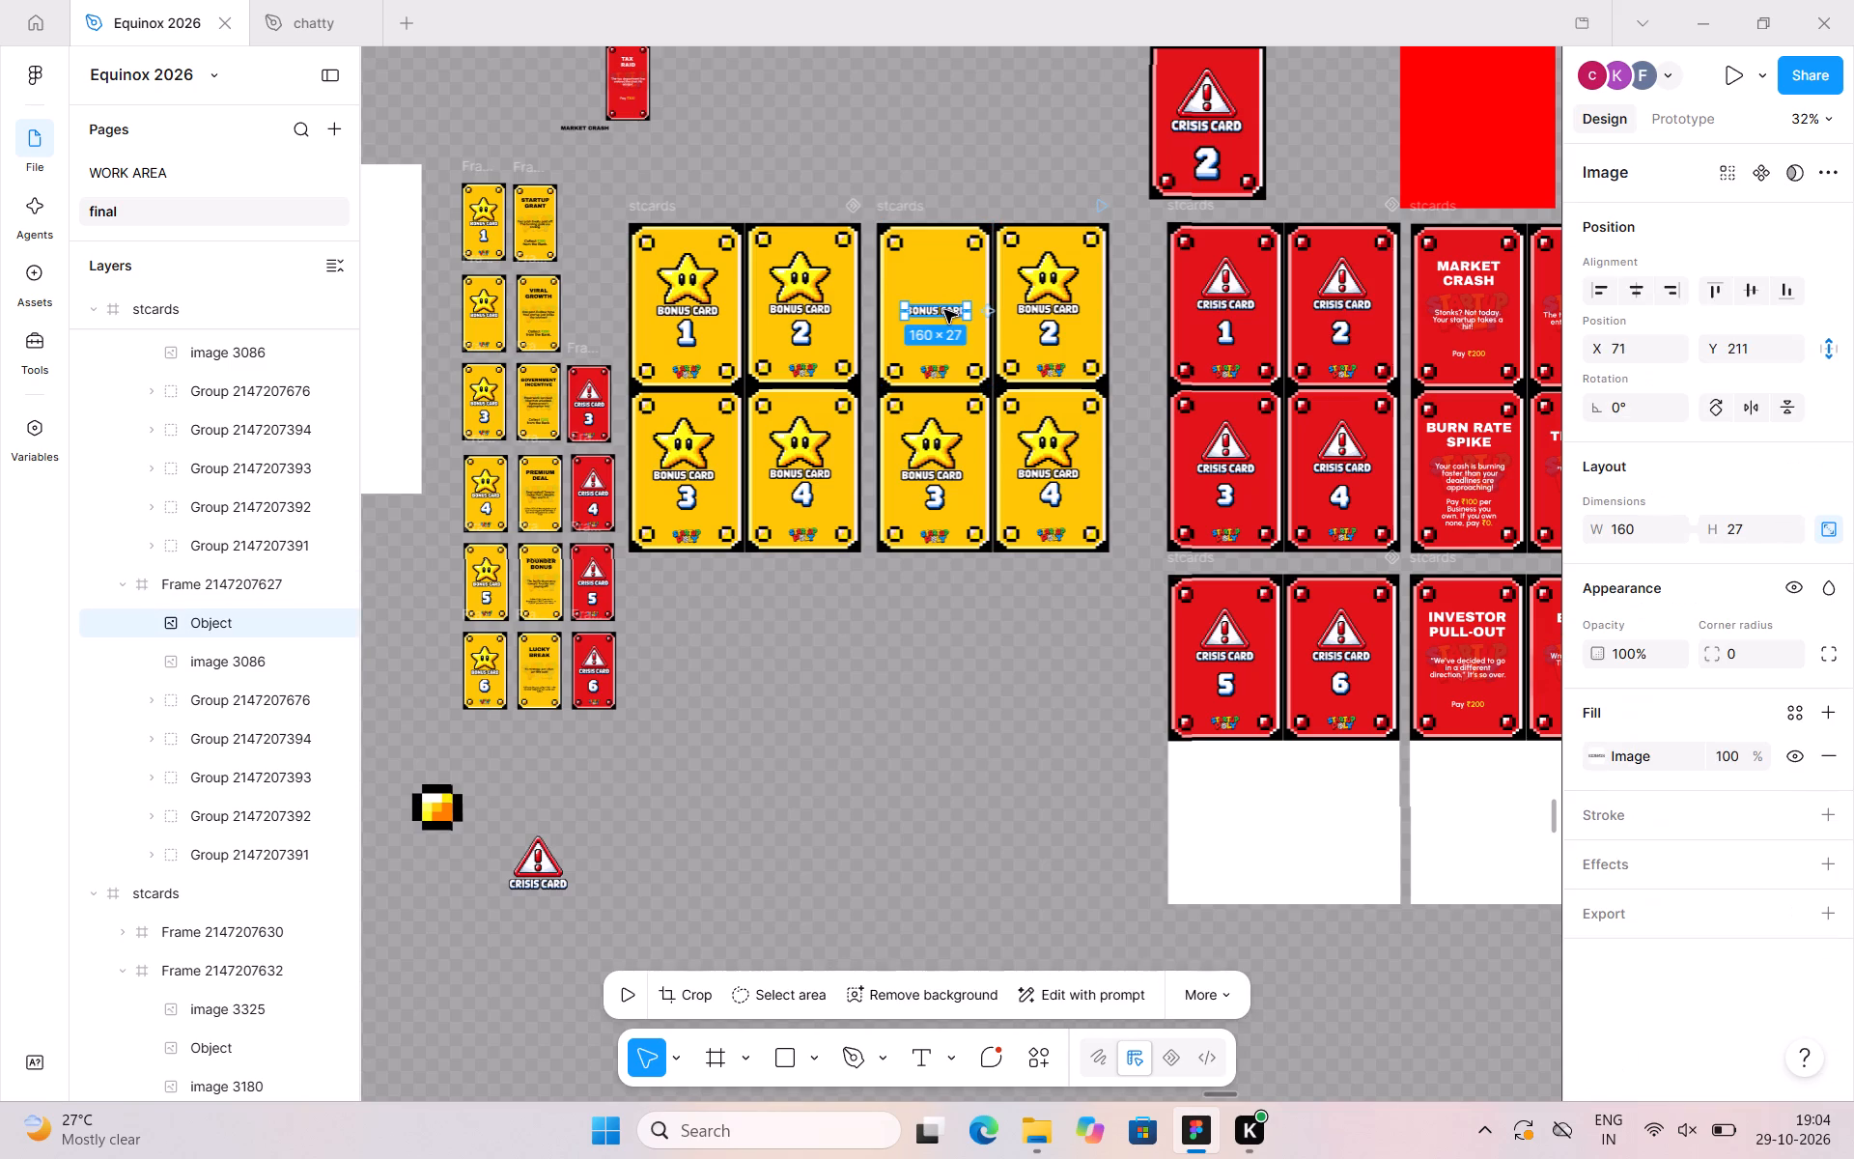
{"action": "key", "text": "Delete"}
{"action": "double_click", "coordinate": [942, 371]}
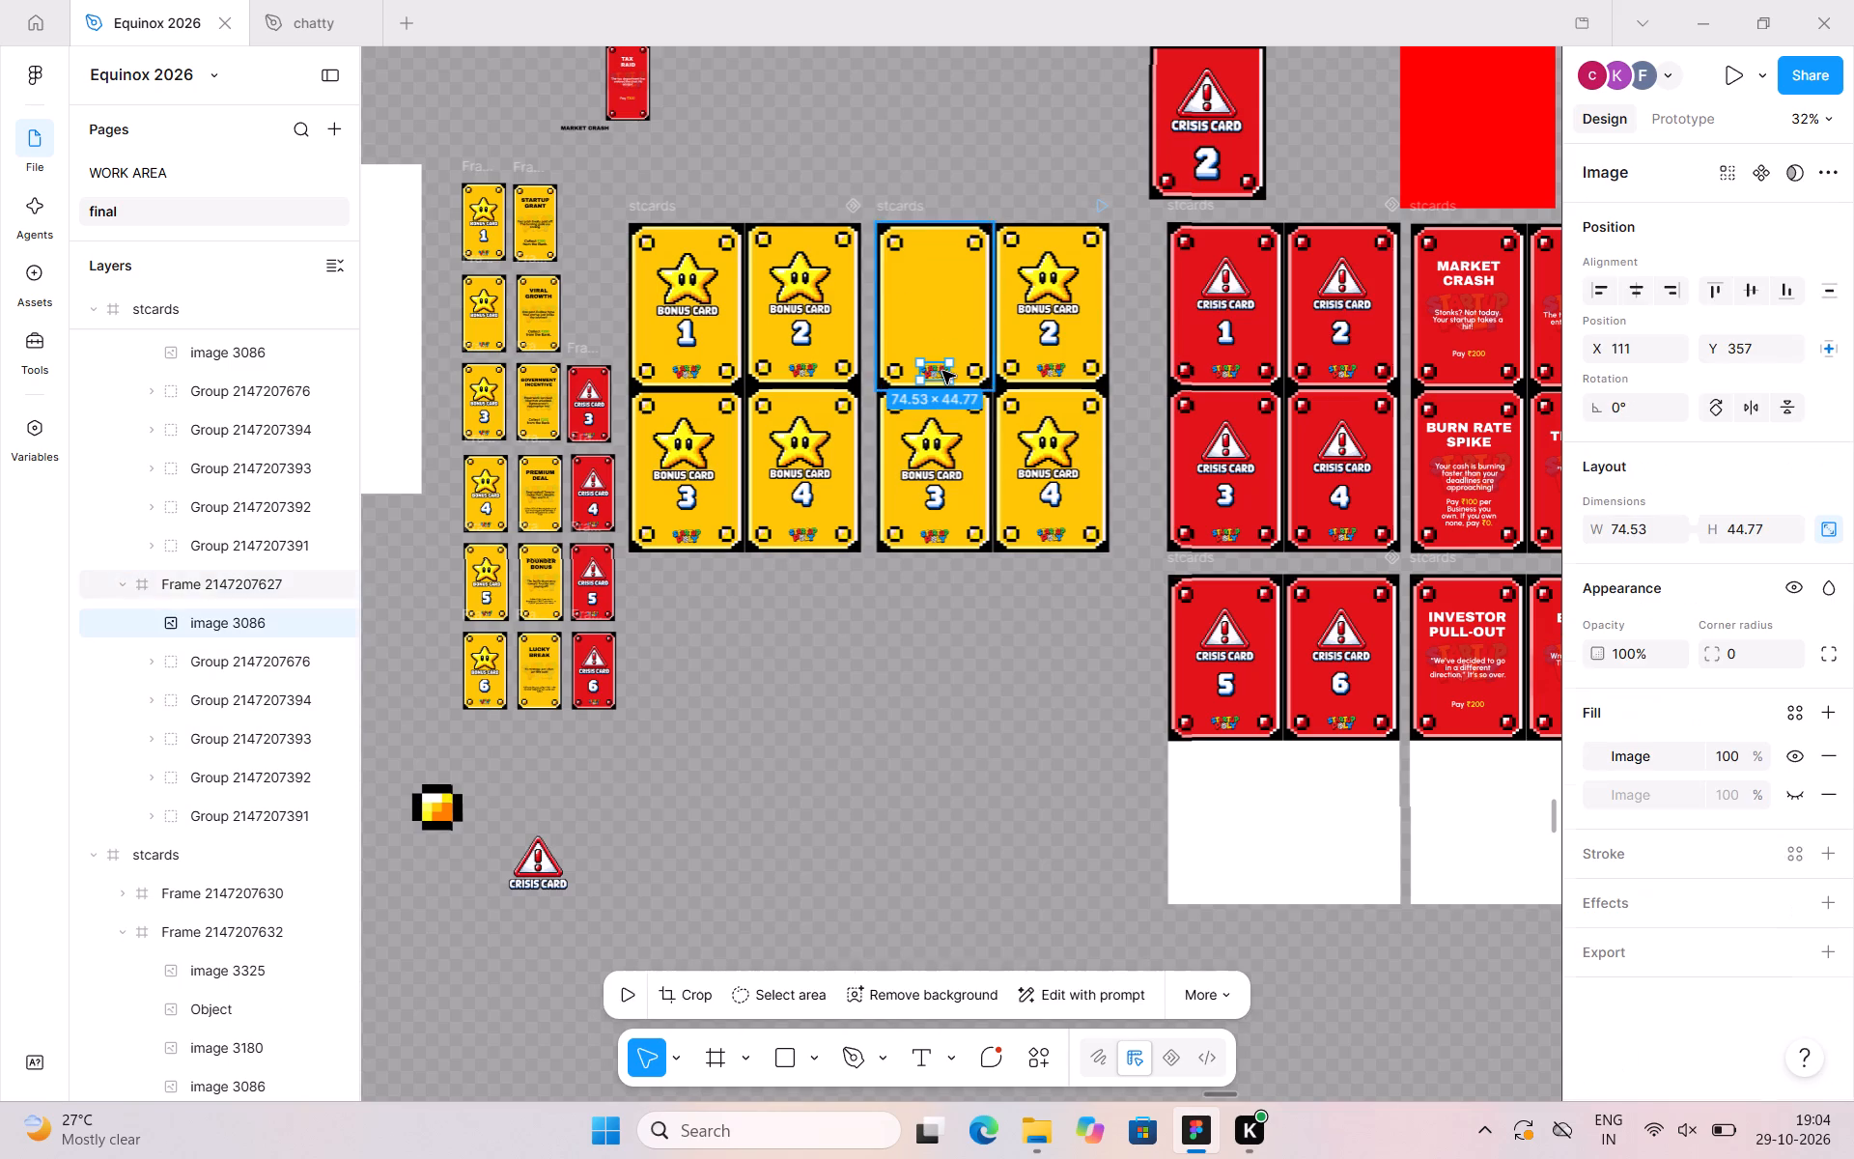
{"action": "key", "text": "Delete"}
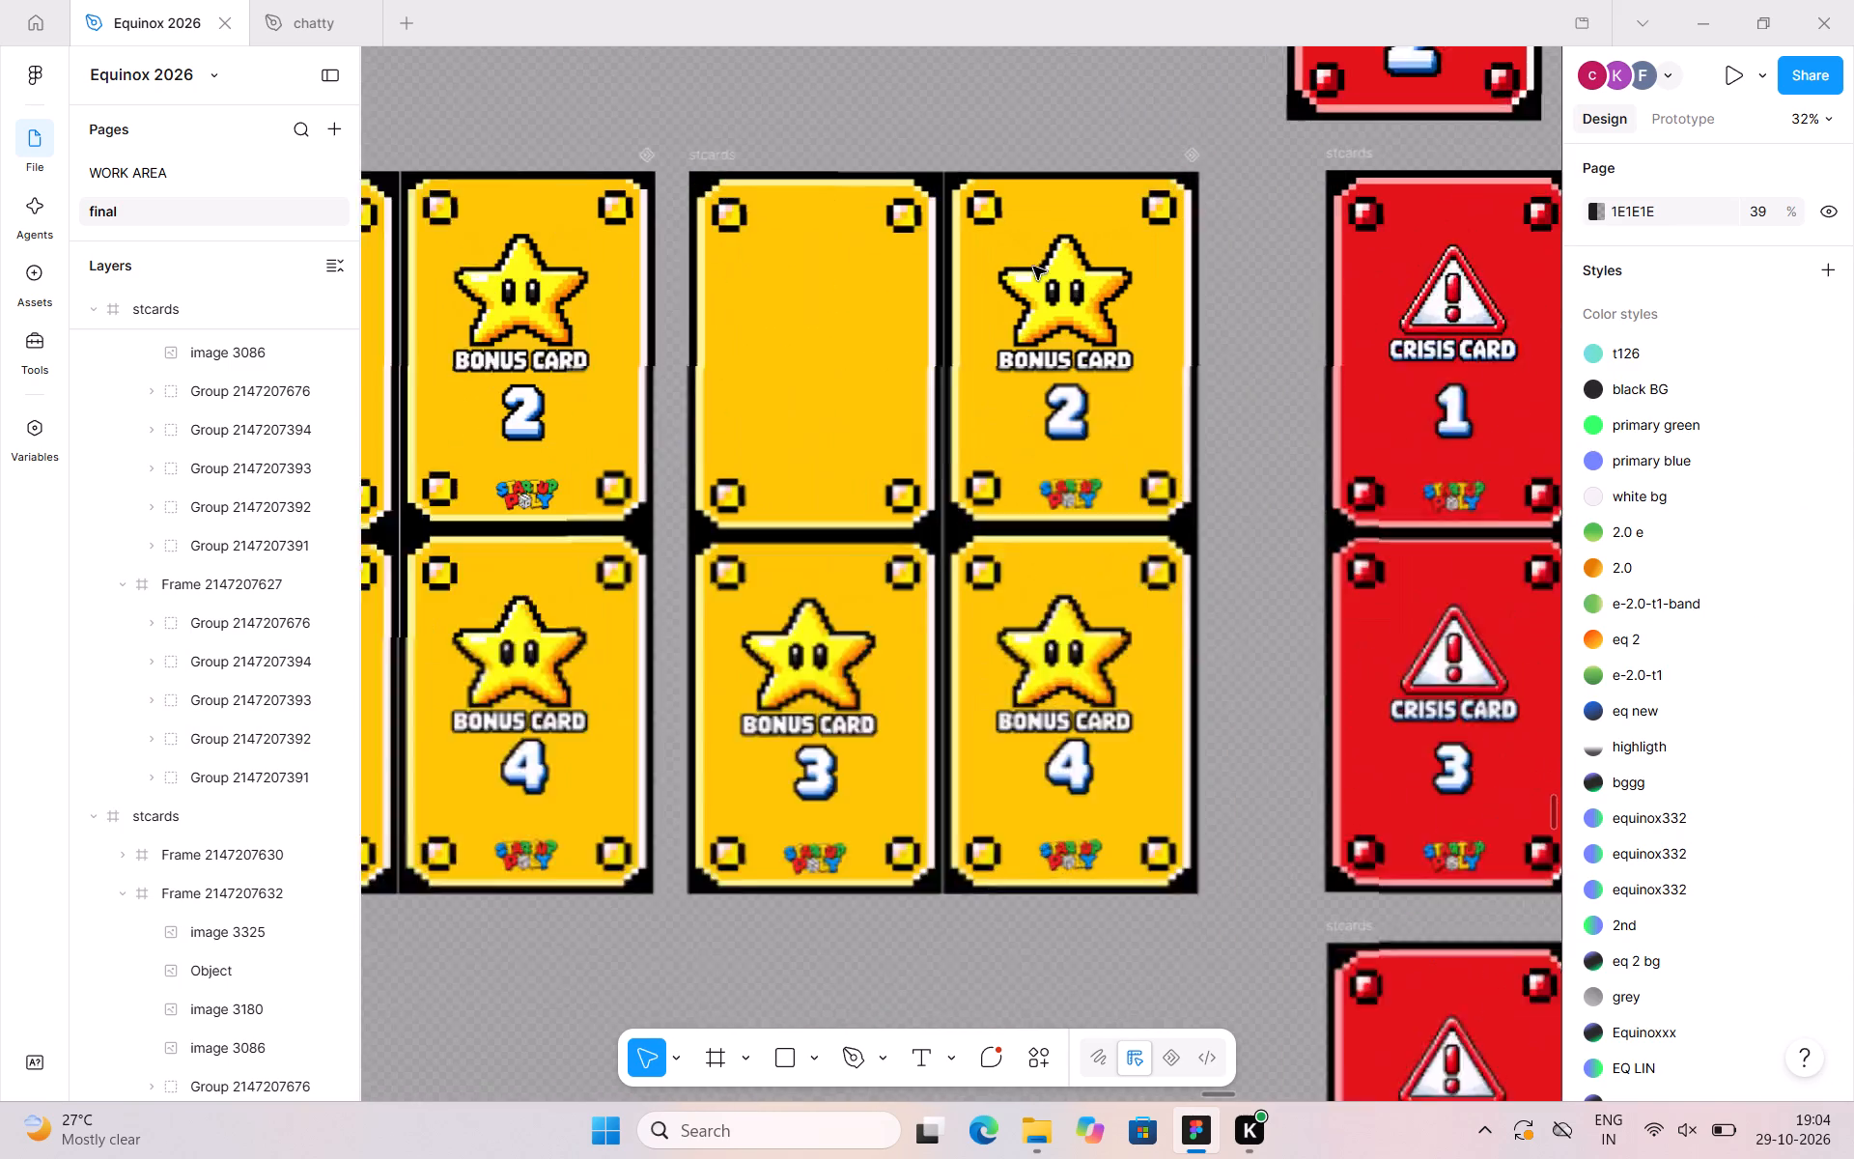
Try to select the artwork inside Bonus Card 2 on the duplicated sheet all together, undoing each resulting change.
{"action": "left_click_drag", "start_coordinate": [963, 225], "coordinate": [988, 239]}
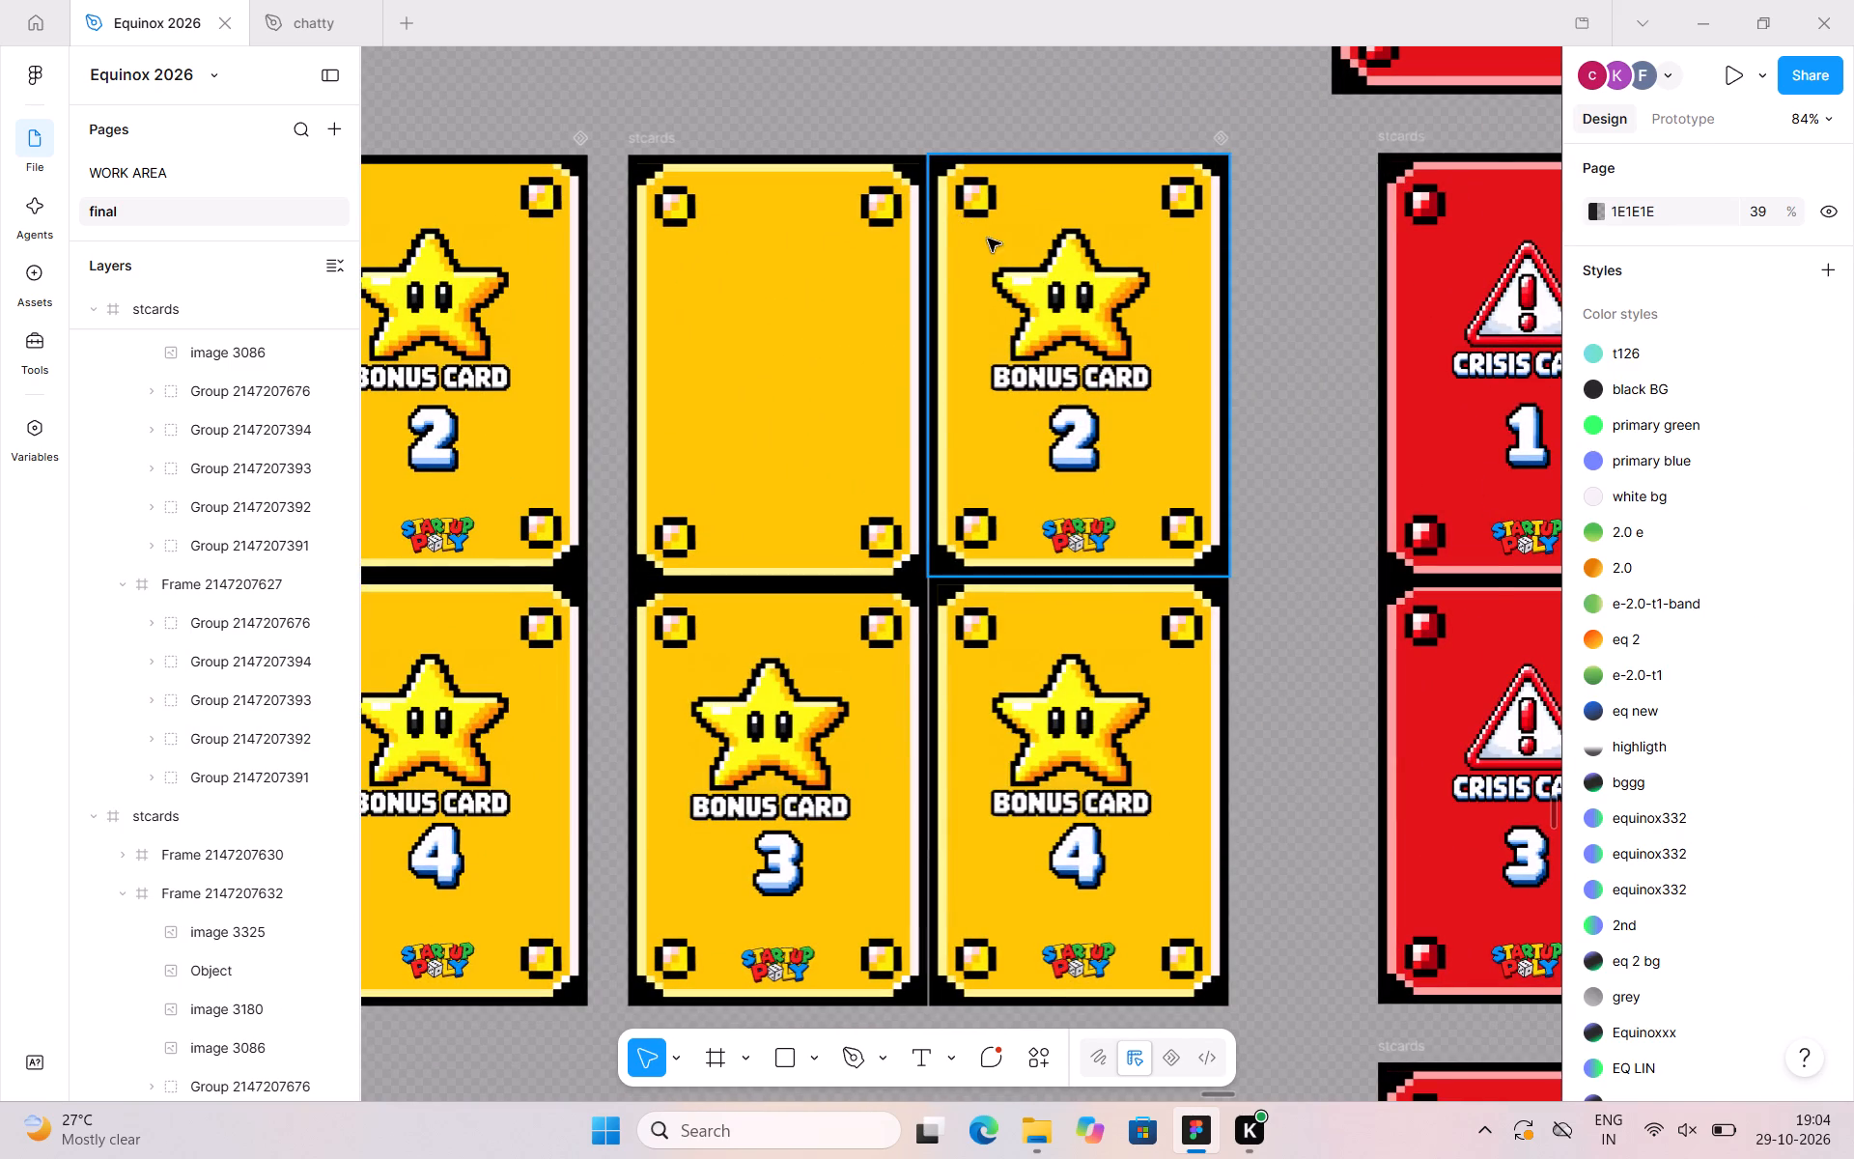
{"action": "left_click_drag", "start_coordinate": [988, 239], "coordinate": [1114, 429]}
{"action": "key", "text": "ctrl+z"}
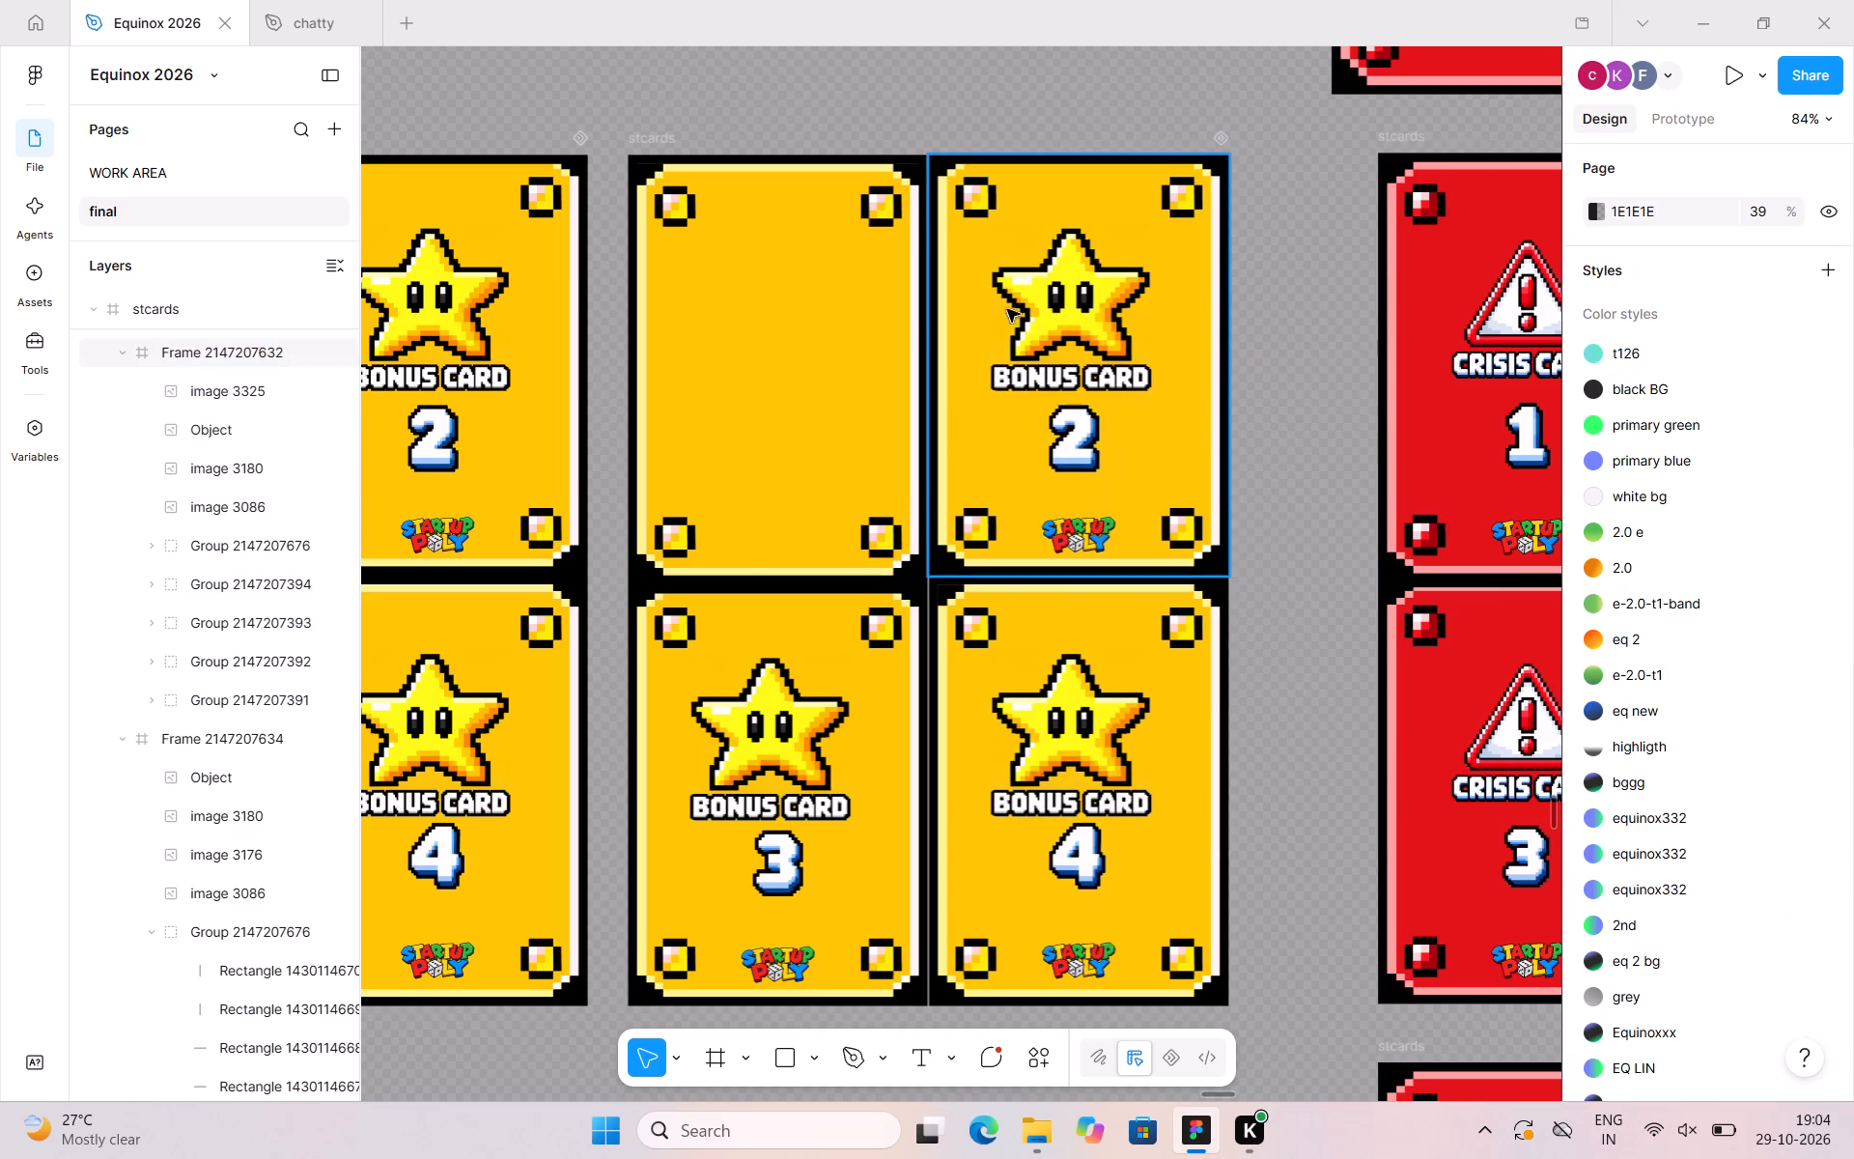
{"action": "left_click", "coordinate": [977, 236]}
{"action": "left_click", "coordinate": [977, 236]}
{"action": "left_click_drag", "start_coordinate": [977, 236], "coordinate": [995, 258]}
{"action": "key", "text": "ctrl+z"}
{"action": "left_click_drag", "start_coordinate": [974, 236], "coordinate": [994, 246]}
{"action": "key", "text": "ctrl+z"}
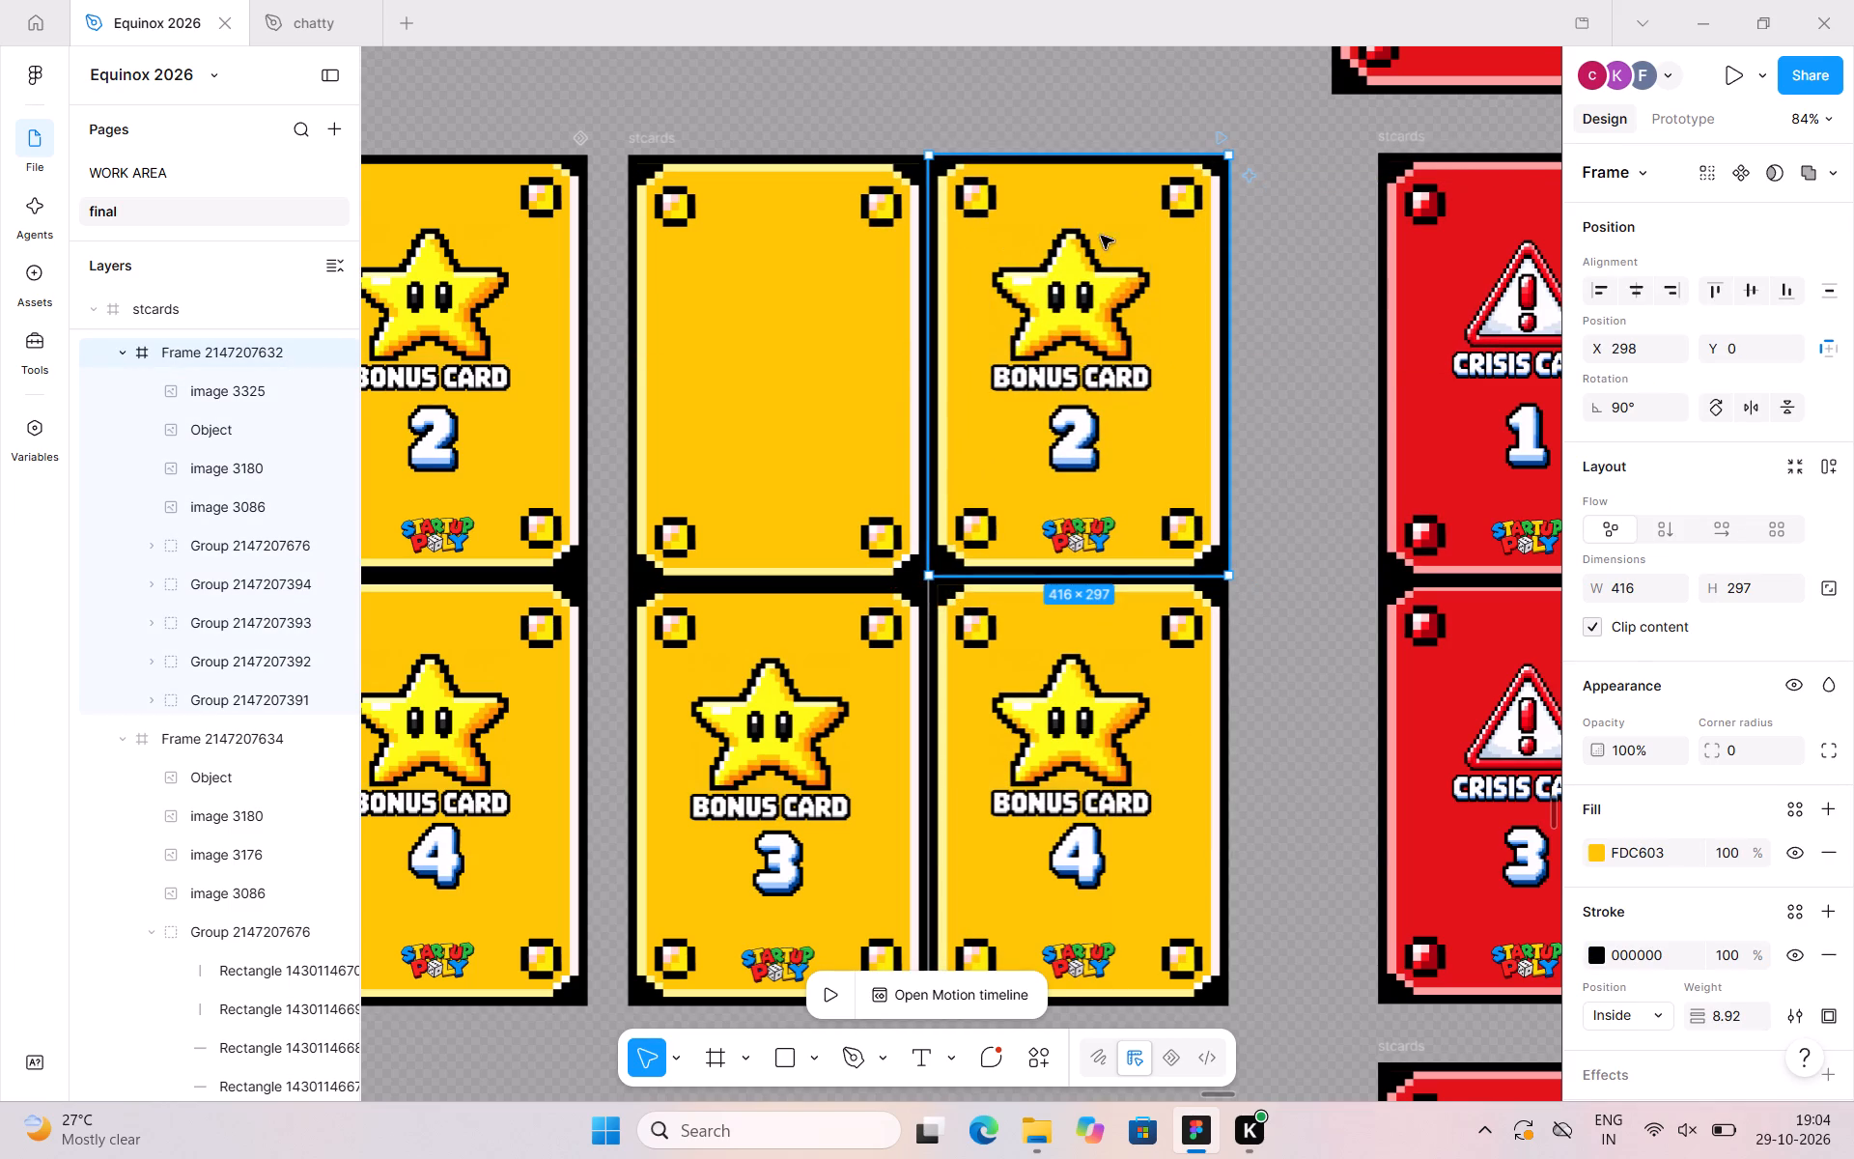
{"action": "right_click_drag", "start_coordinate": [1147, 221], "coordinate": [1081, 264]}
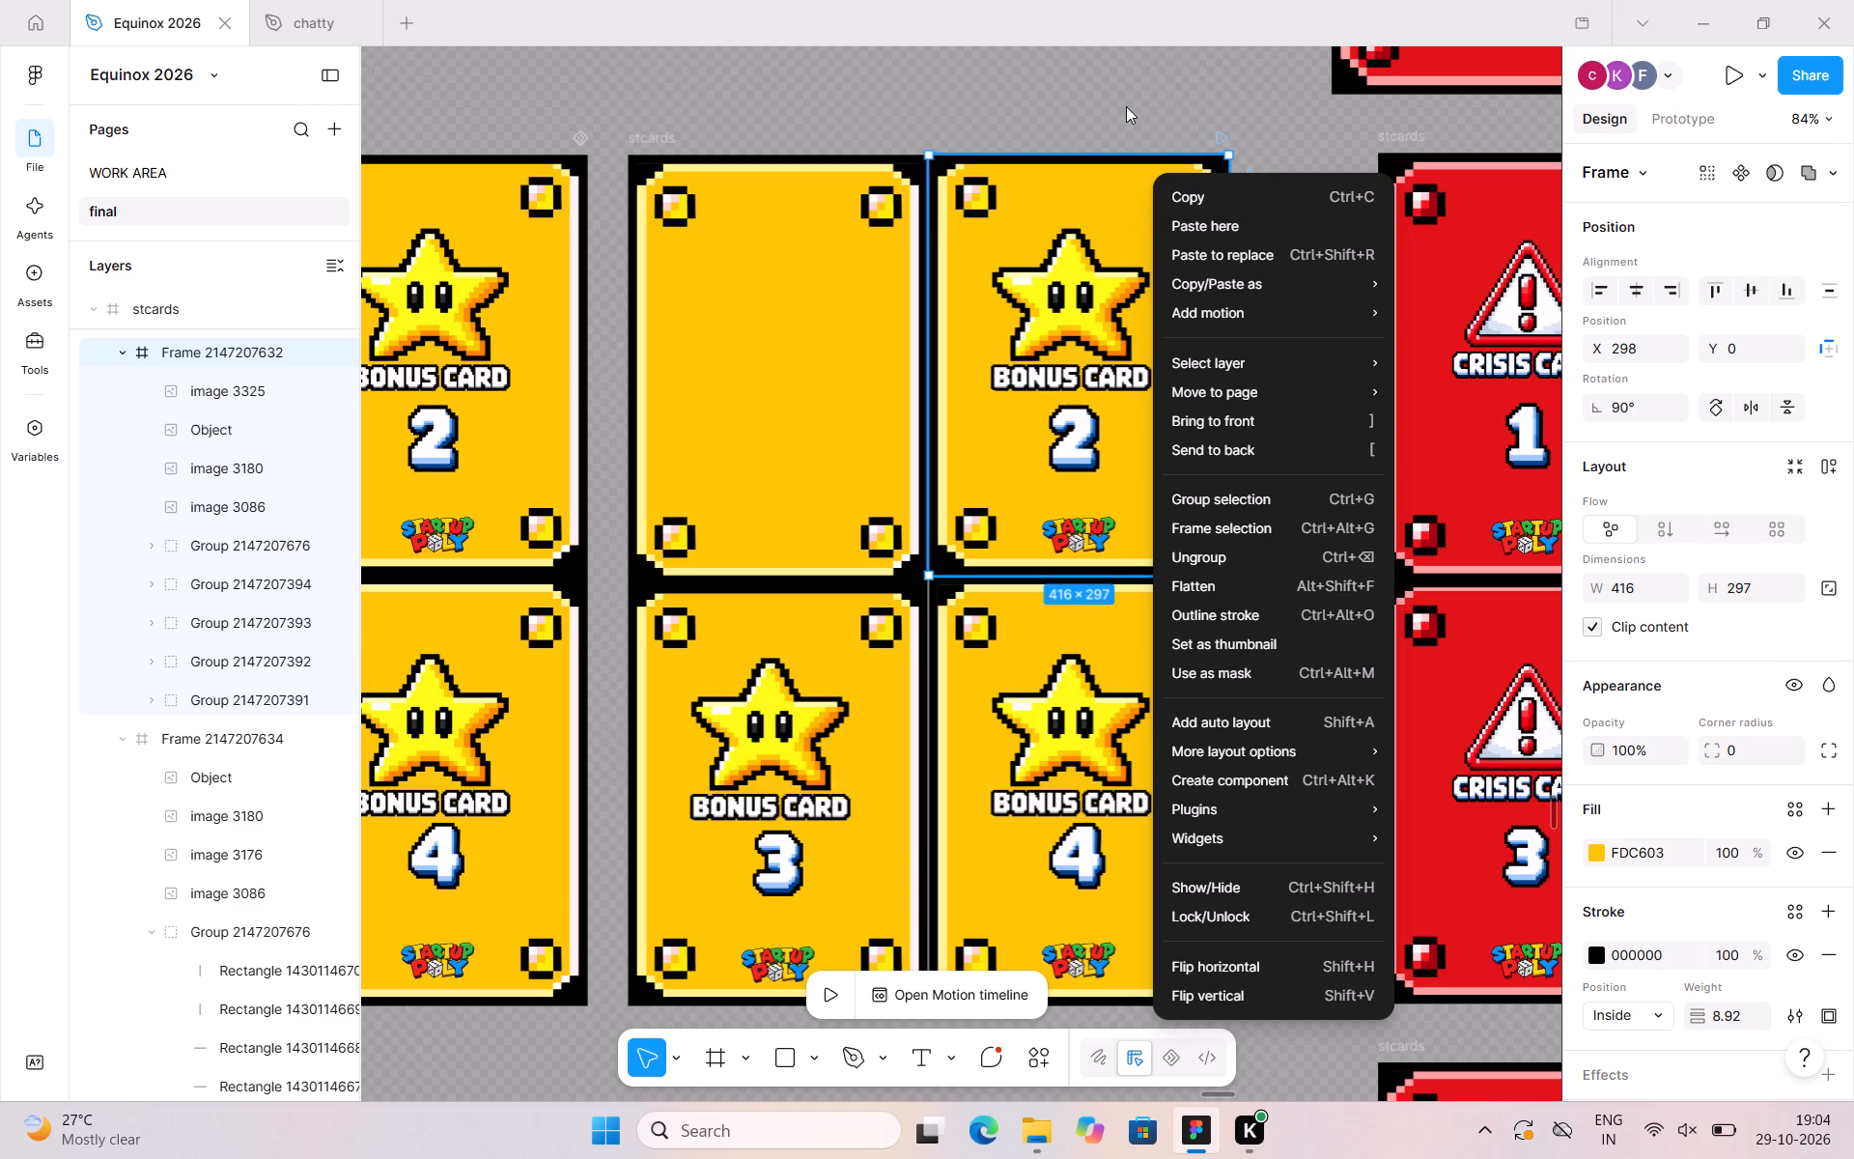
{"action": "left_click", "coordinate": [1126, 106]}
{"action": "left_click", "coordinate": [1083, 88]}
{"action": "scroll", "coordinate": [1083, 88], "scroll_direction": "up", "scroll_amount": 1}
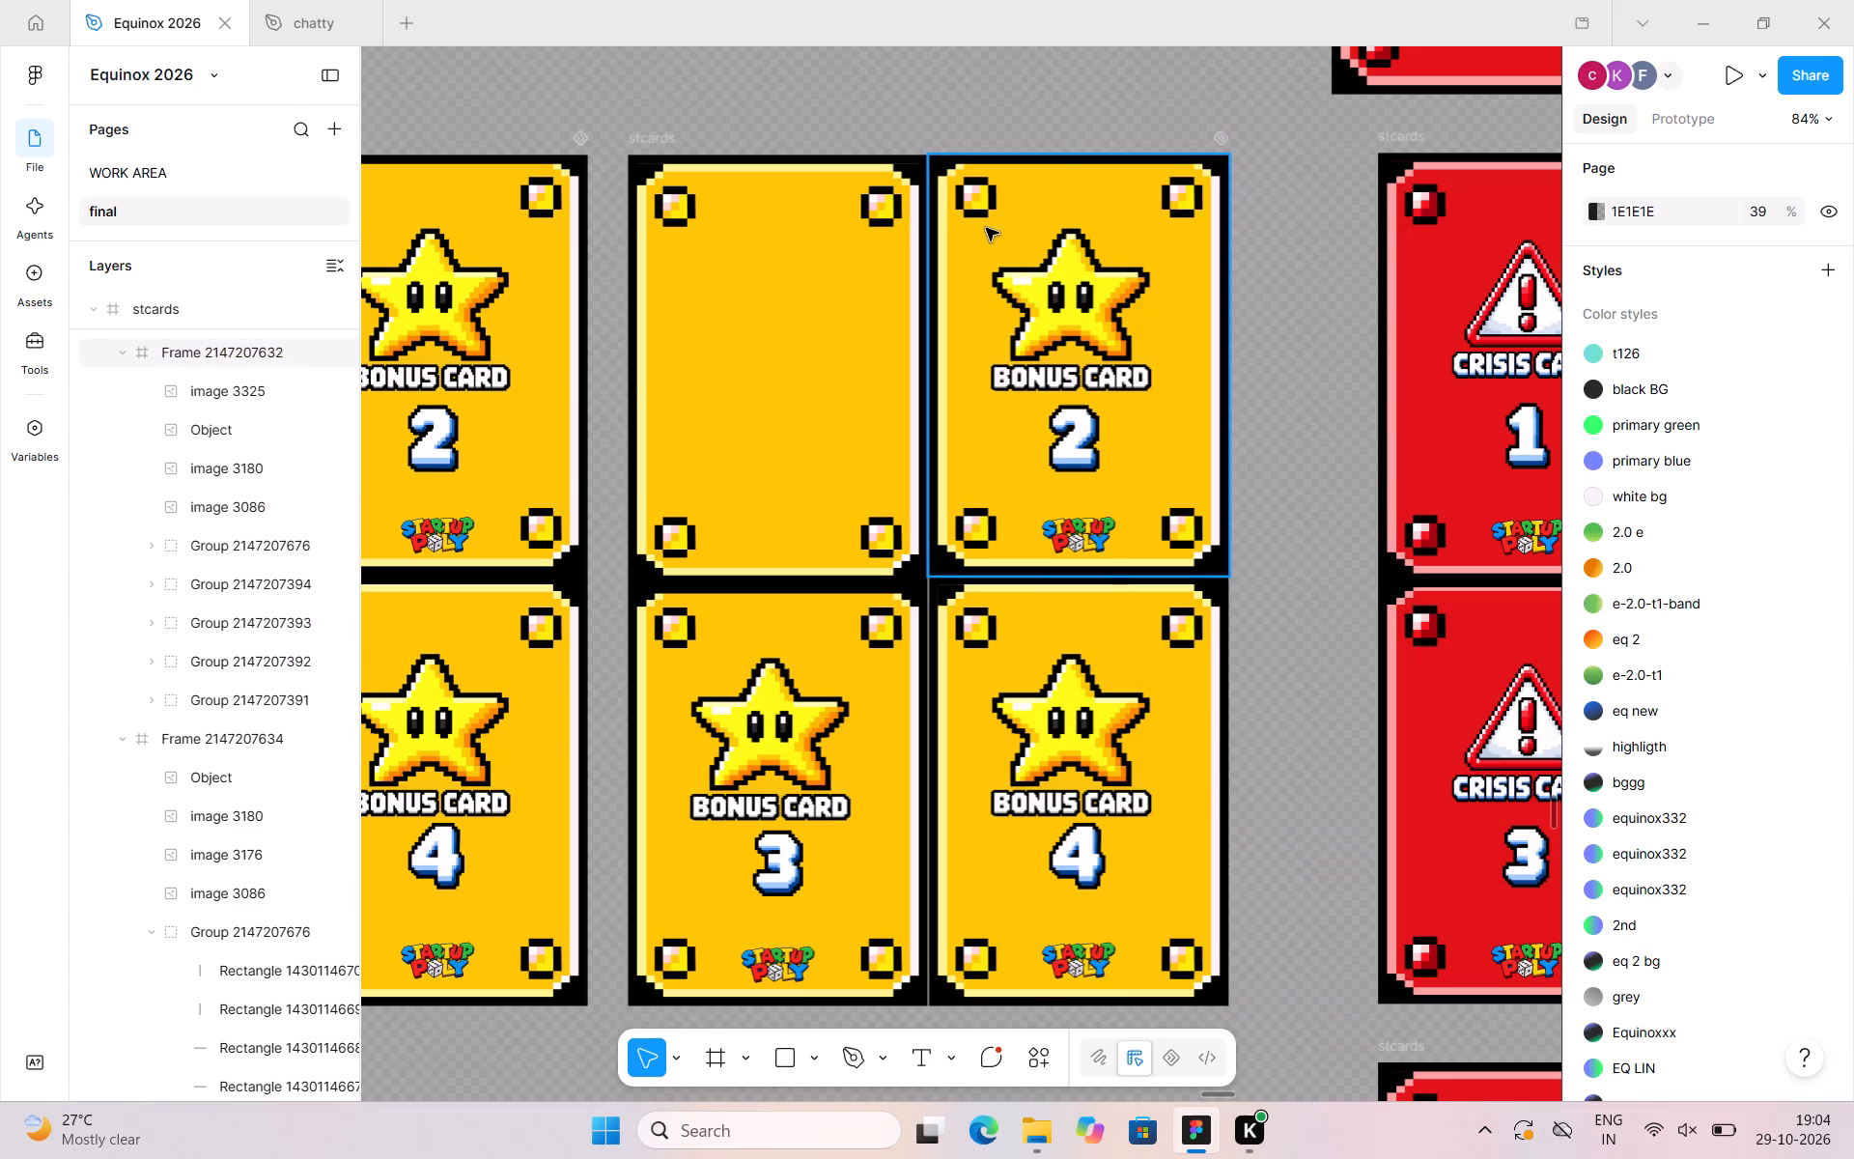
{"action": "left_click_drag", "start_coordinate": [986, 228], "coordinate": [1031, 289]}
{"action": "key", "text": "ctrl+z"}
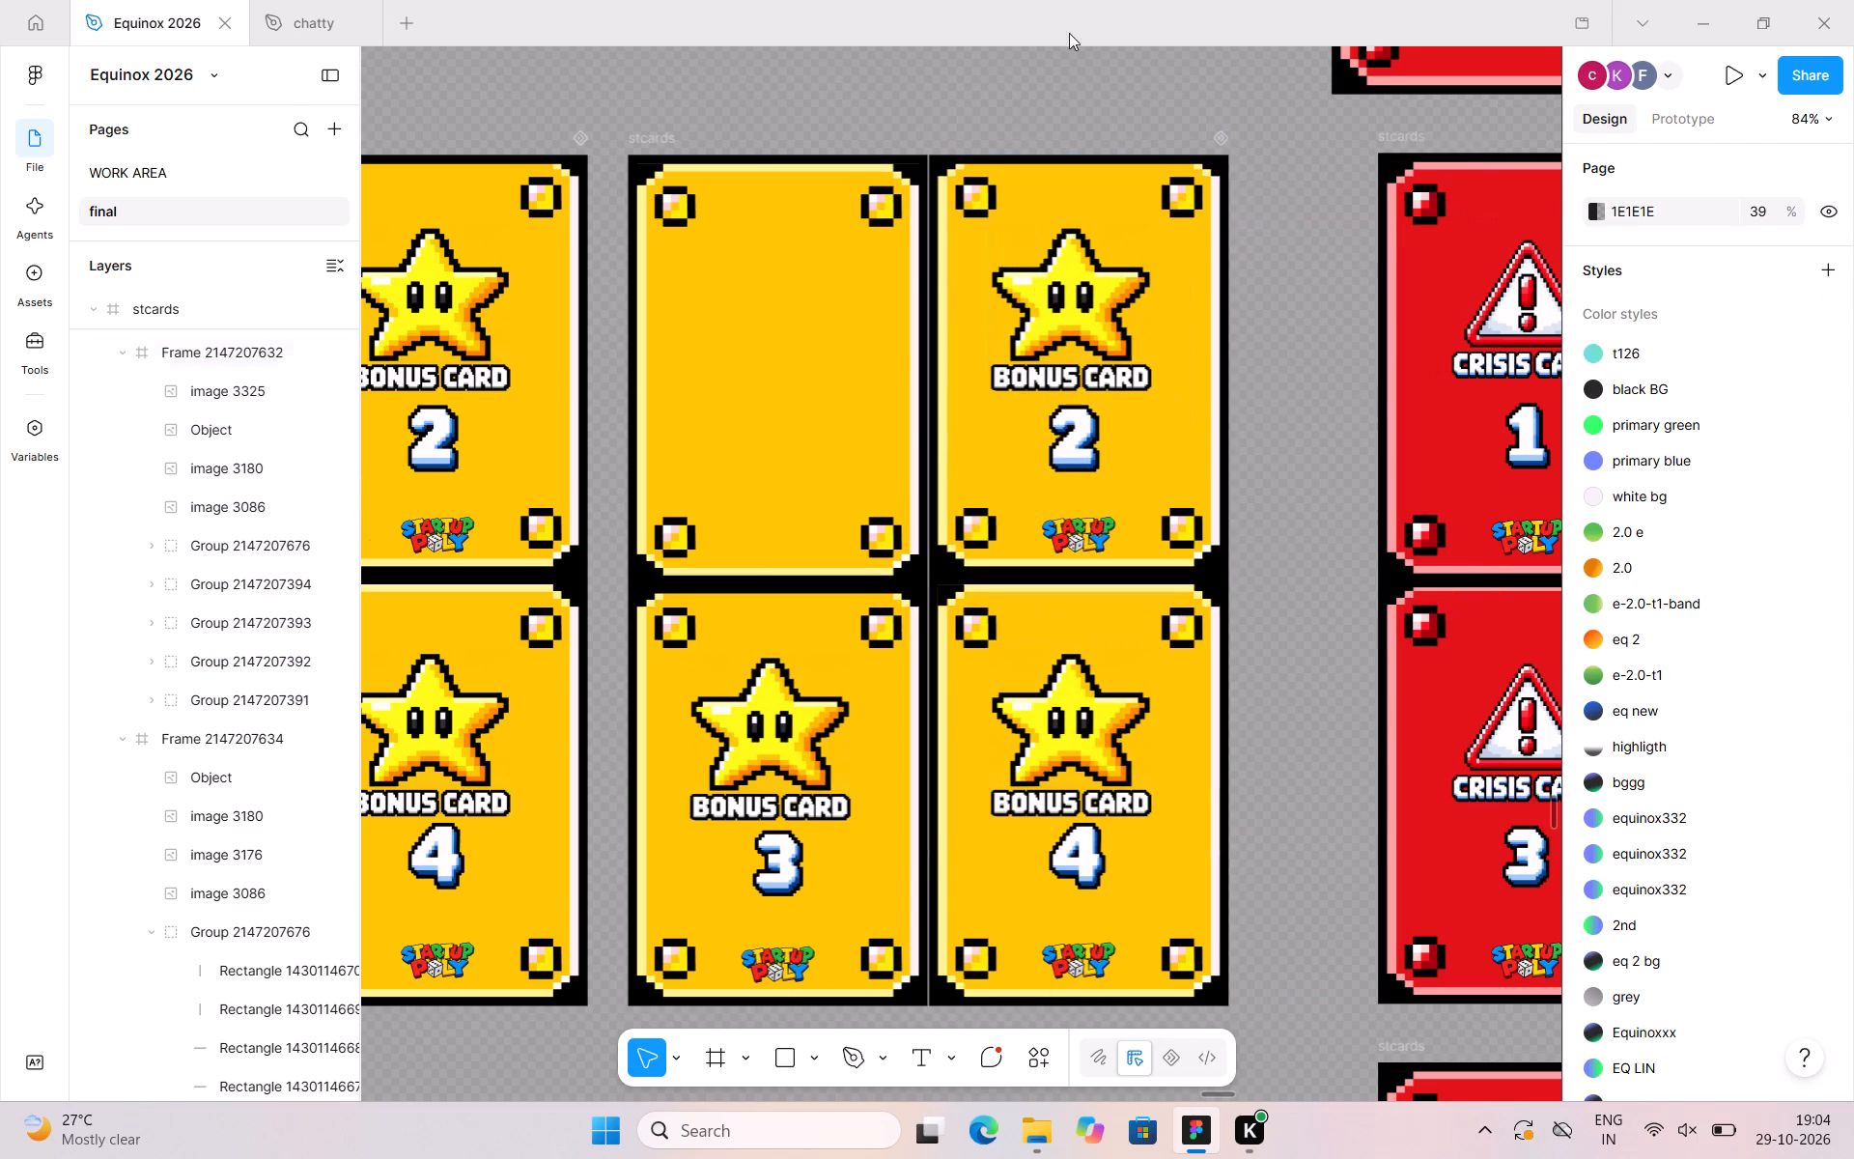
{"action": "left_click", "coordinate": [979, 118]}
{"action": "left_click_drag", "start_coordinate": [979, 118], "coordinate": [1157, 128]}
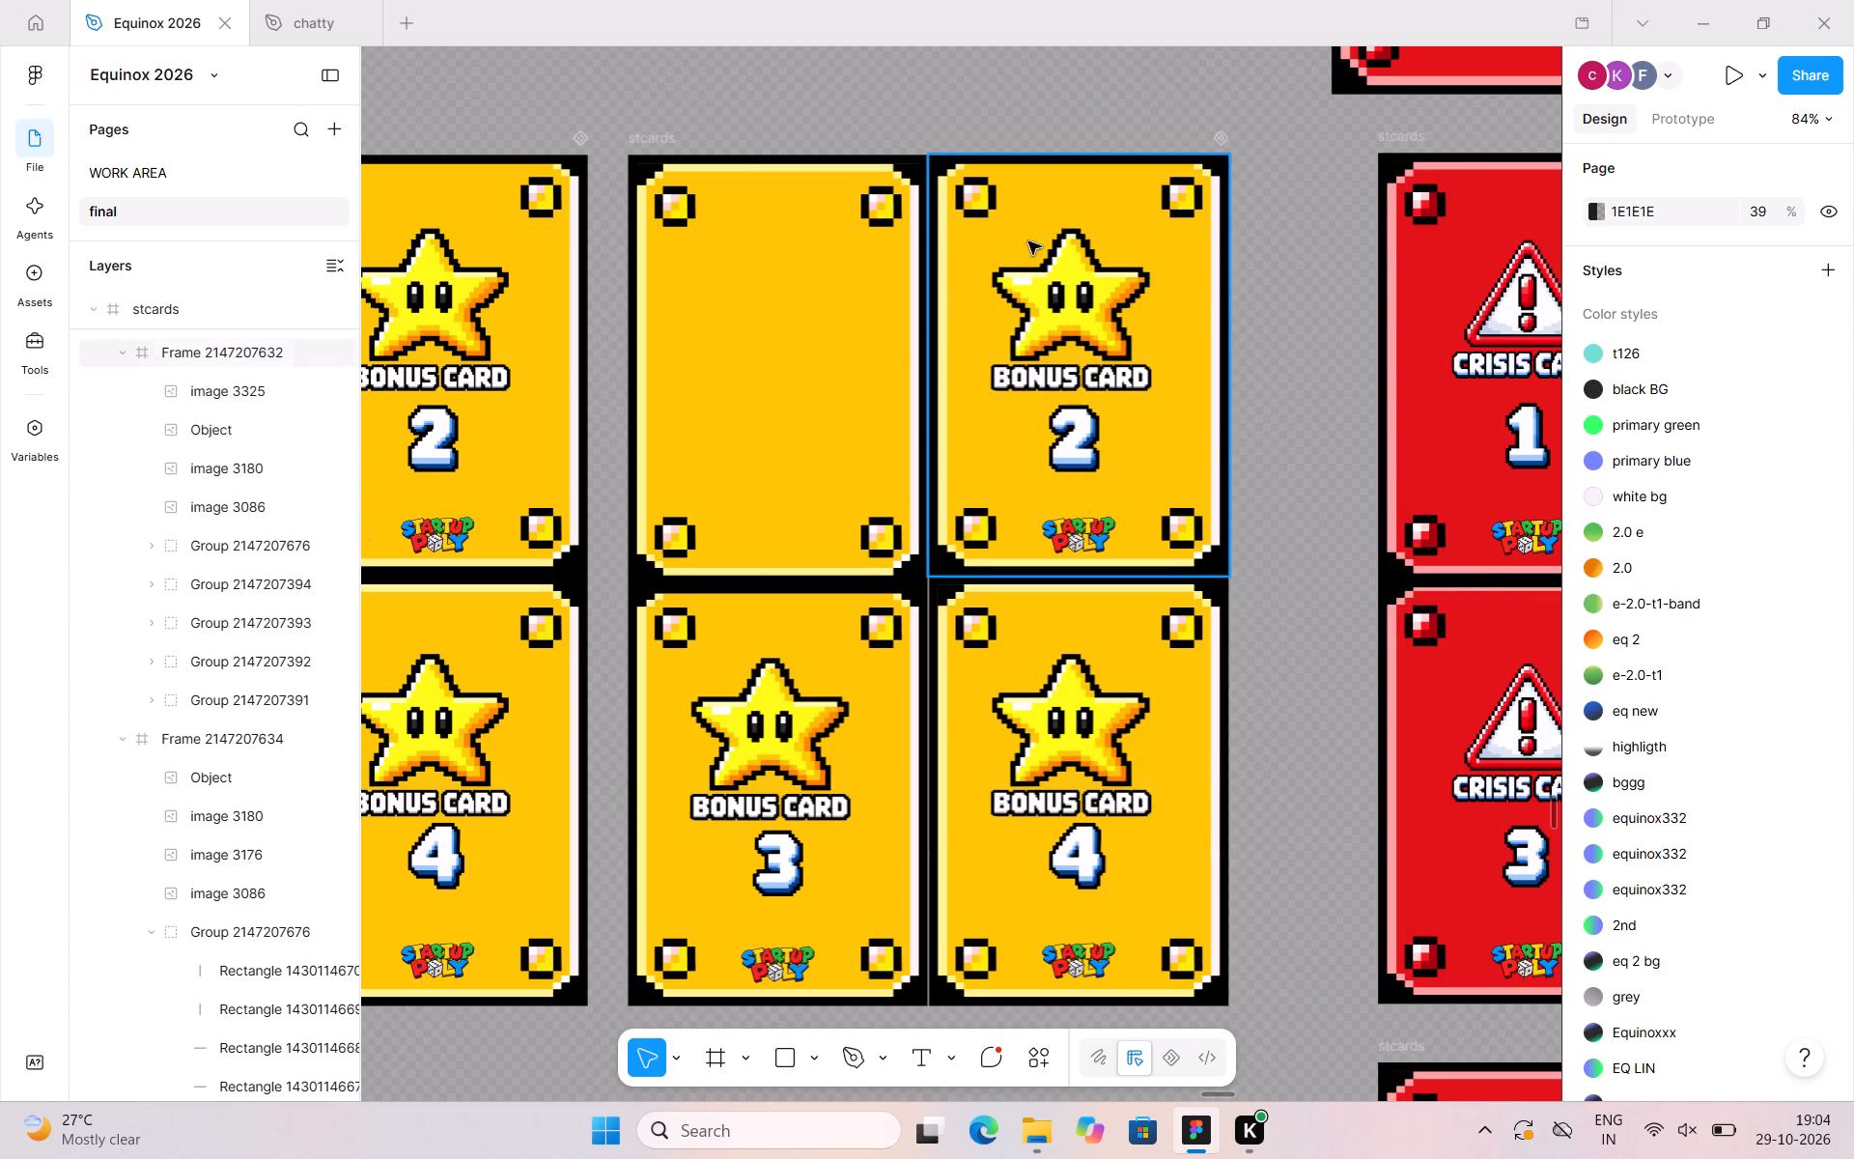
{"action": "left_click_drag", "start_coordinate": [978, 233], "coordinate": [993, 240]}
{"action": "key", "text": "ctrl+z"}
Delete the star, BONUS CARD title, number 2 and Startup Poly logo from Bonus Card 2 on the duplicated sheet.
{"action": "left_click", "coordinate": [1047, 274]}
{"action": "left_click", "coordinate": [1056, 284]}
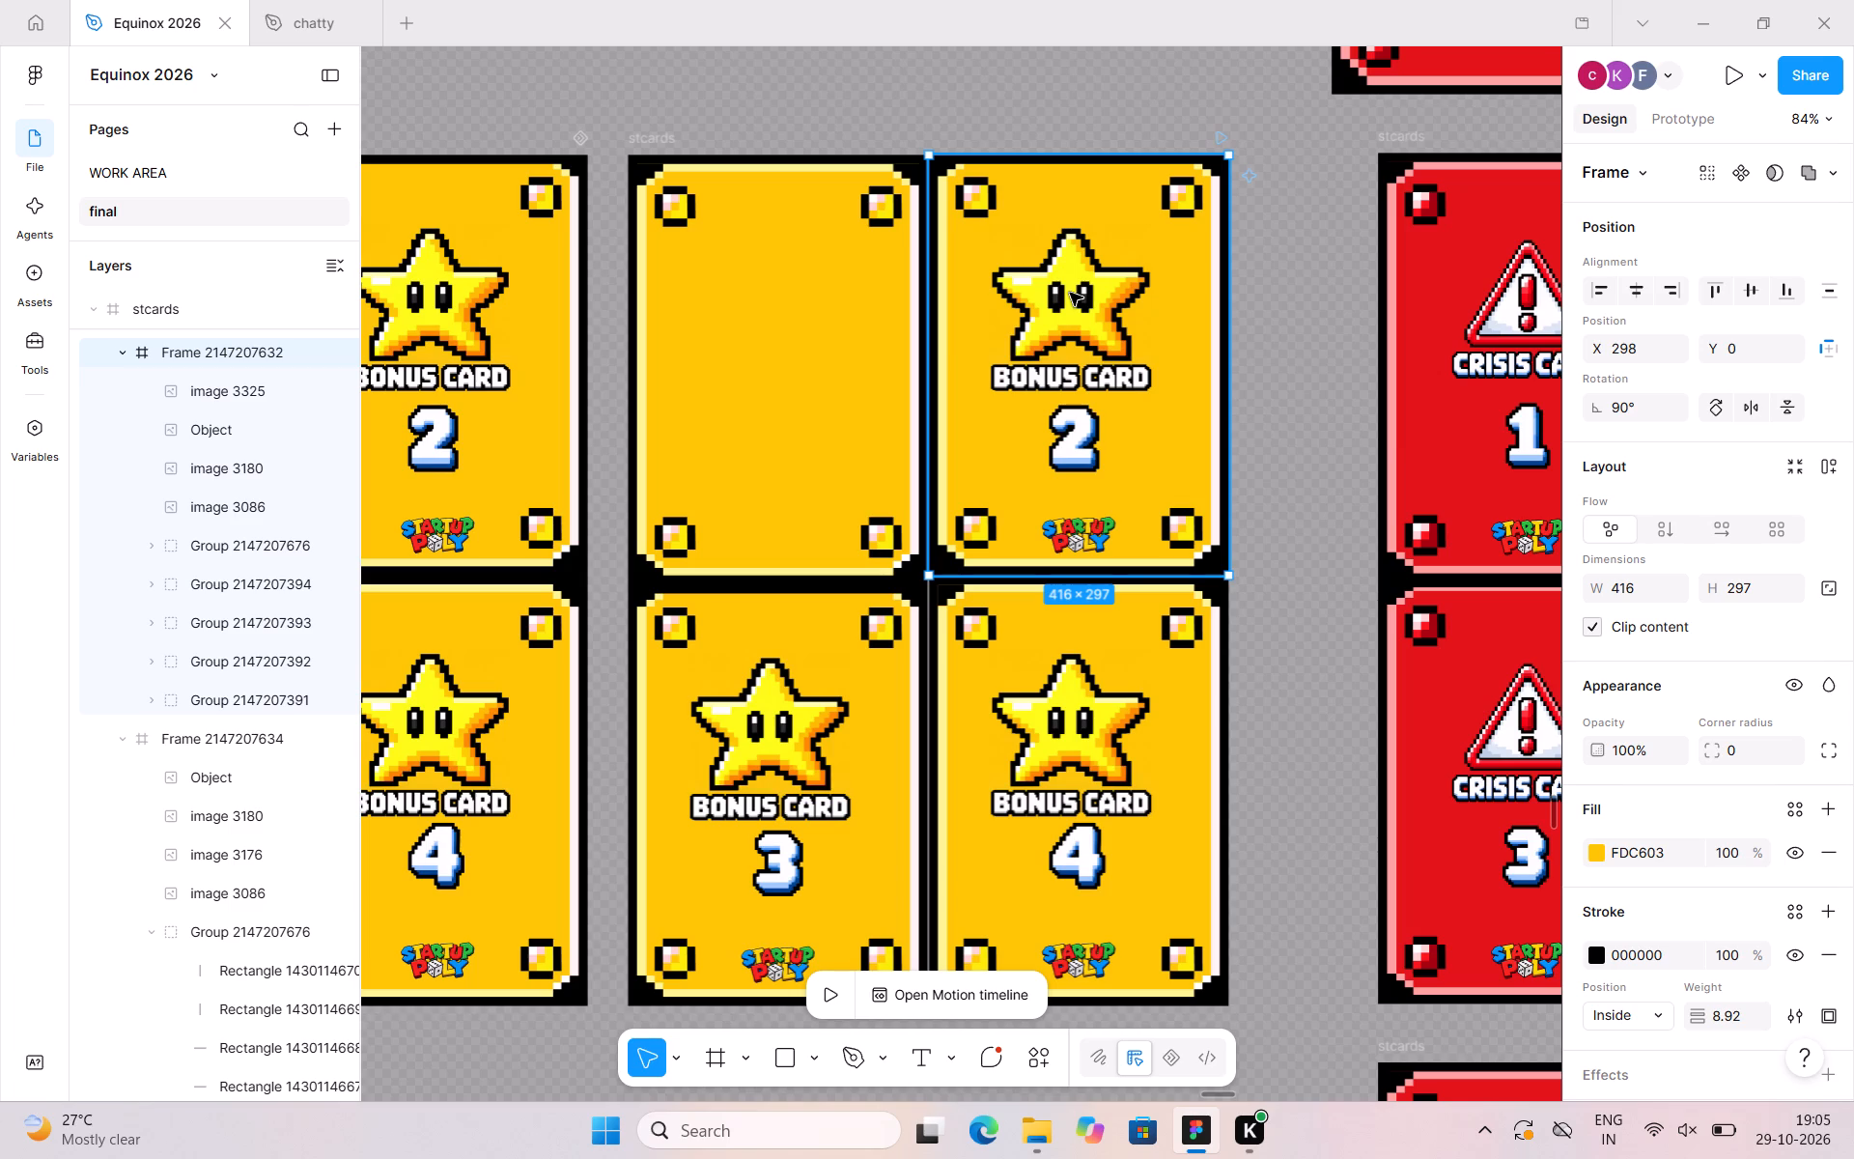
{"action": "double_click", "coordinate": [1070, 293]}
{"action": "key", "text": "Delete"}
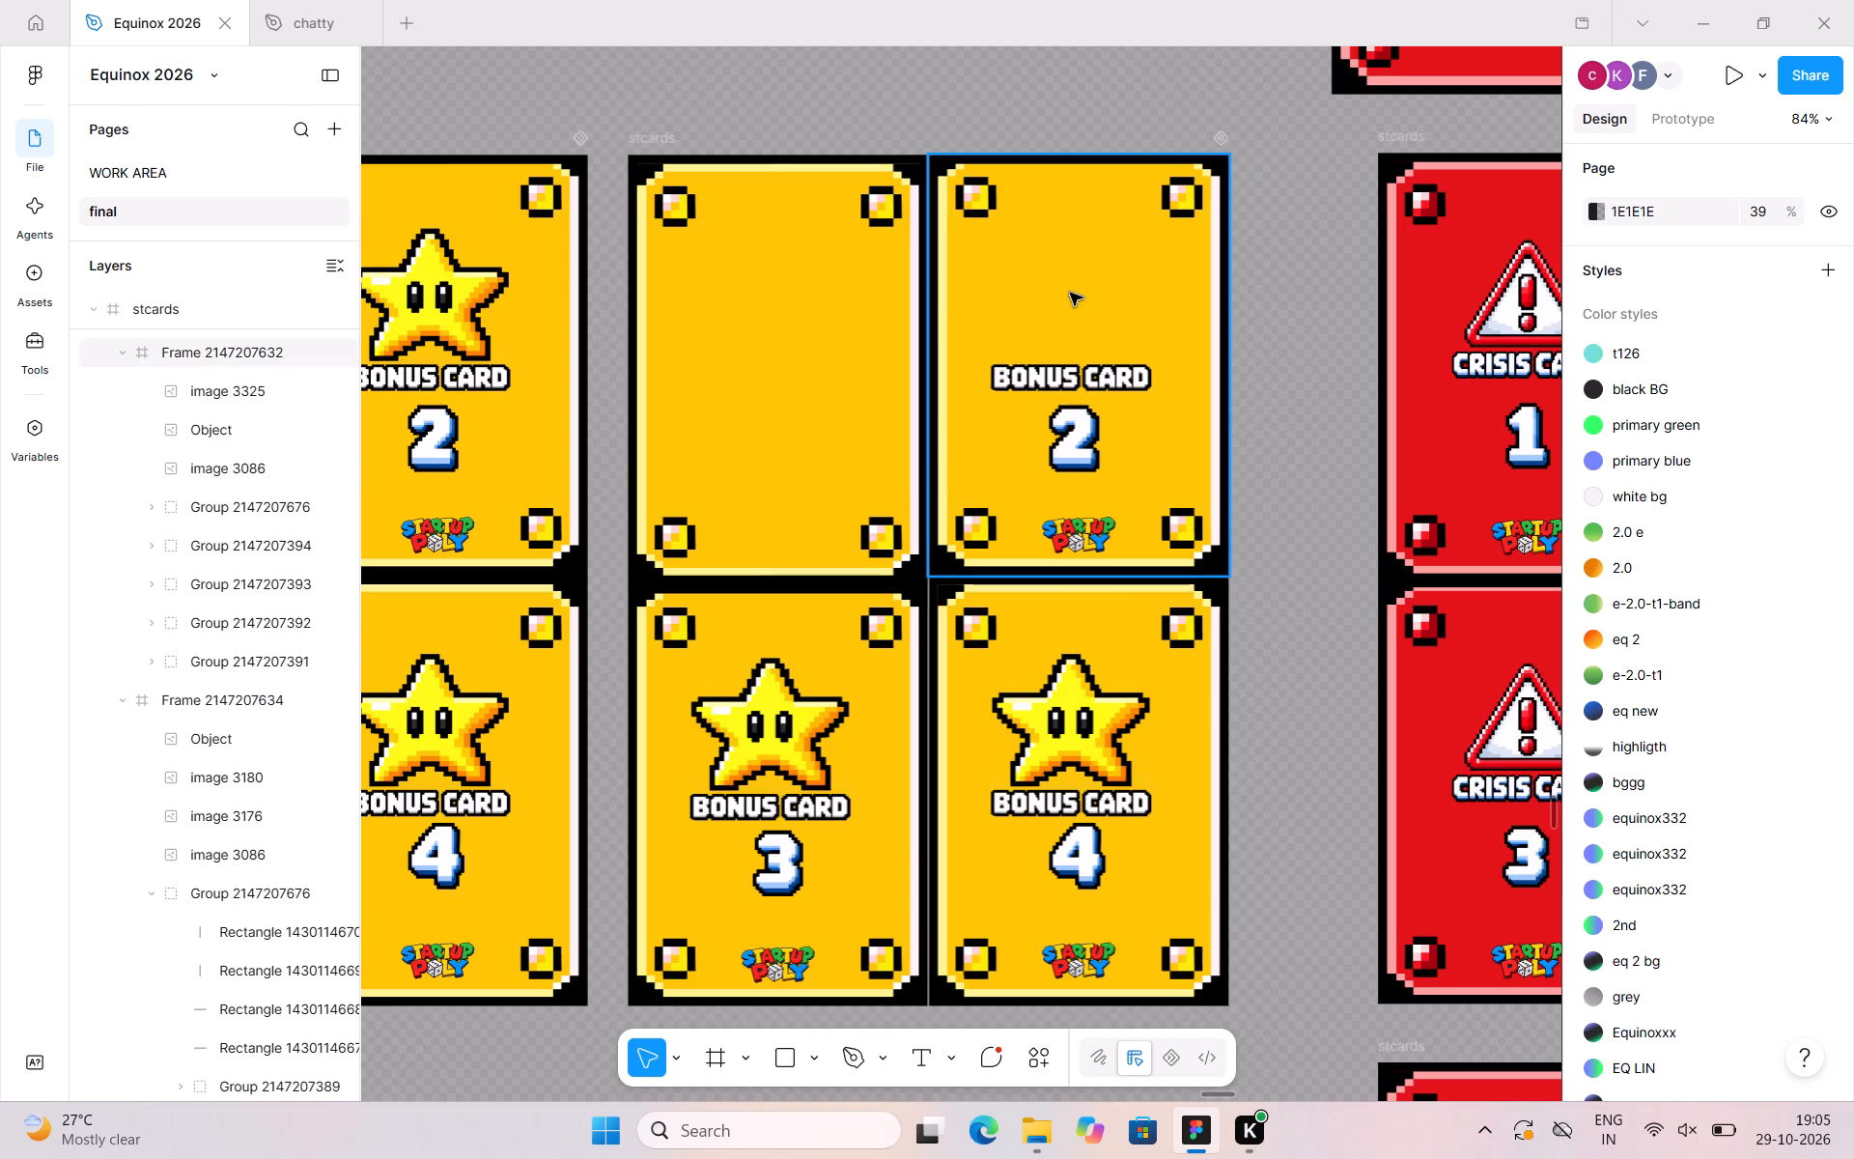
{"action": "double_click", "coordinate": [1079, 379]}
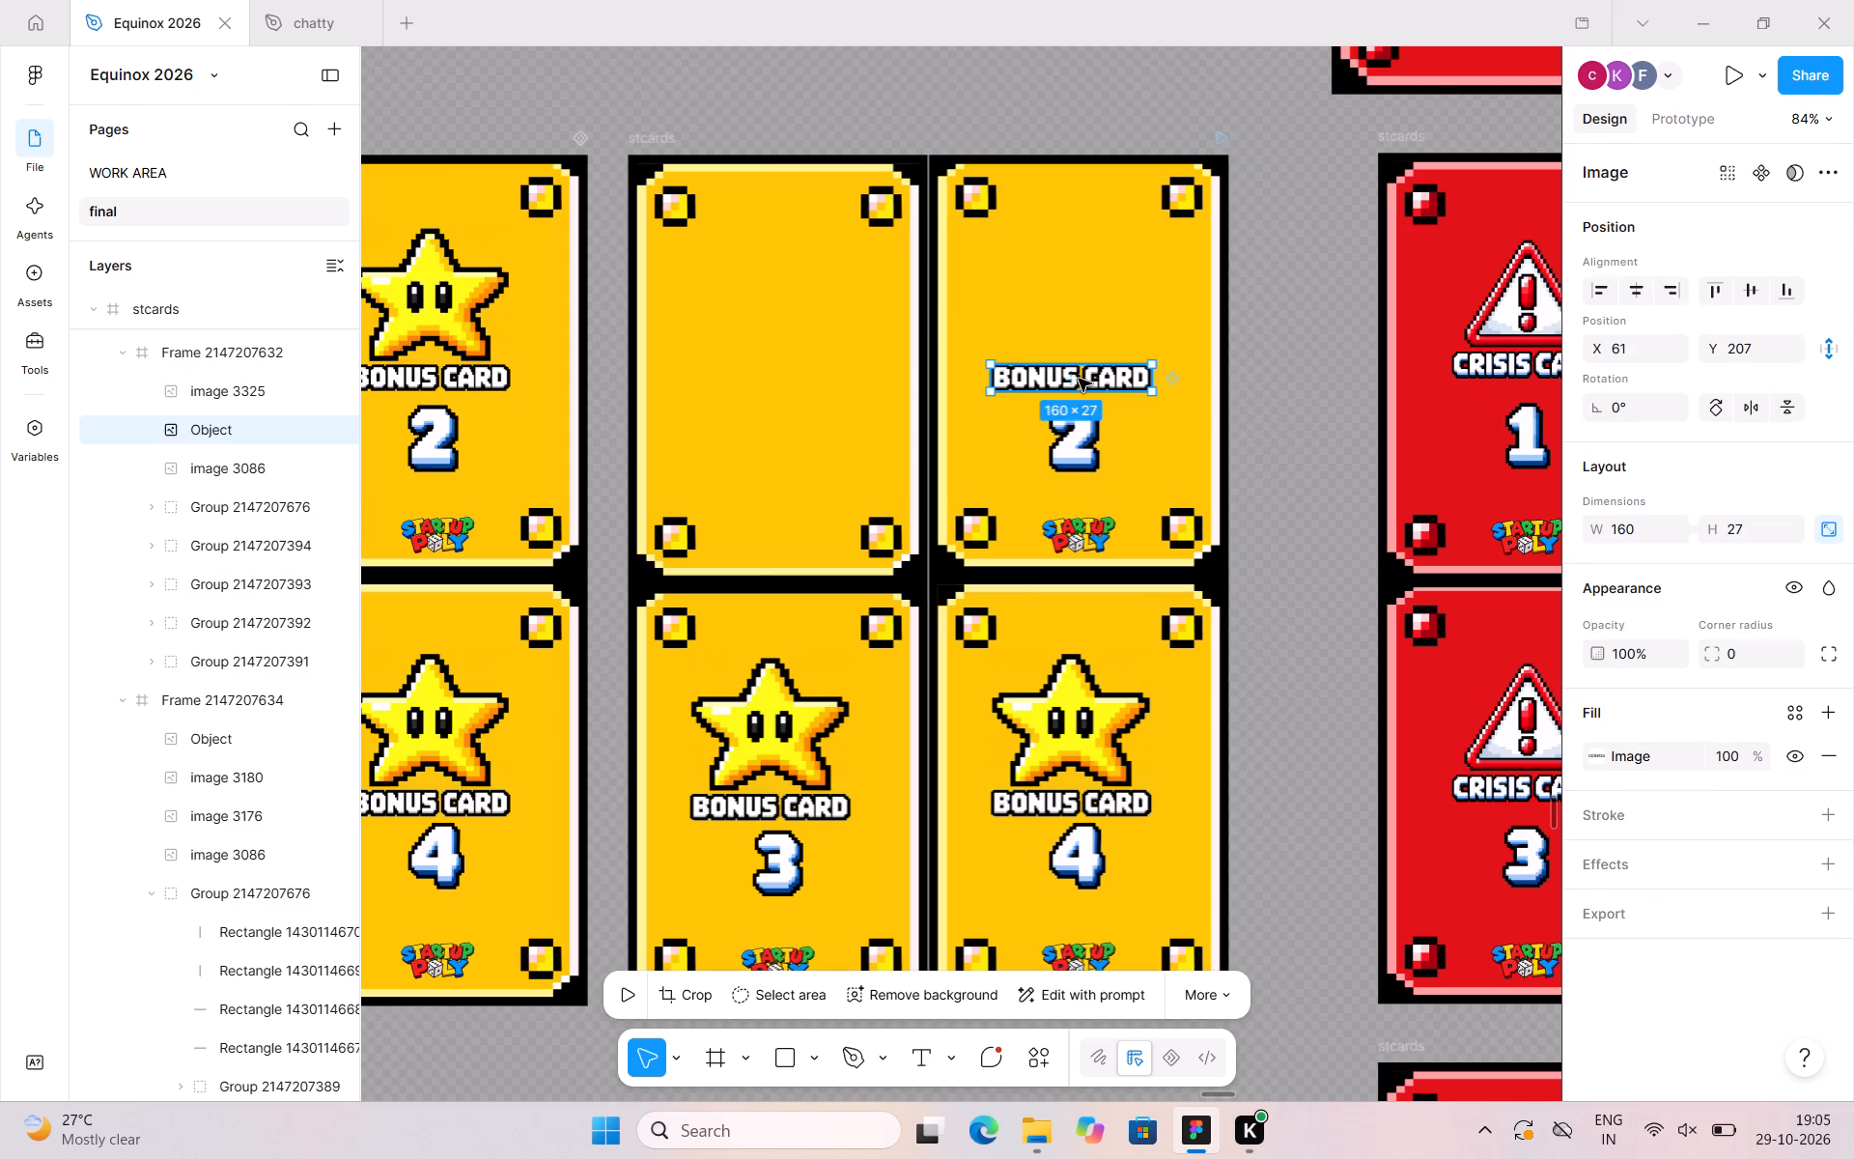
{"action": "key", "text": "Delete"}
{"action": "double_click", "coordinate": [1085, 431]}
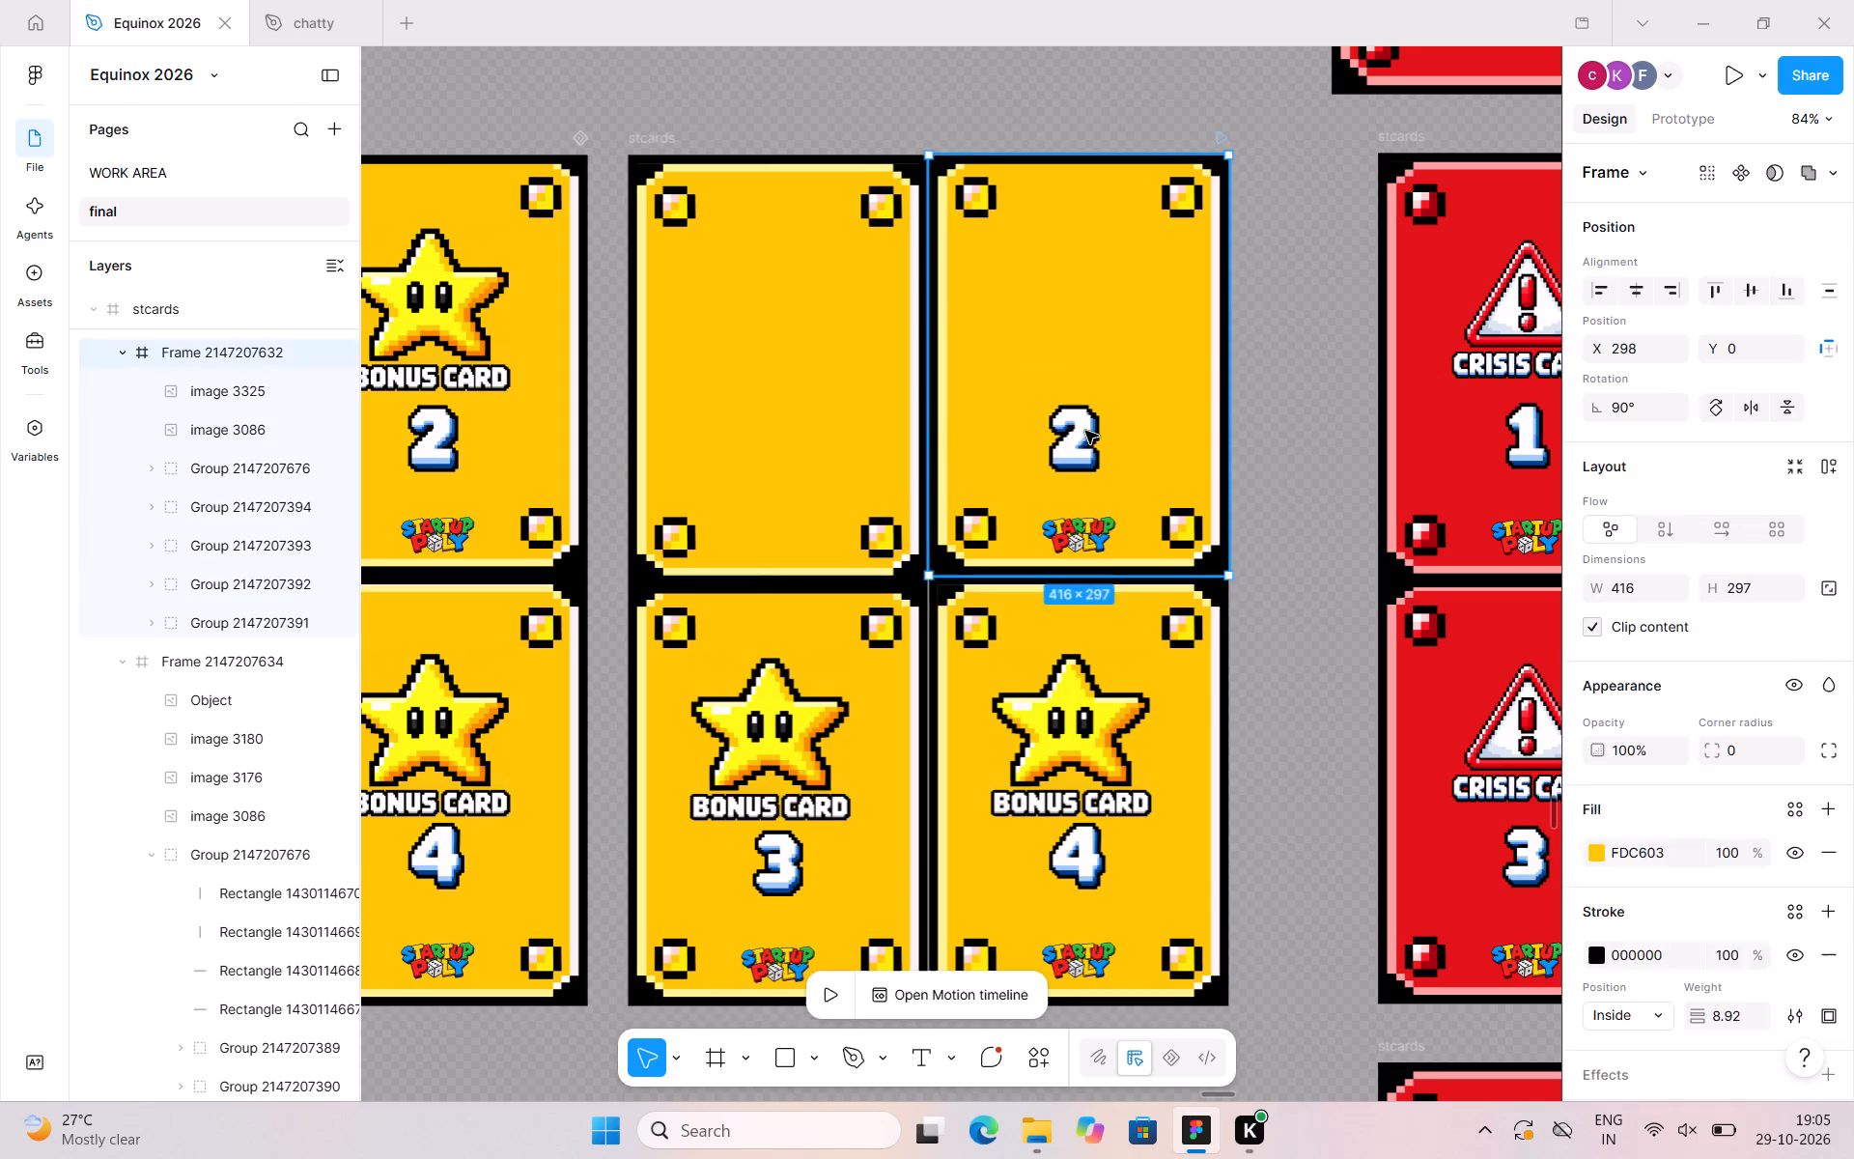
{"action": "key", "text": "Delete"}
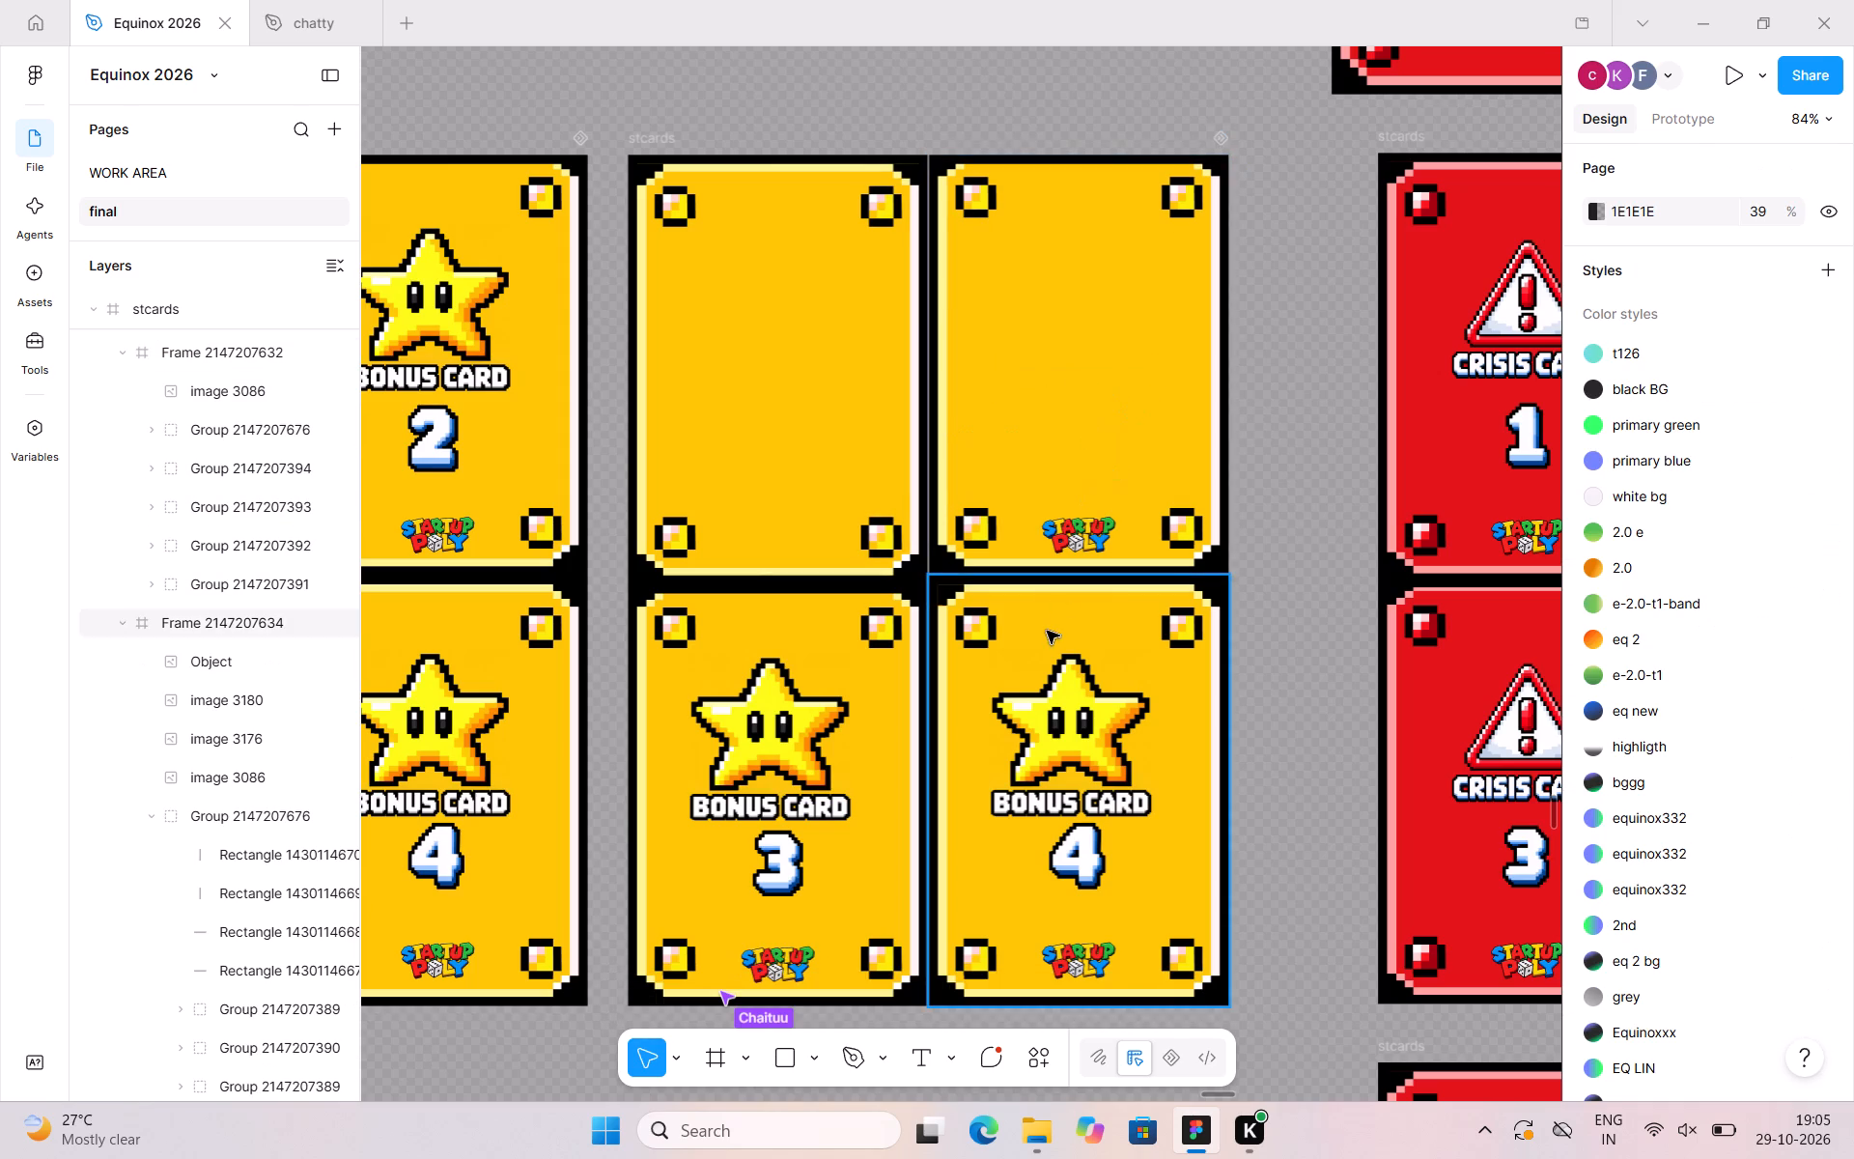
{"action": "double_click", "coordinate": [1090, 536]}
{"action": "key", "text": "Delete"}
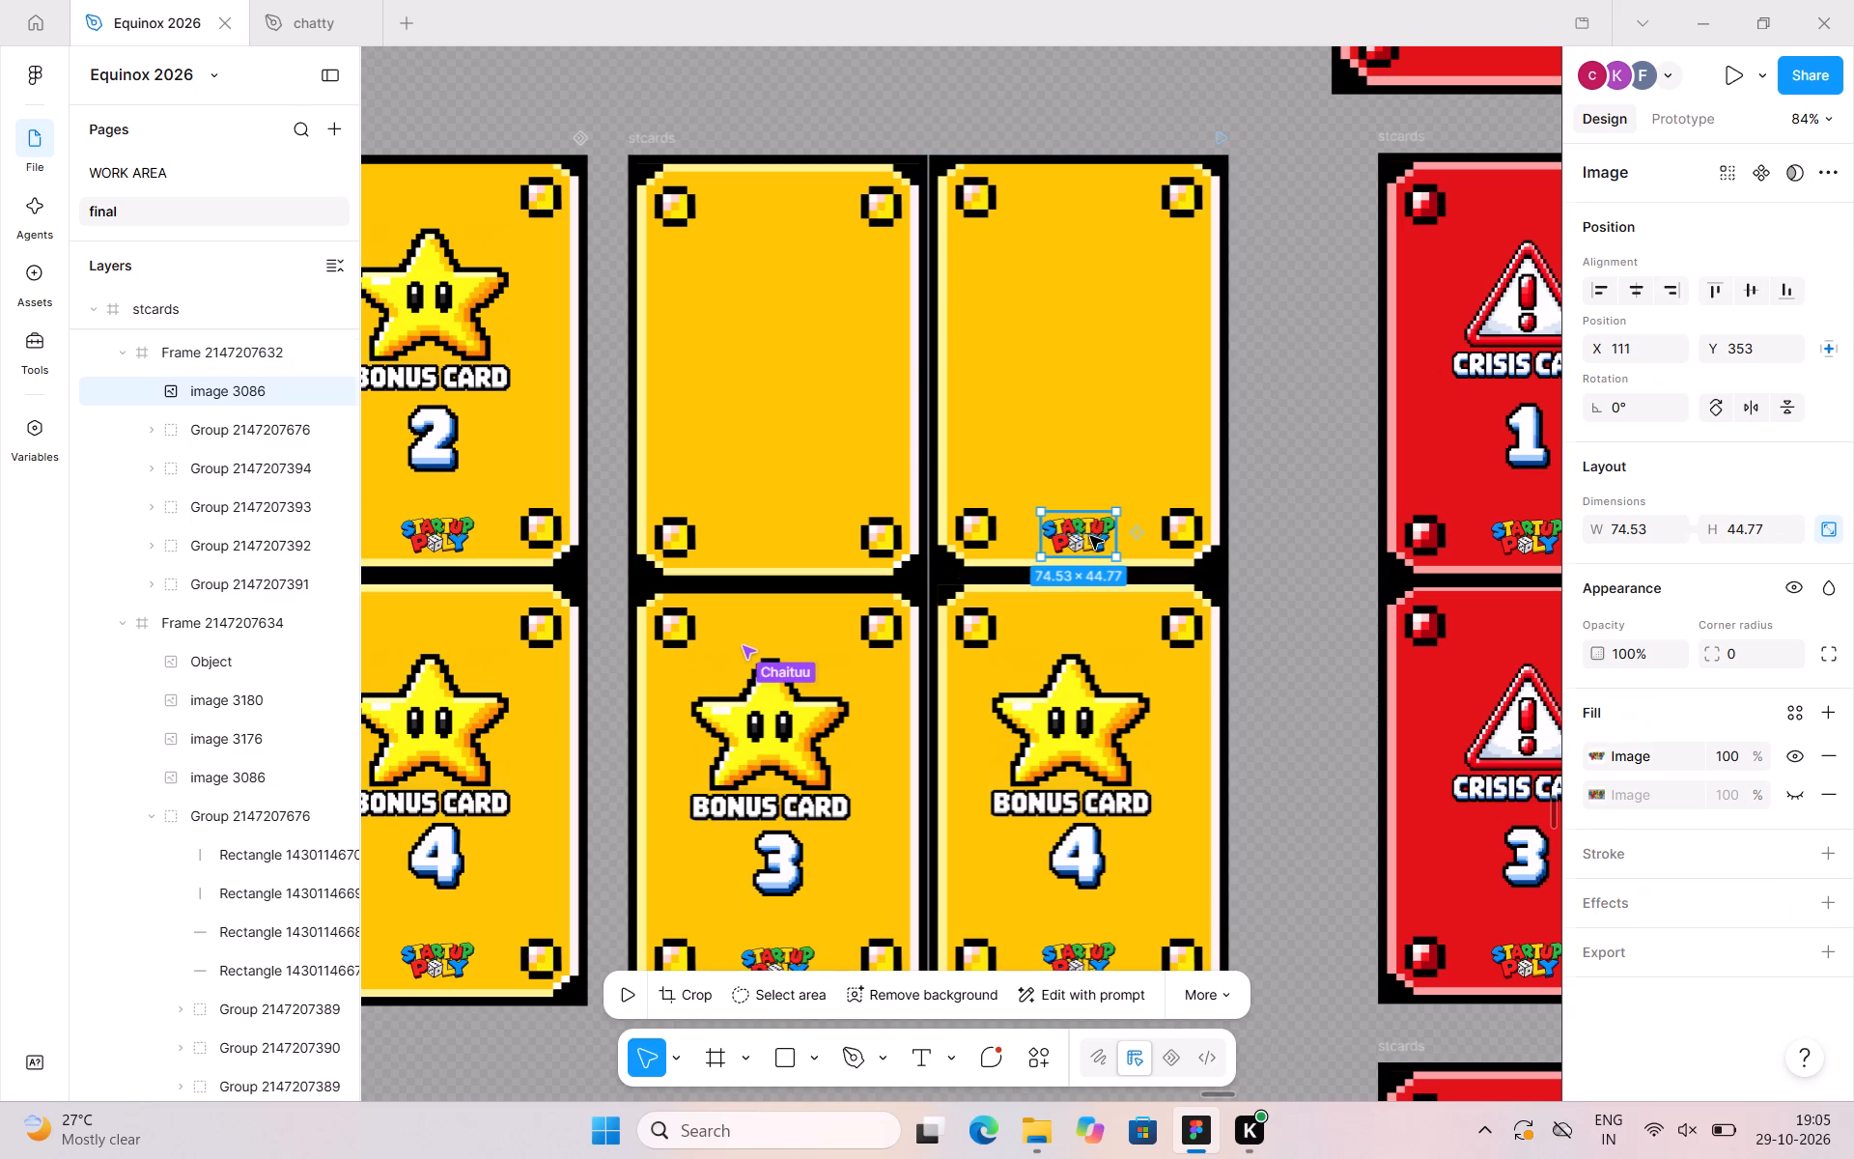